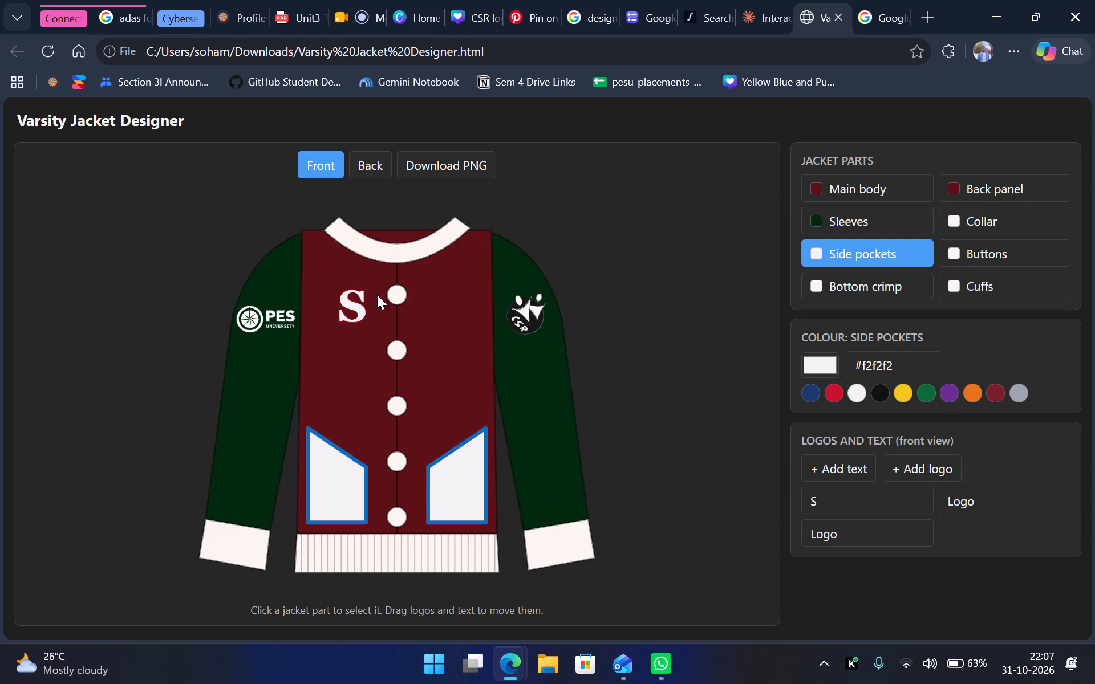
Change the font of the S text on the jacket front to Impact.
click(357, 304)
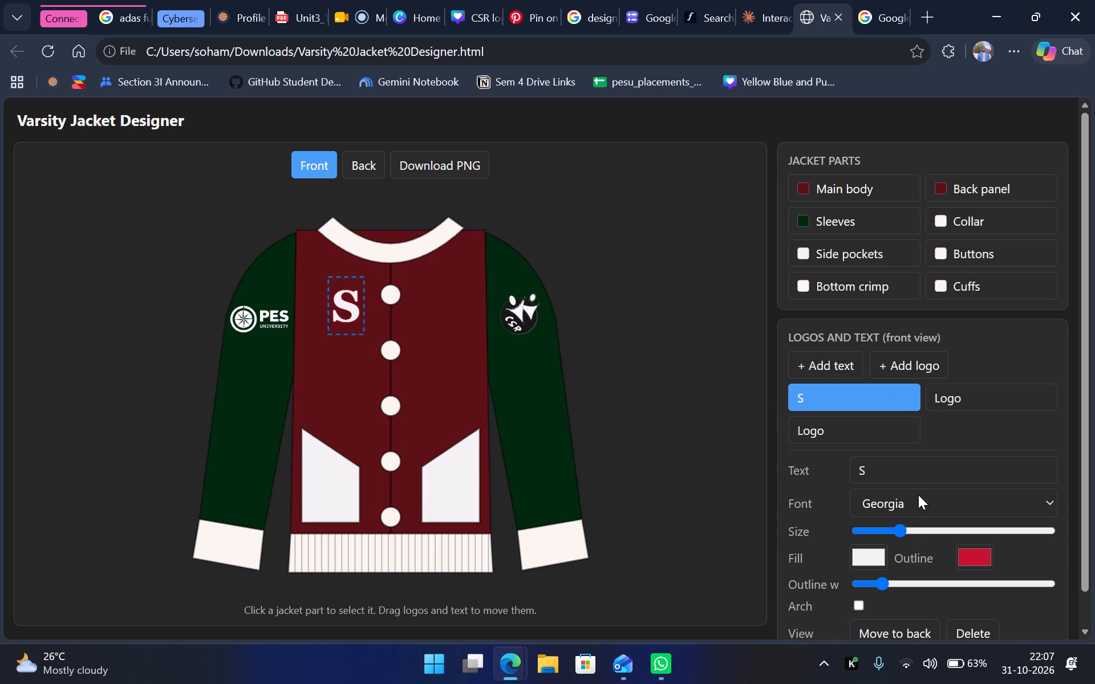
click(914, 506)
click(875, 365)
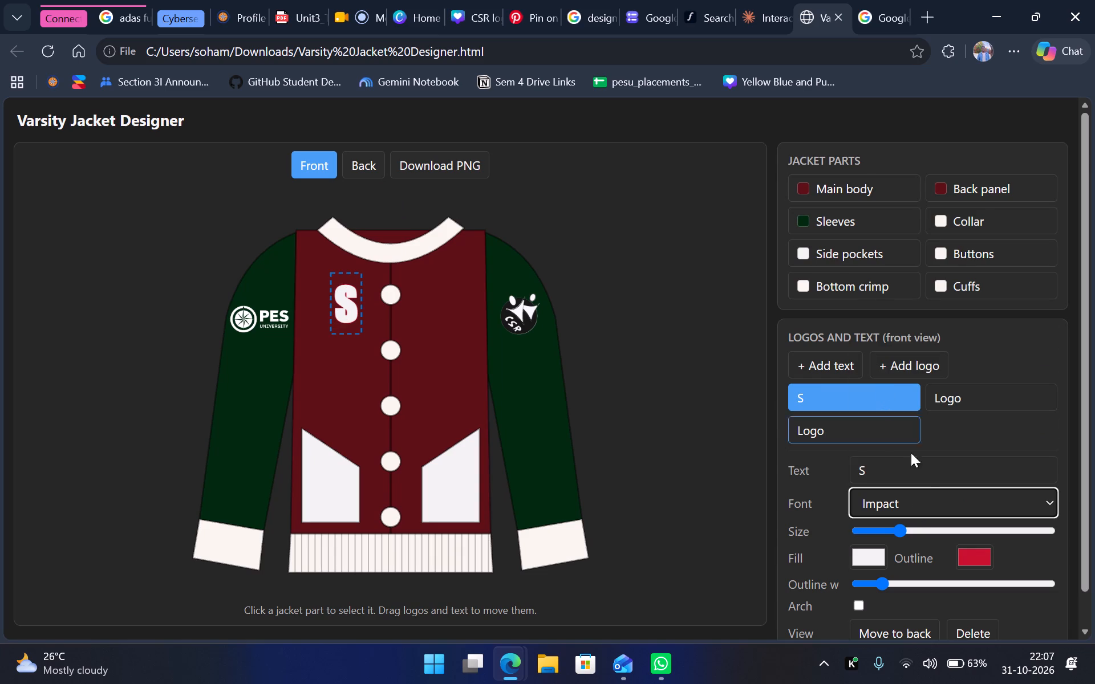
click(747, 426)
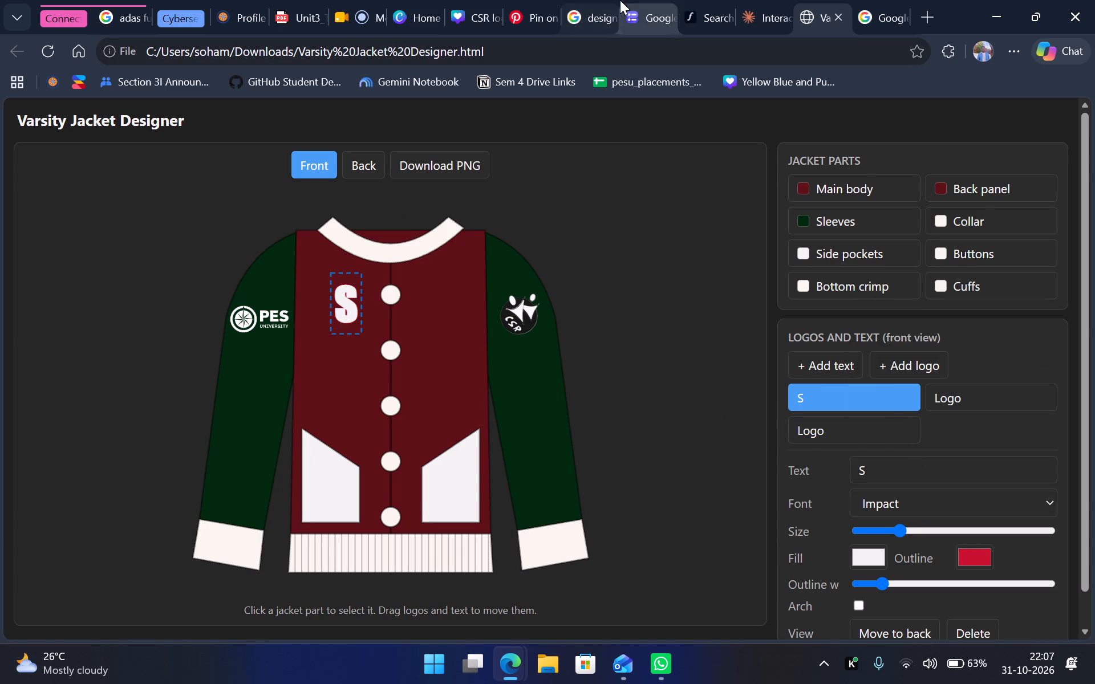
Switch to Canva and open the #441b27 design from the recent designs.
click(478, 0)
click(400, 0)
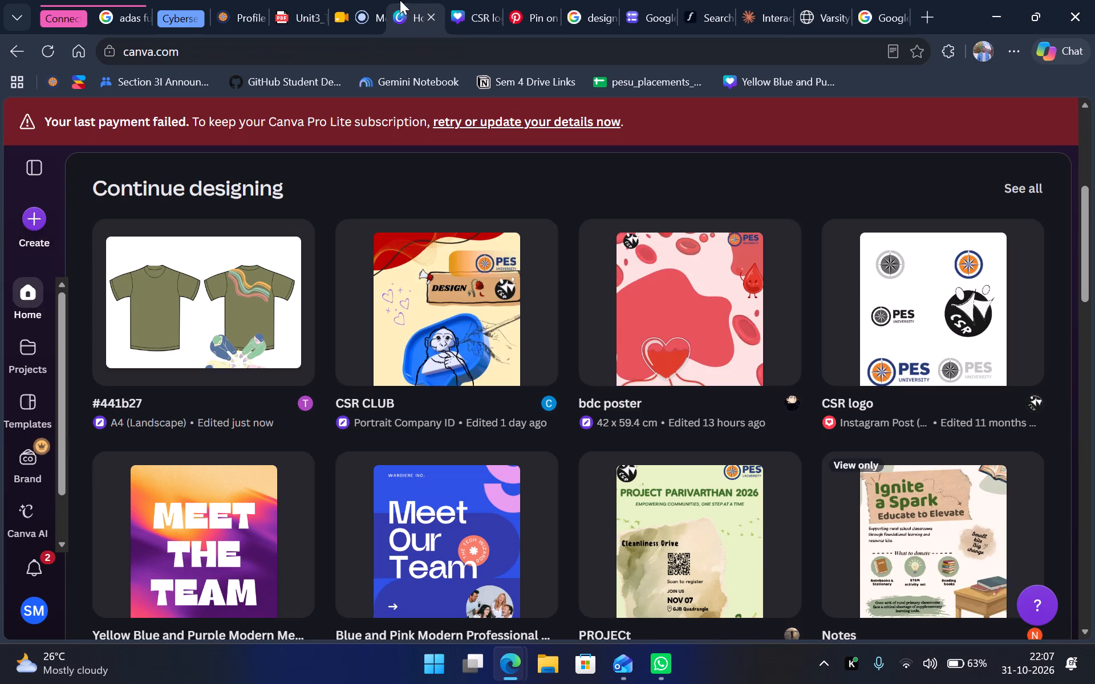
click(250, 313)
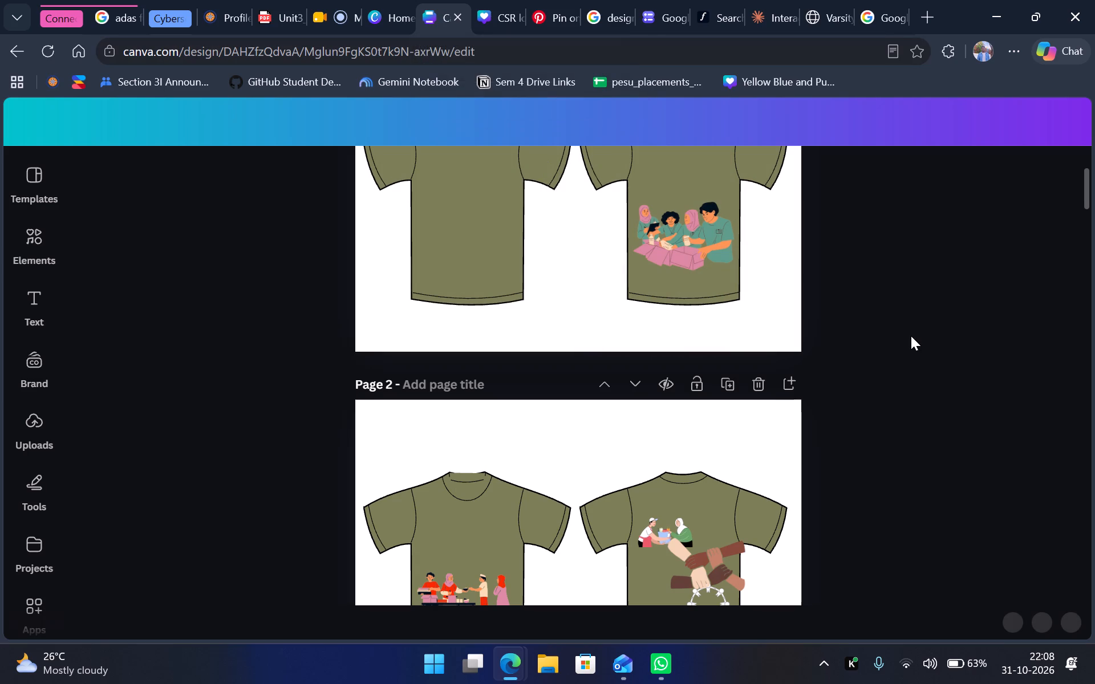
Examine the T-shirt and jacket mockups on the pages of the #441b27 design.
scroll(910, 332, down, 3)
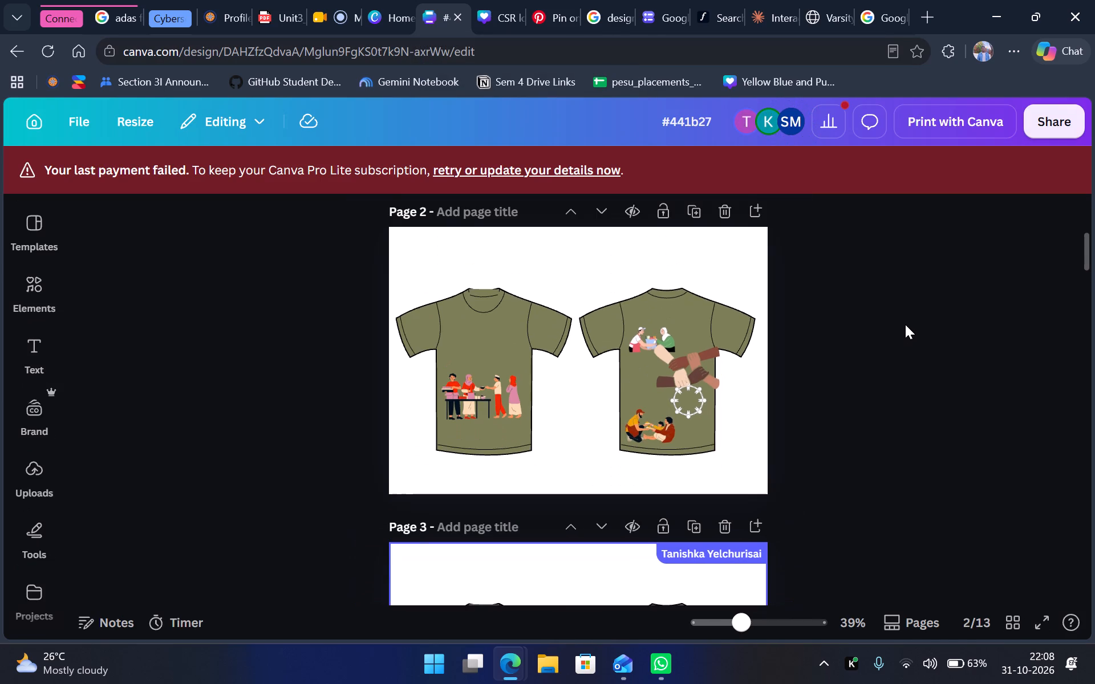
scroll(905, 324, up, 5)
scroll(905, 324, down, 4)
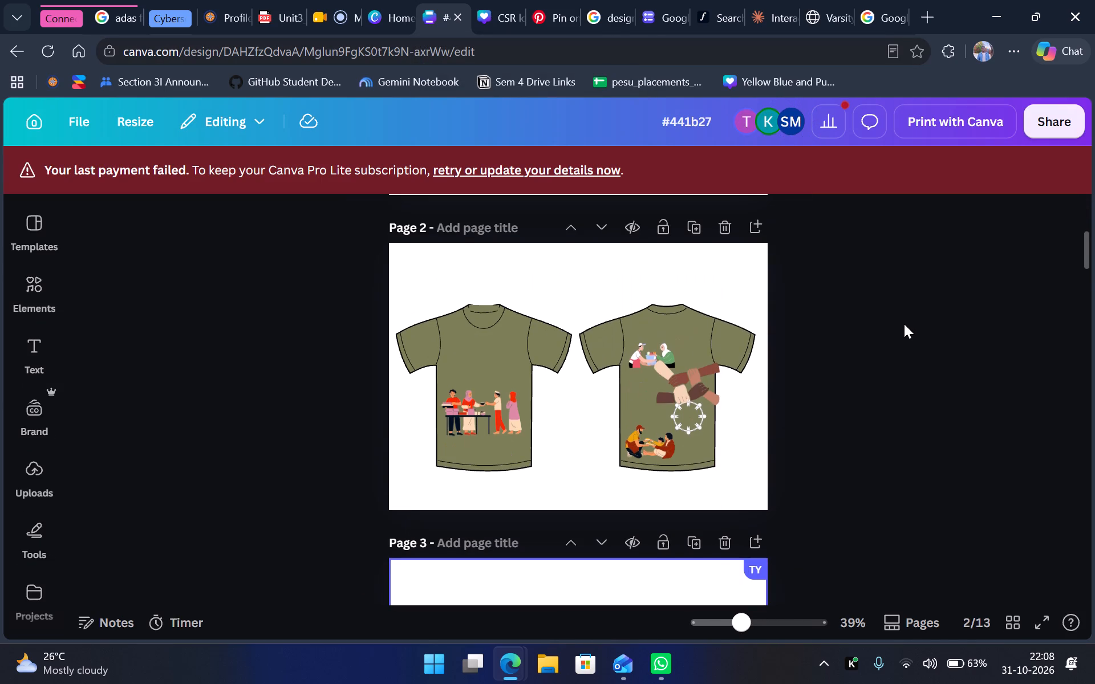
scroll(904, 324, down, 3)
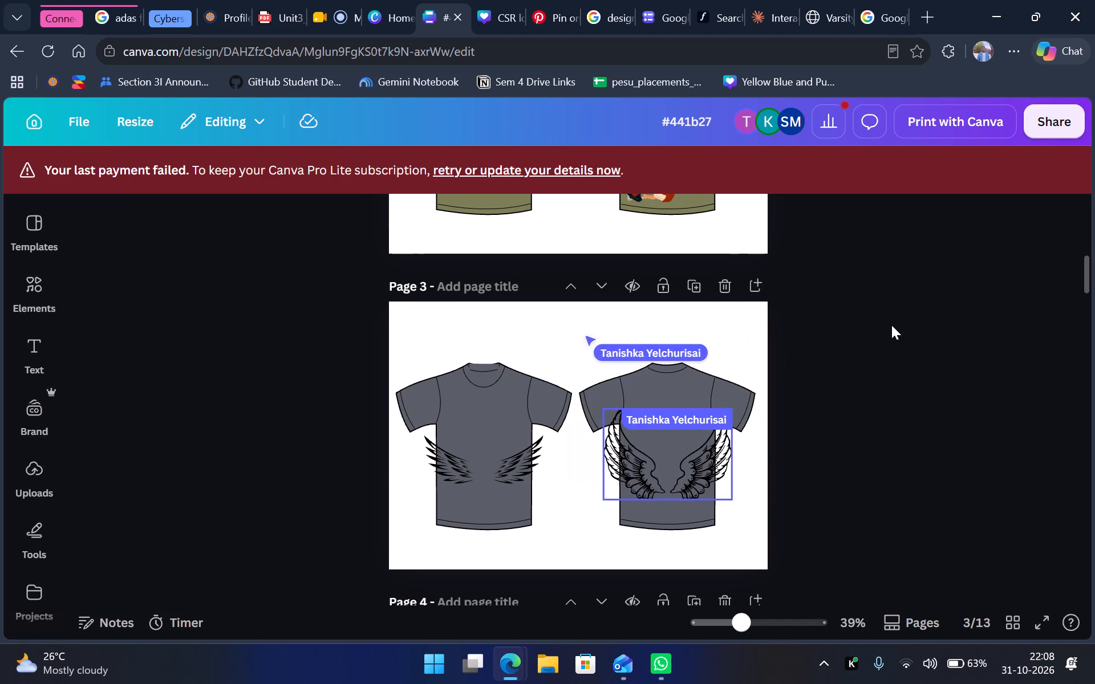
scroll(888, 327, down, 4)
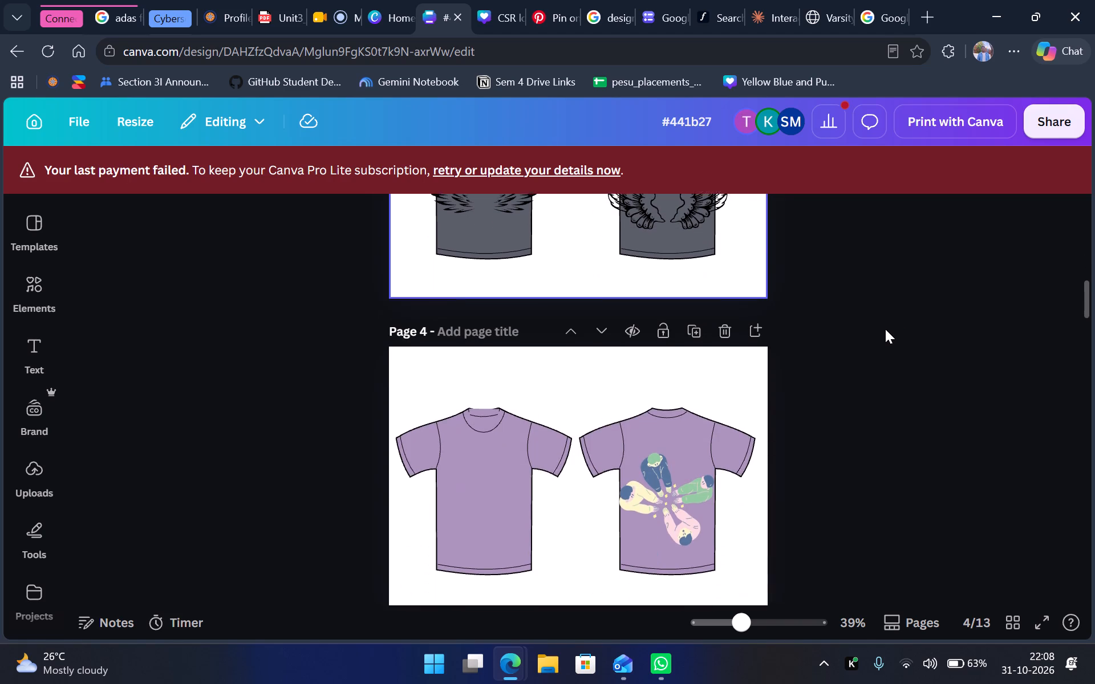
scroll(885, 329, down, 6)
scroll(885, 329, up, 6)
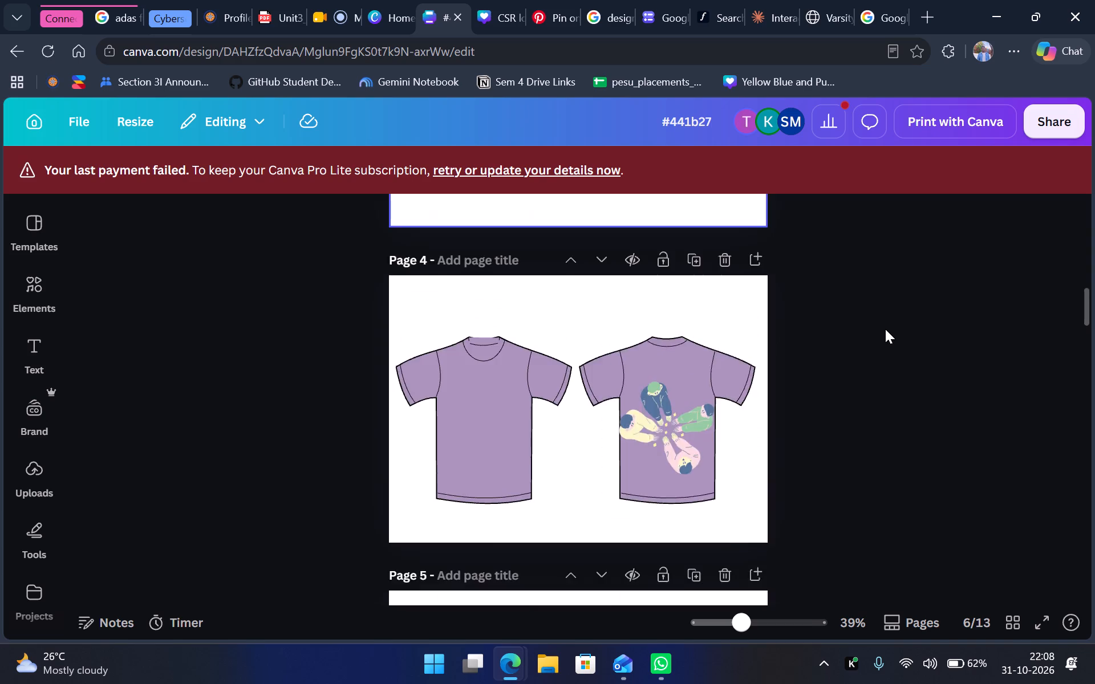
scroll(885, 329, up, 8)
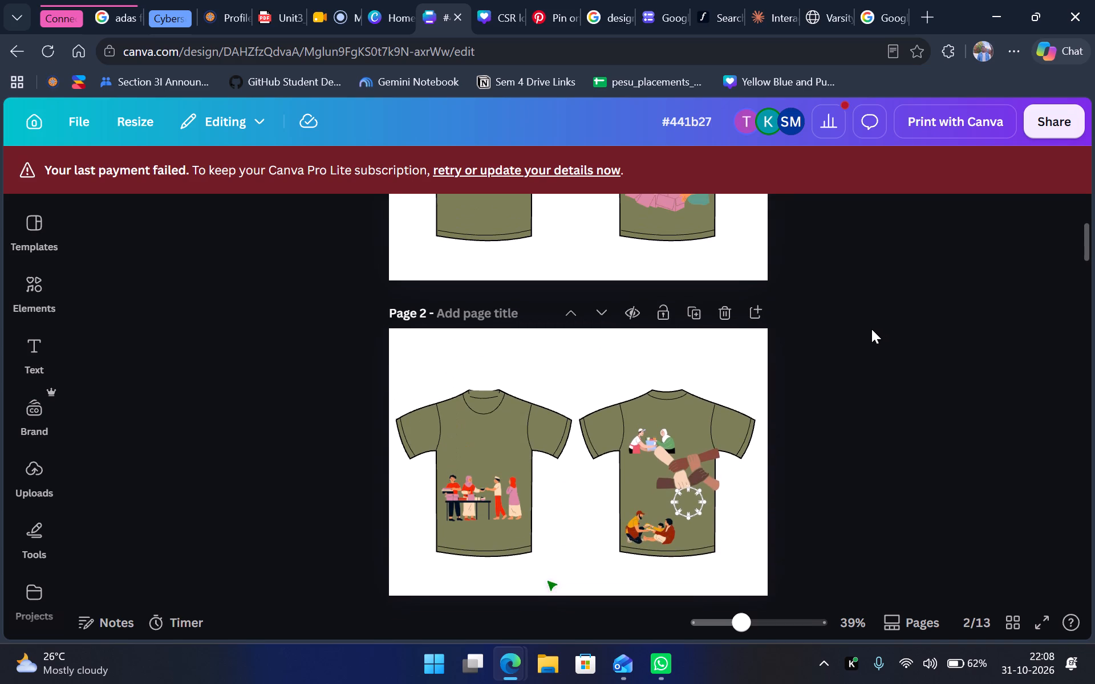
scroll(871, 329, up, 2)
scroll(871, 329, down, 3)
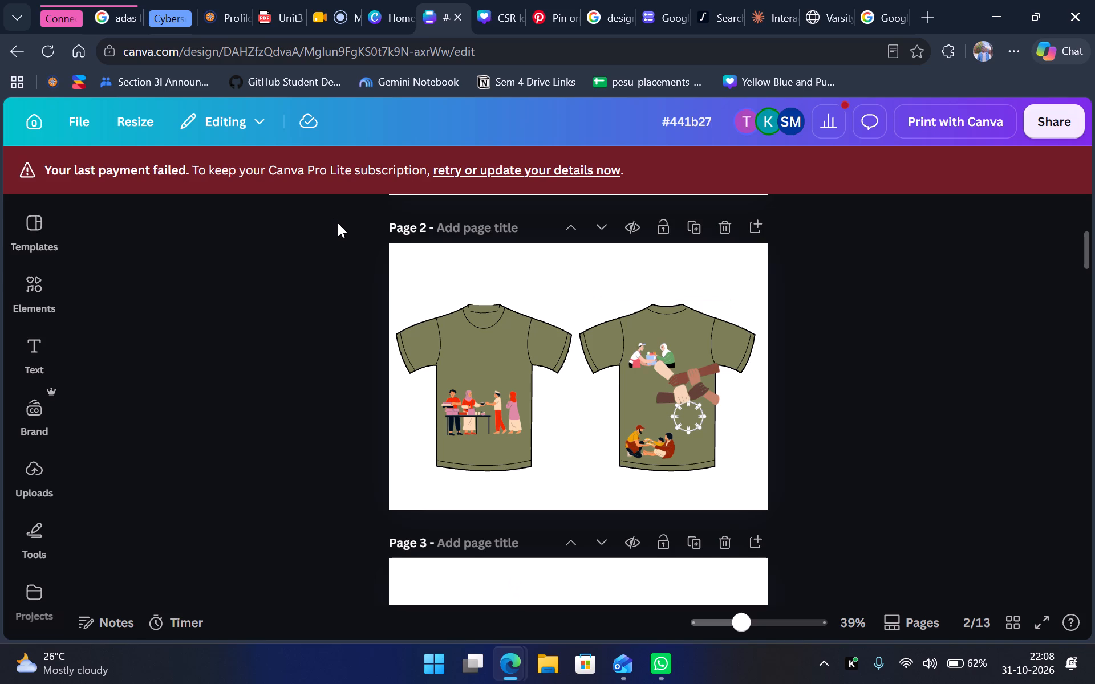
scroll(338, 223, down, 2)
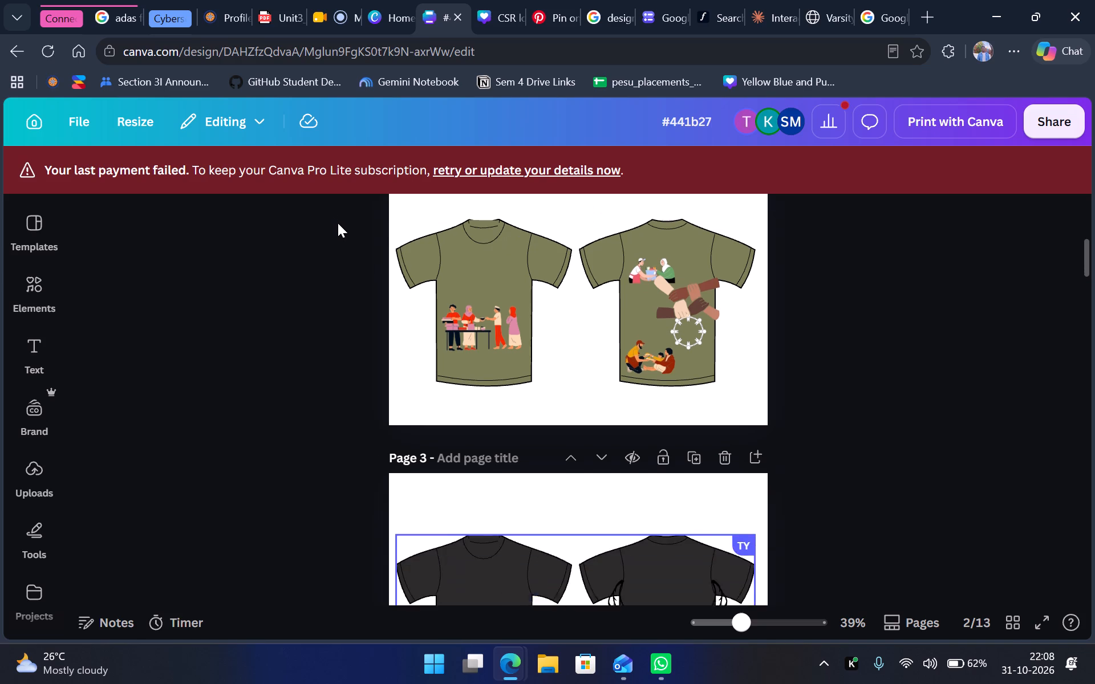
scroll(338, 223, down, 1)
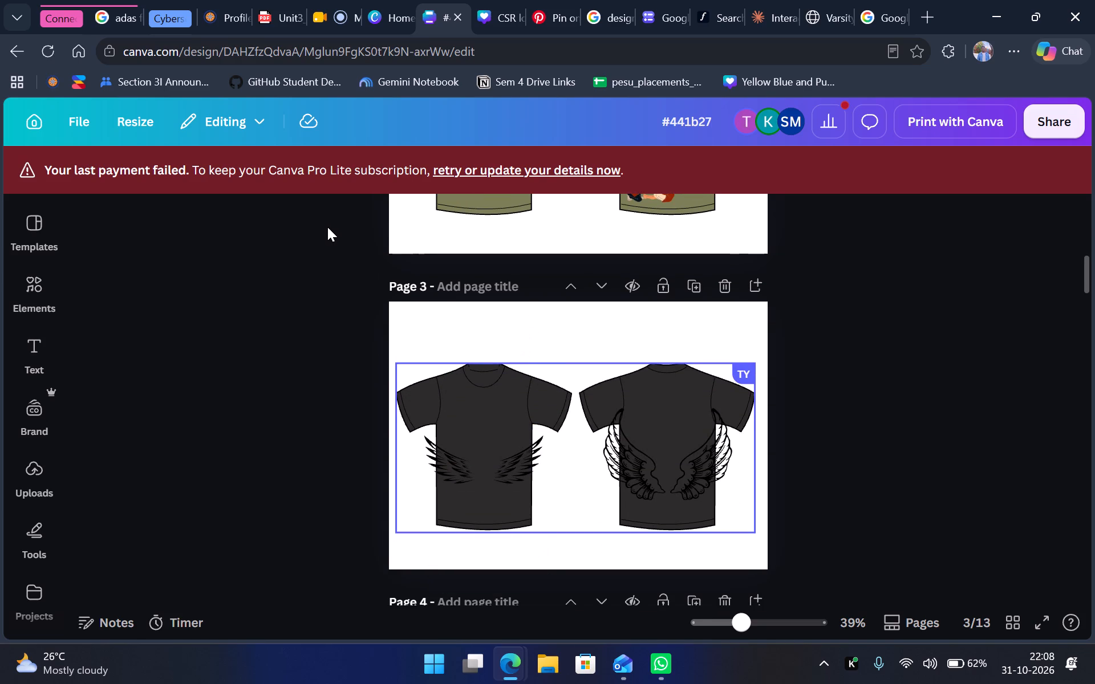
scroll(325, 227, down, 4)
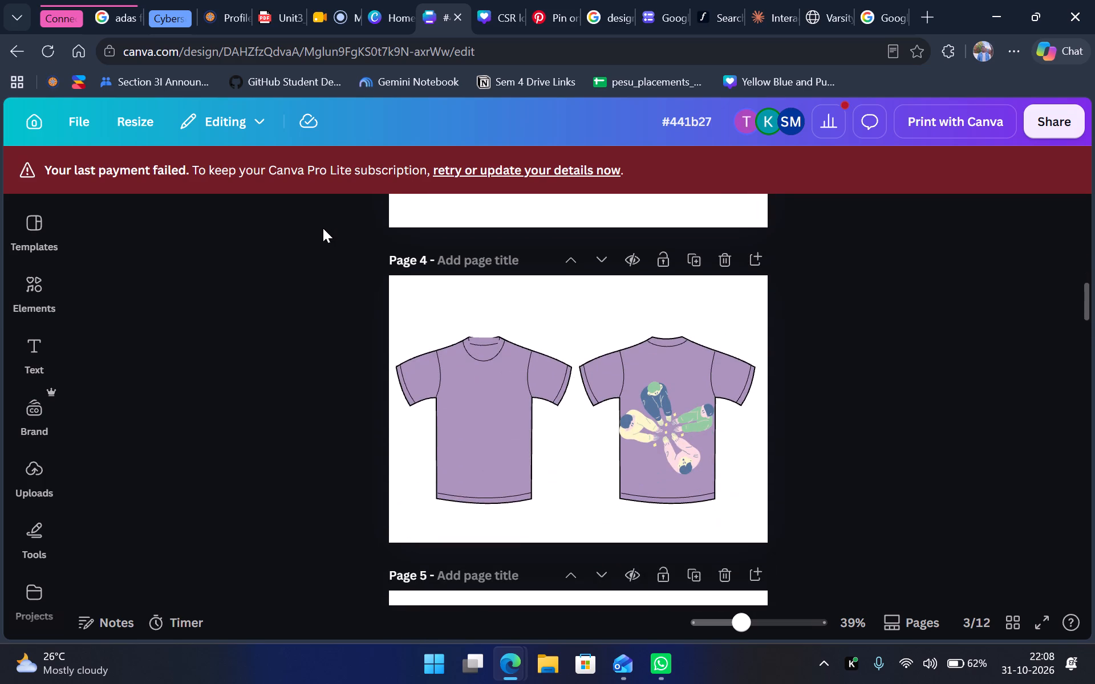
scroll(323, 228, down, 8)
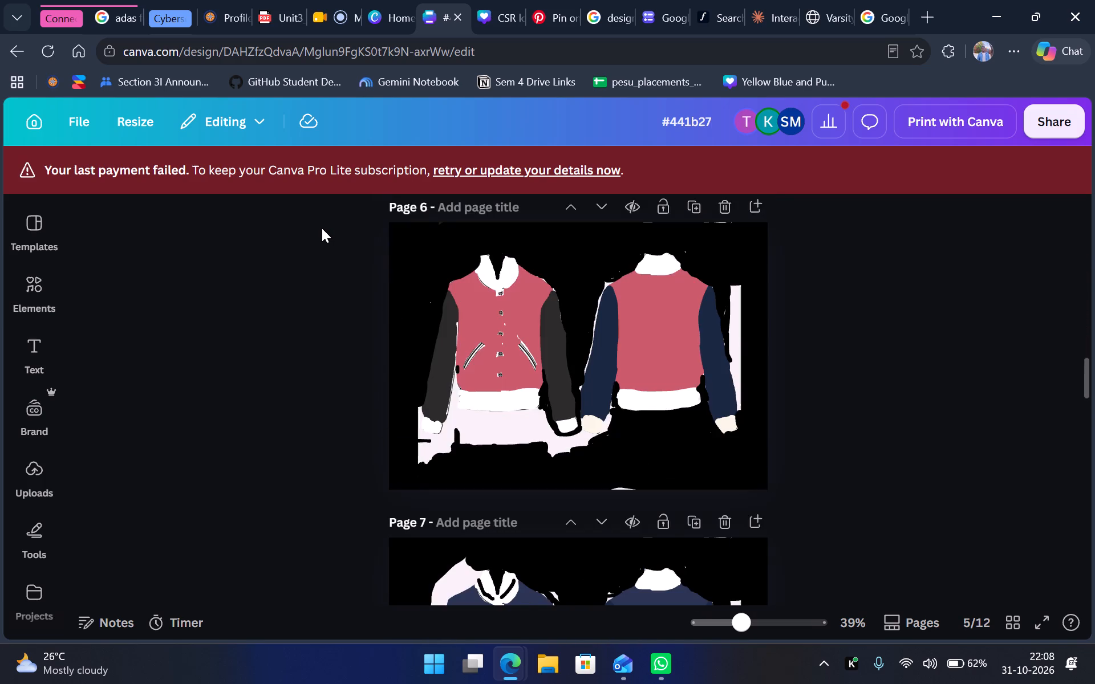
Recolour the wings graphic on the back of the page 3 T-shirt from black to white.
scroll(321, 228, up, 11)
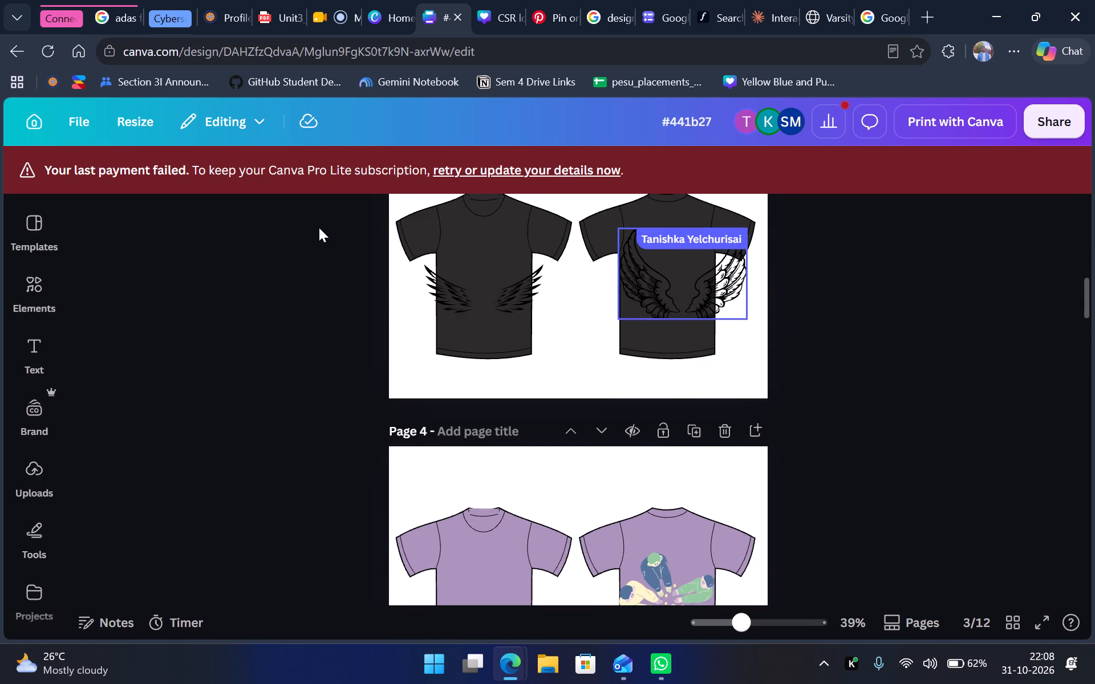
scroll(319, 250, up, 1)
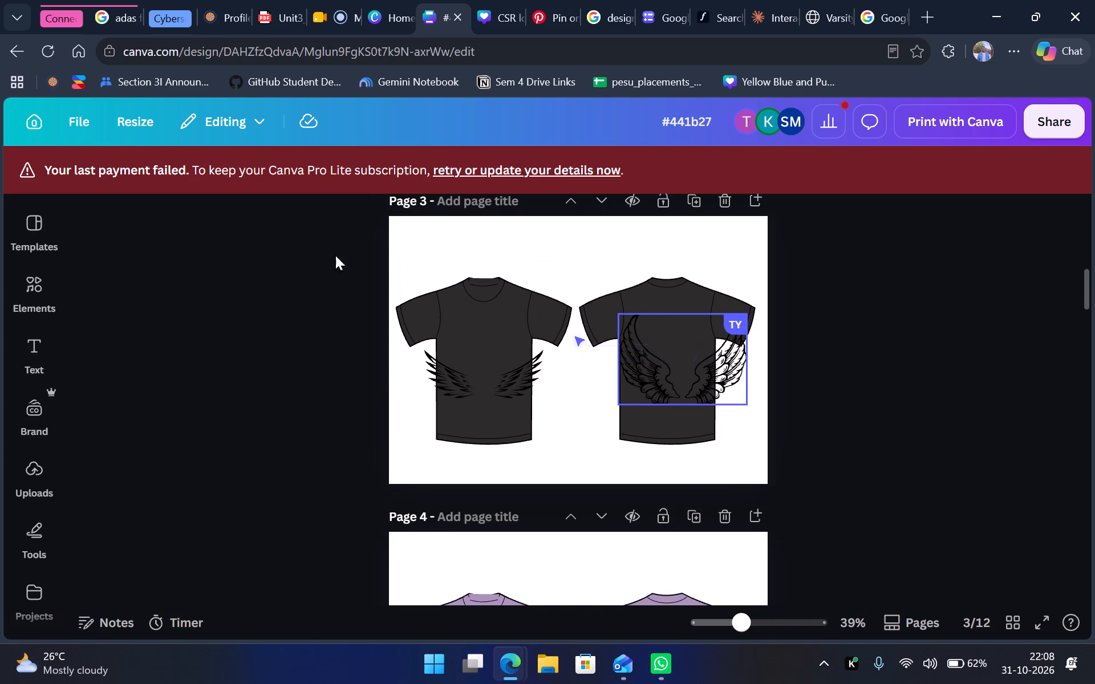
click(647, 368)
click(453, 221)
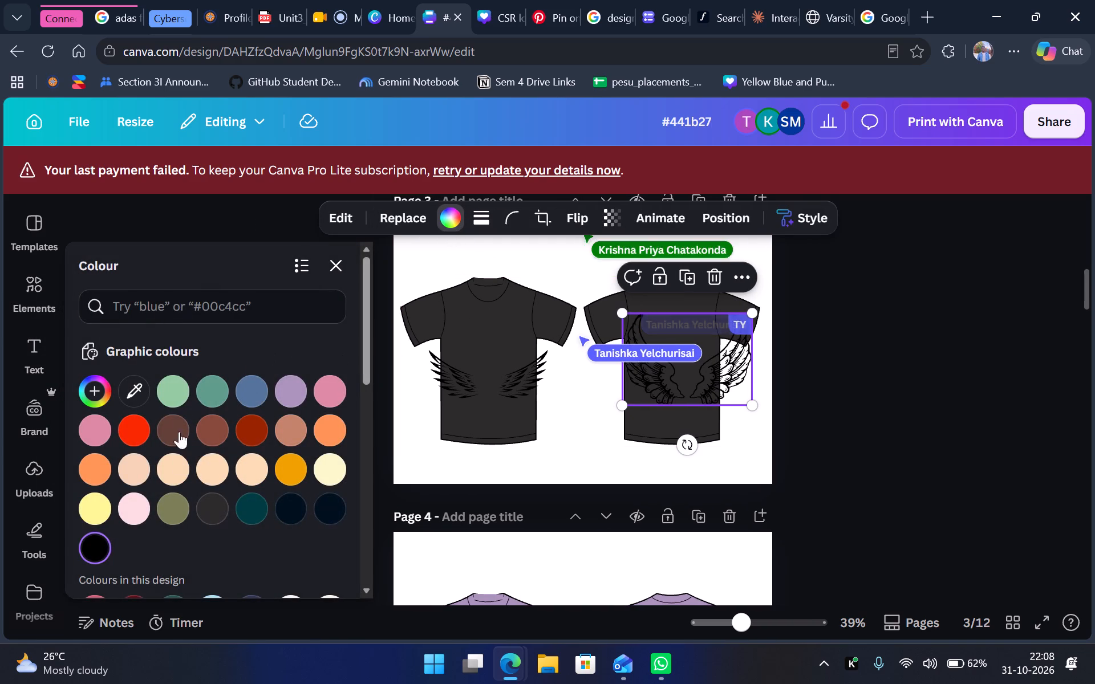
click(90, 552)
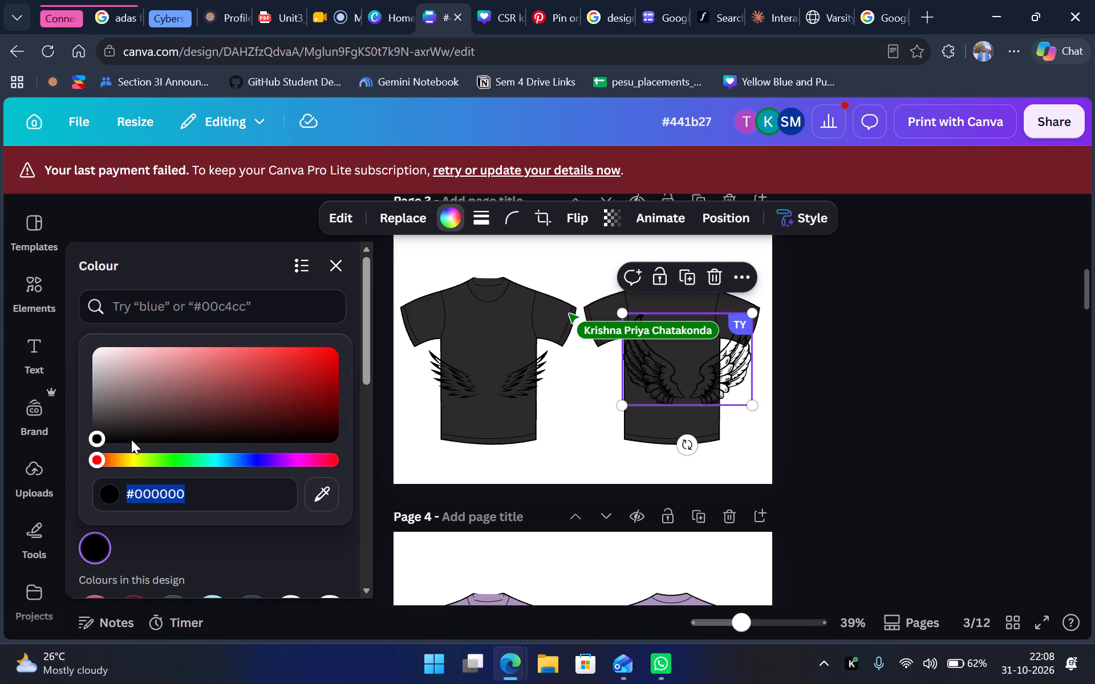
drag(106, 425, 47, 311)
click(901, 425)
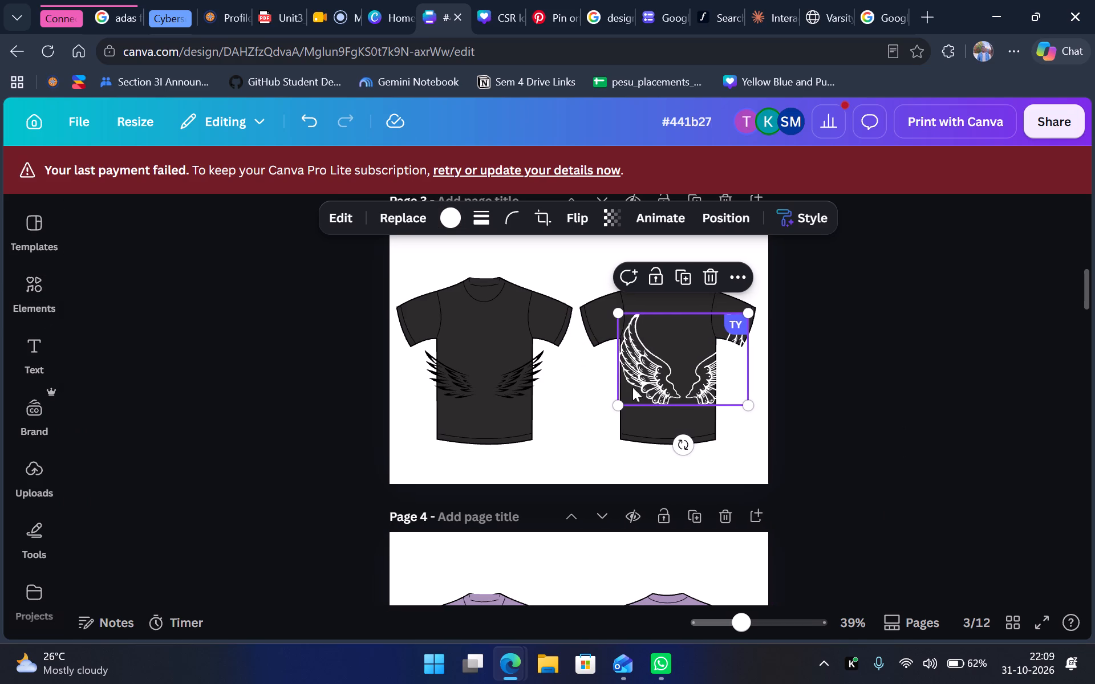
Shrink the white wings to the width of the shirt's torso and centre them on the back of the page 3 T-shirt.
drag(742, 405, 705, 379)
drag(683, 366, 685, 401)
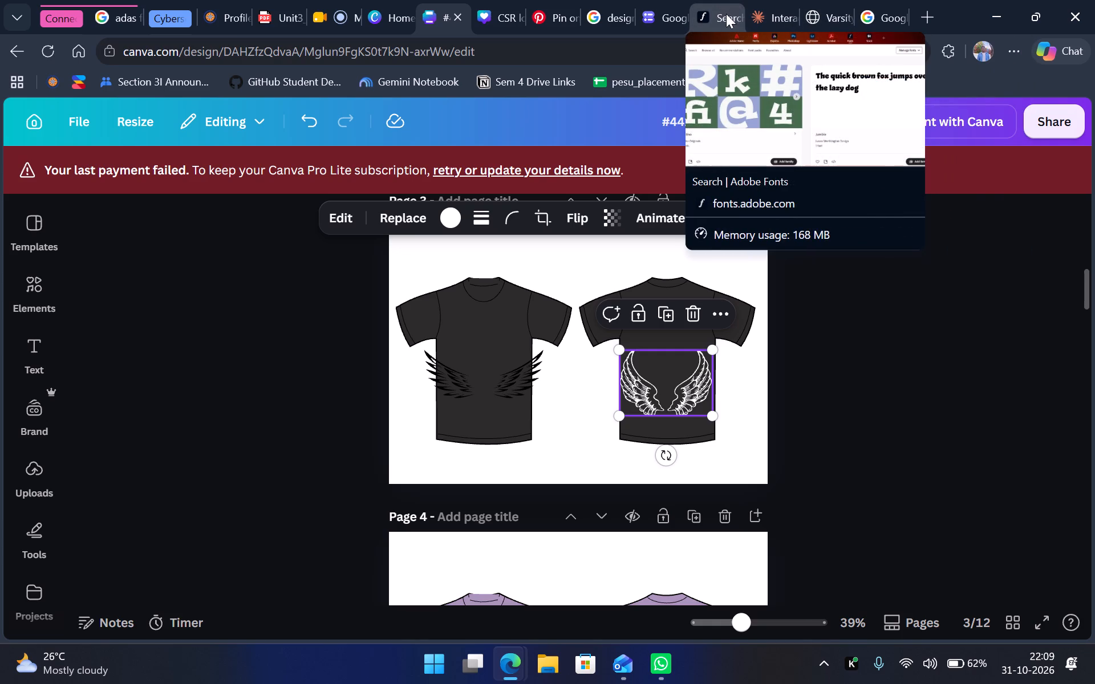
Switch to Pinterest and return from the Community T-shirt pin to the "social service t shirts" search results.
click(820, 8)
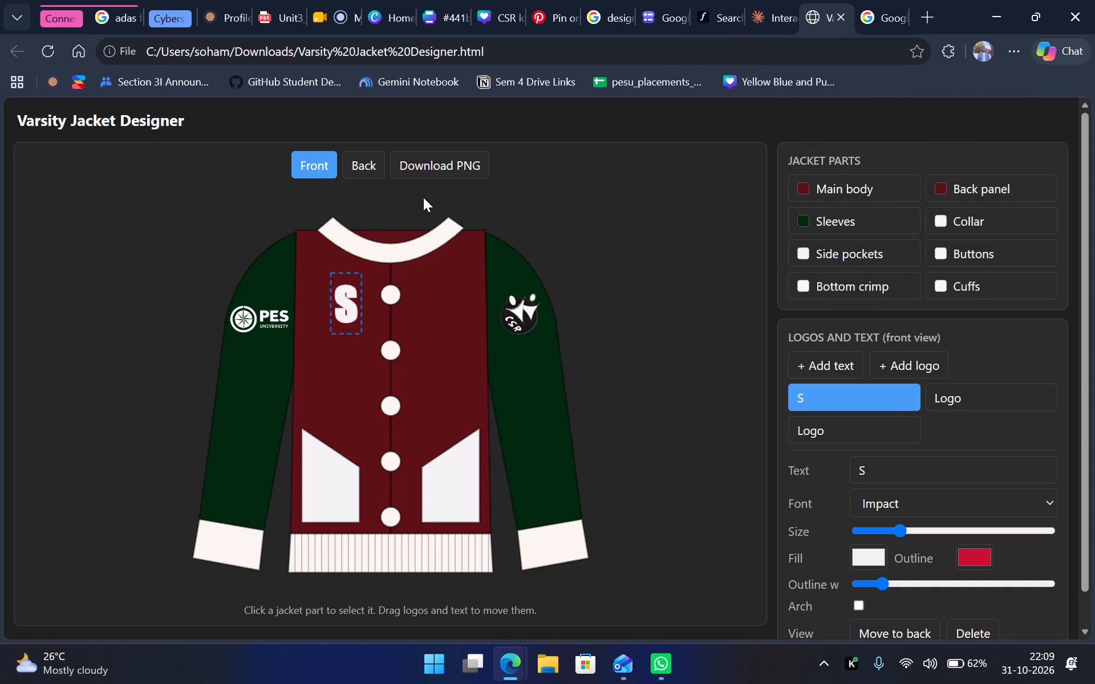
click(533, 5)
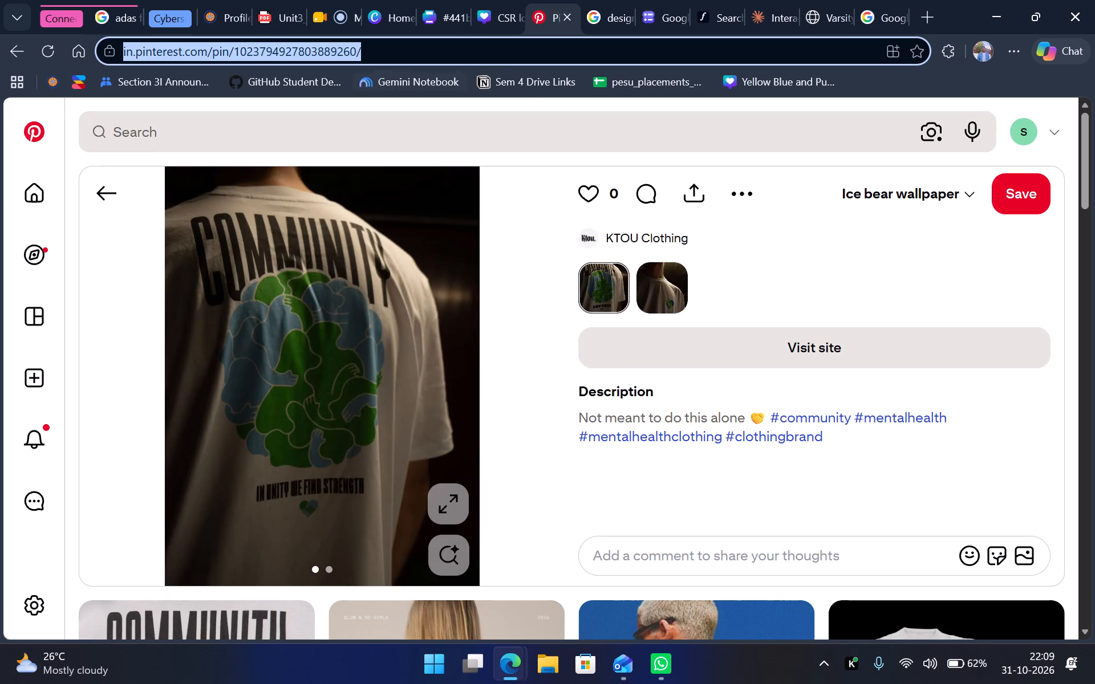
click(405, 228)
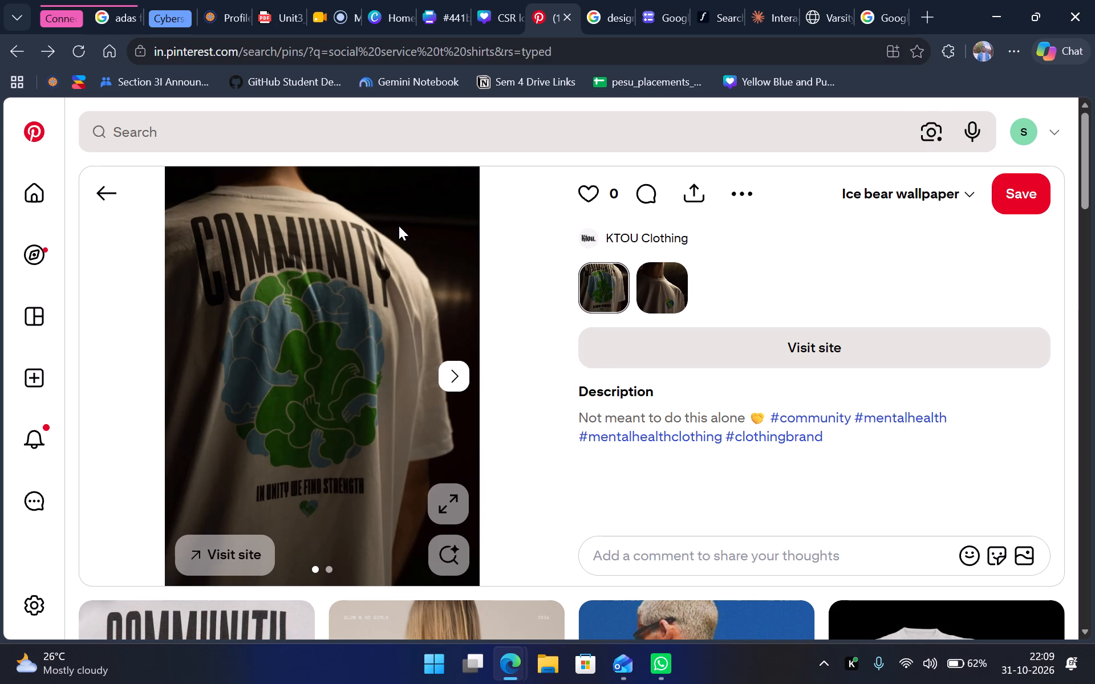
Browse the "social service t shirts" results for T-shirt design inspiration, including volunteer and social worker designs.
scroll(314, 286, down, 1)
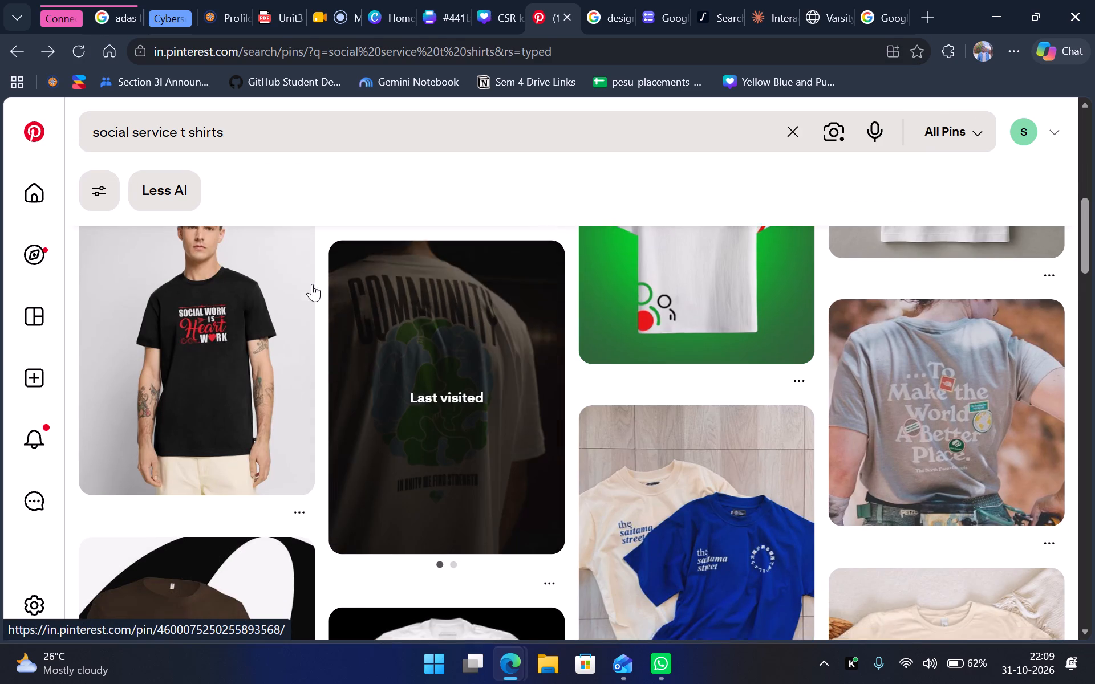
scroll(312, 284, down, 2)
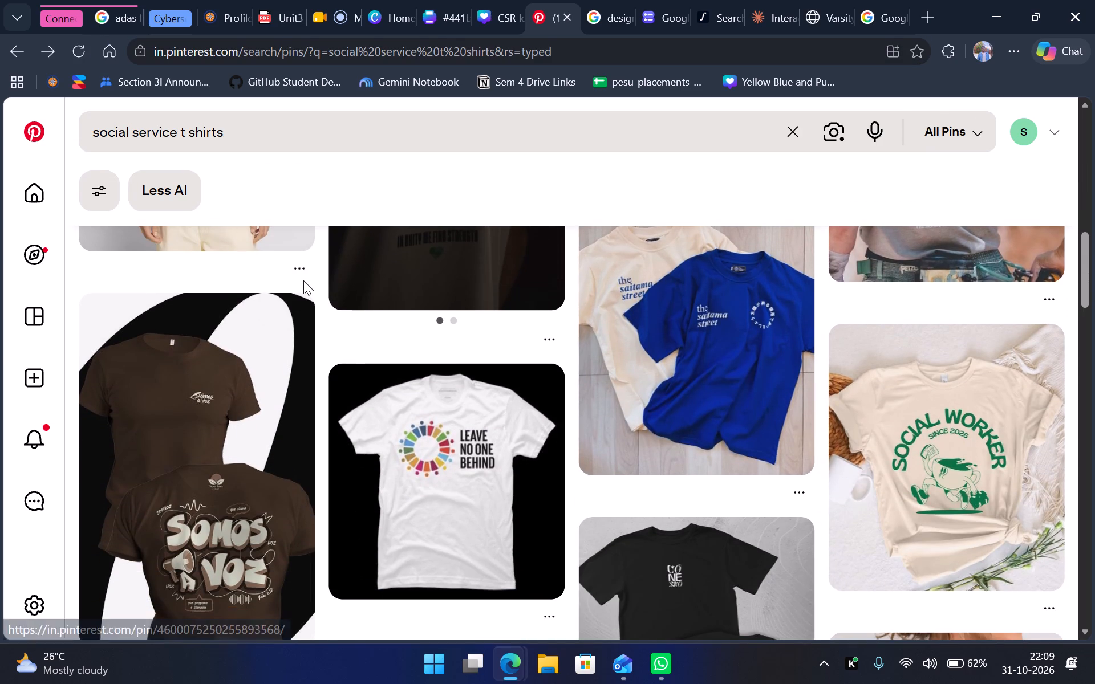
scroll(303, 281, up, 3)
scroll(295, 288, down, 2)
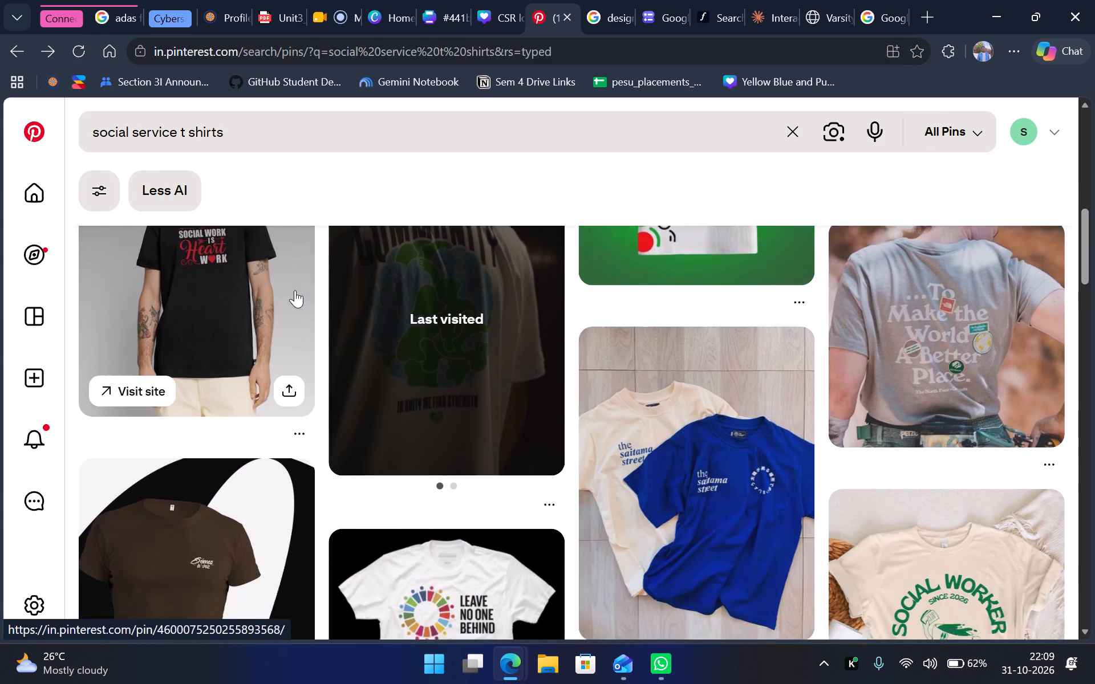
scroll(295, 290, down, 5)
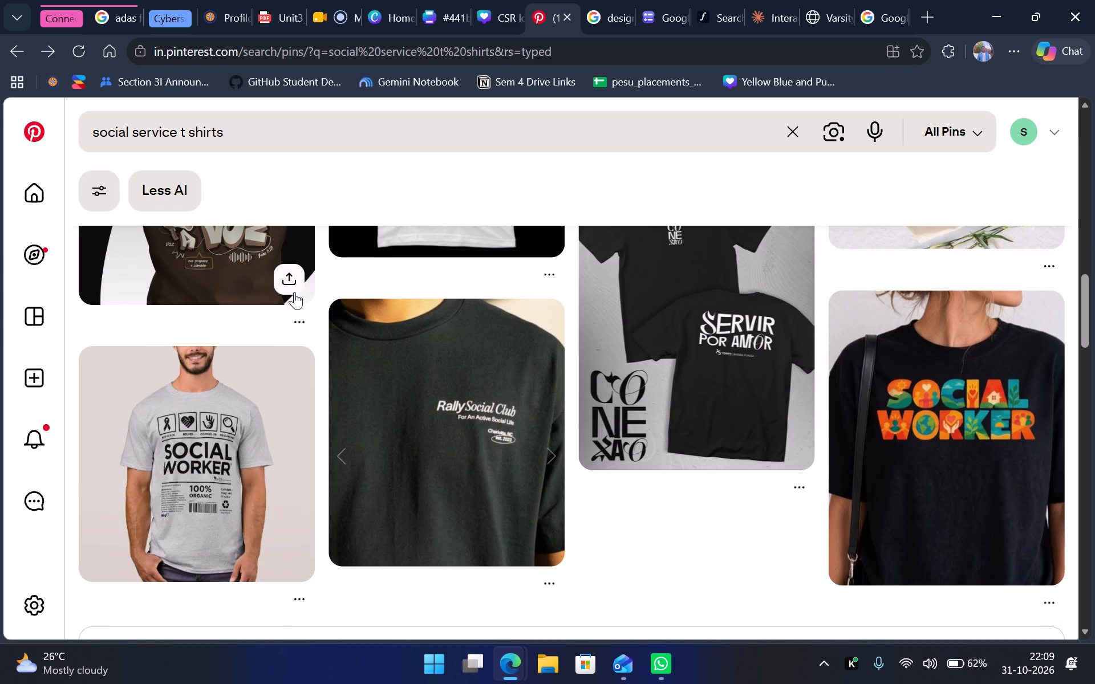
scroll(289, 296, down, 1)
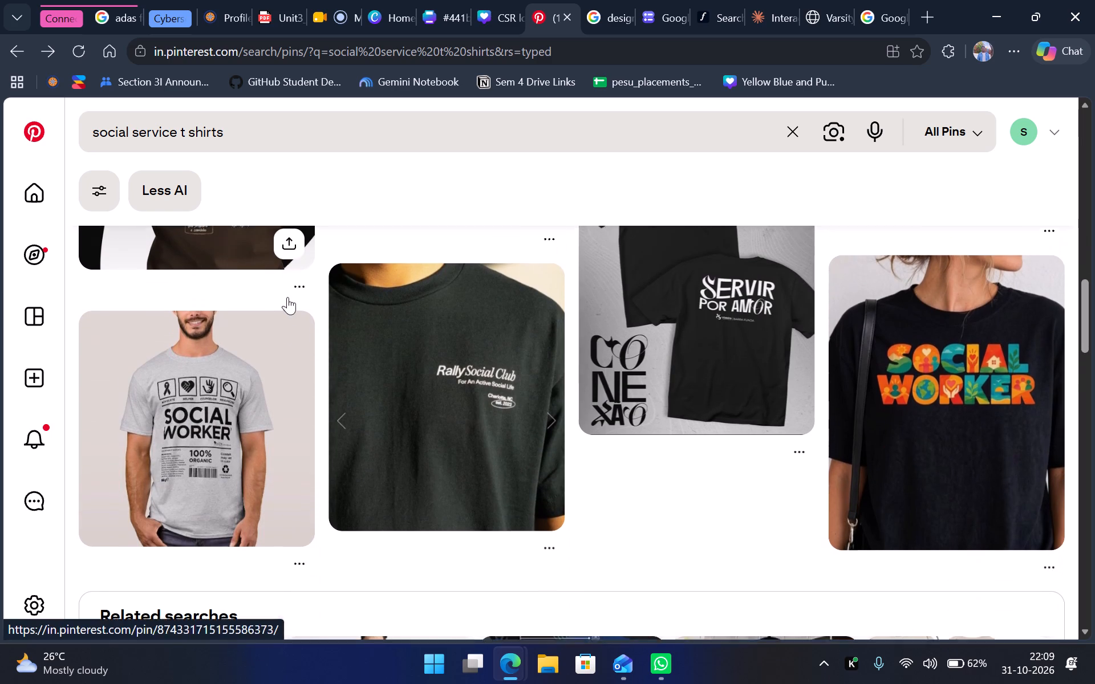
scroll(287, 297, down, 3)
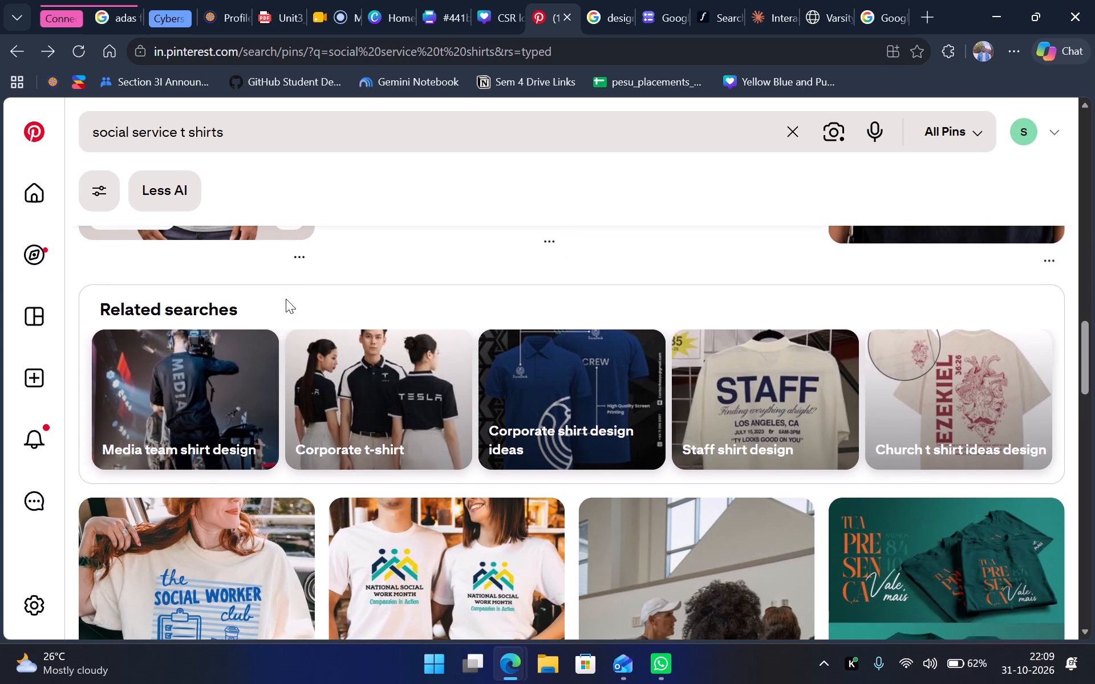
scroll(281, 300, down, 2)
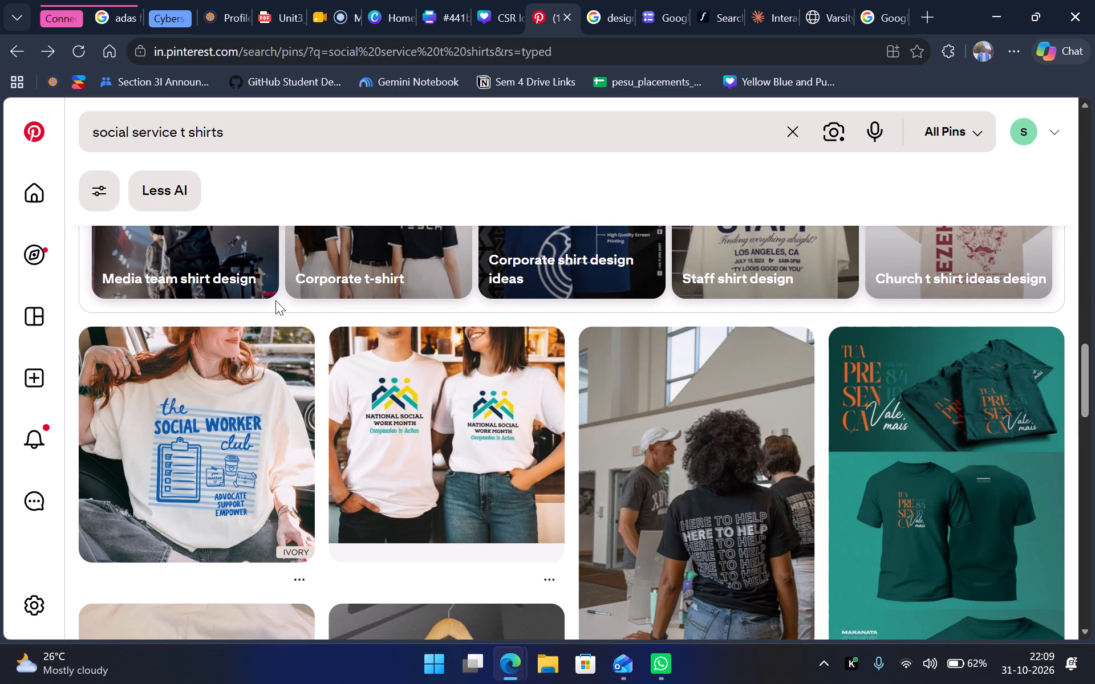
scroll(275, 300, down, 2)
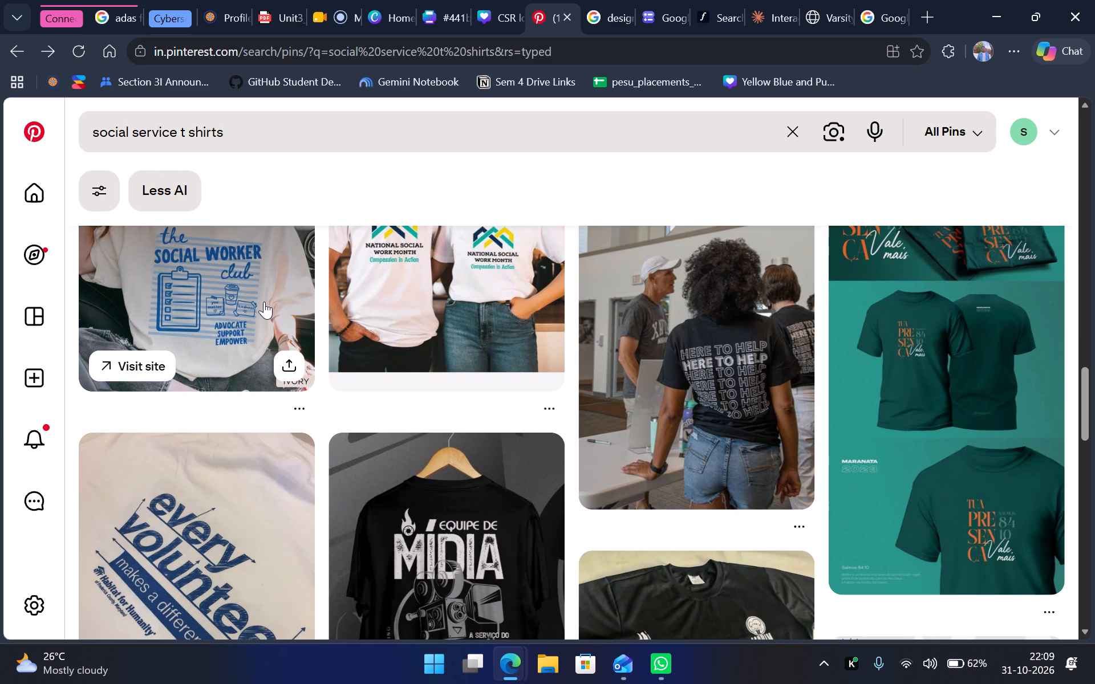
scroll(215, 285, down, 2)
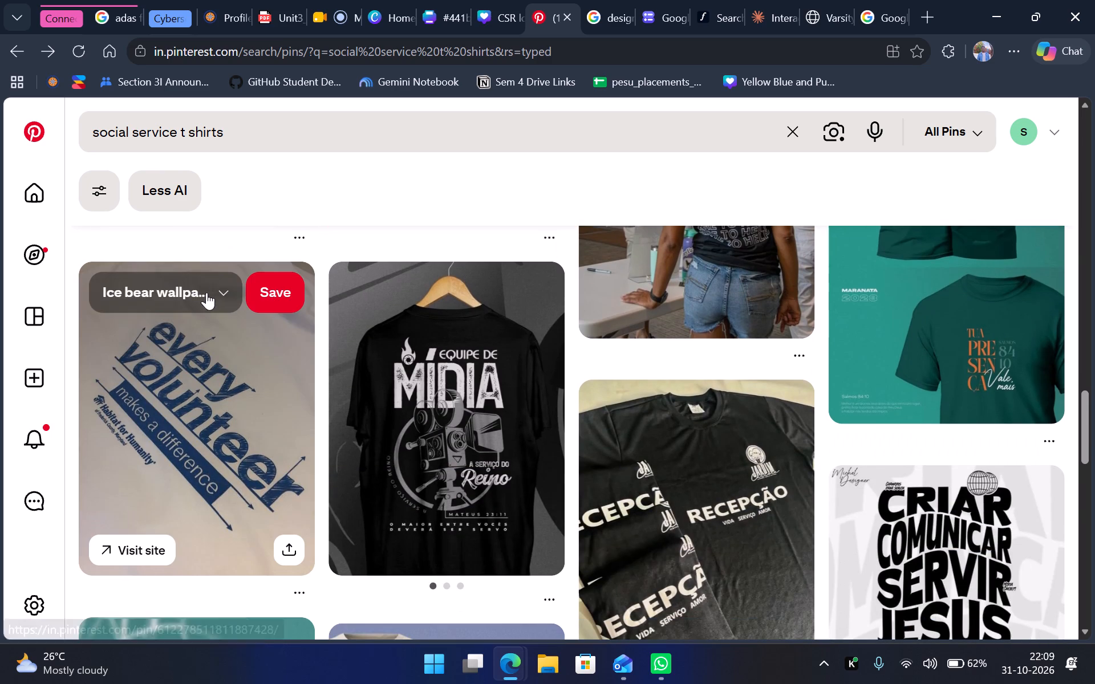
scroll(206, 293, down, 4)
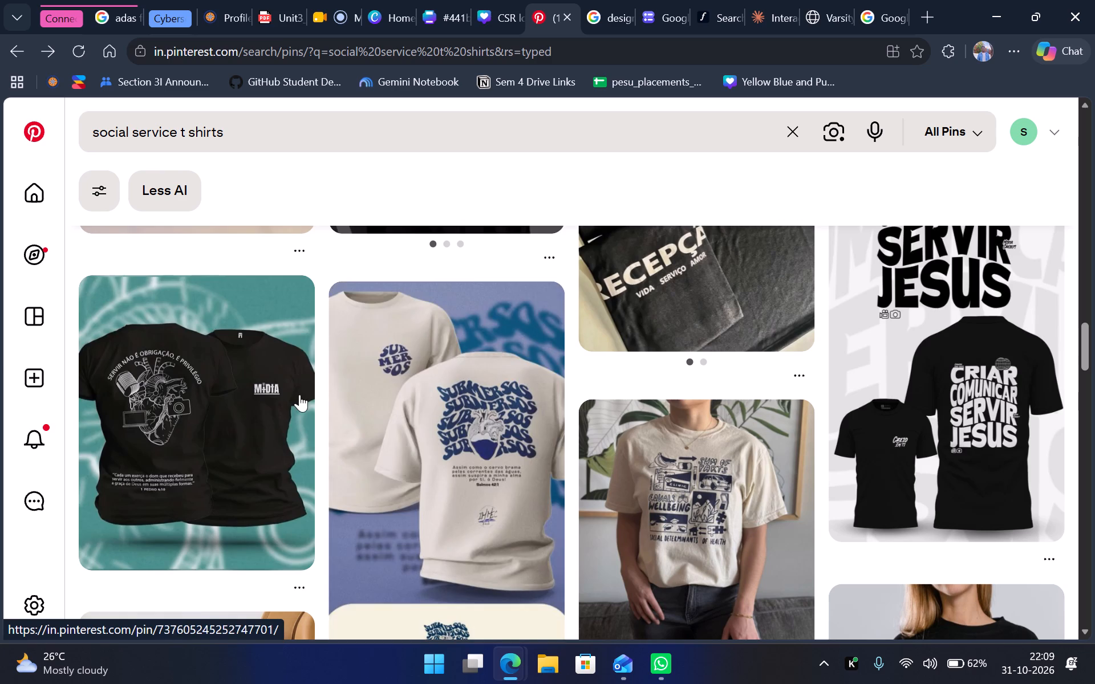
scroll(299, 394, down, 1)
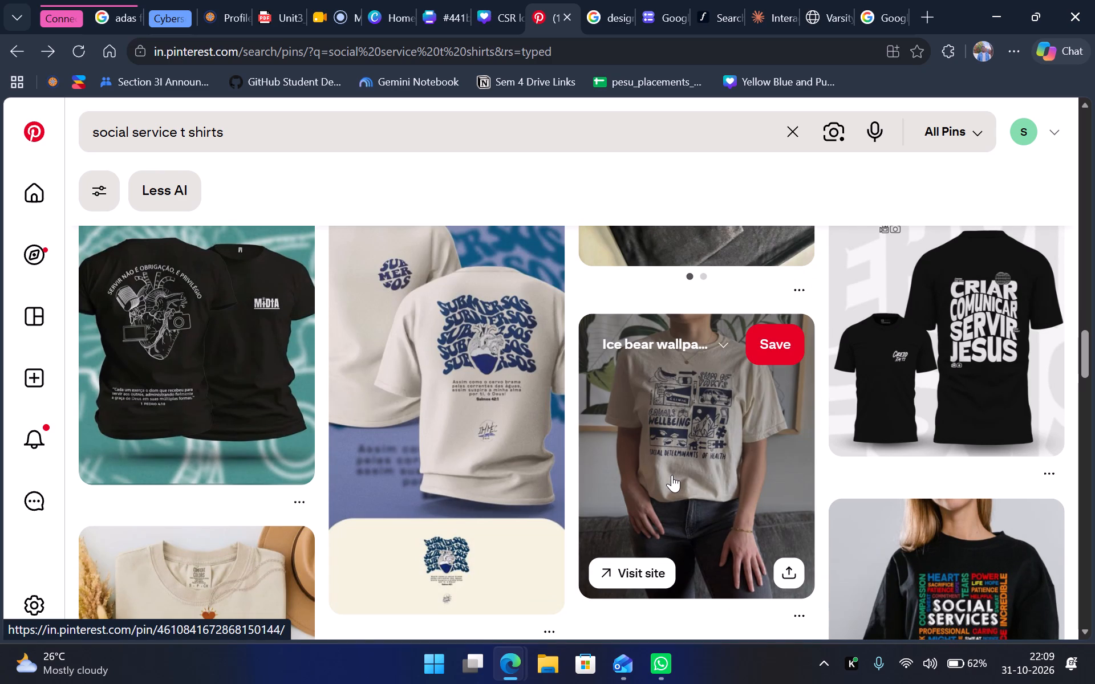
scroll(950, 419, down, 2)
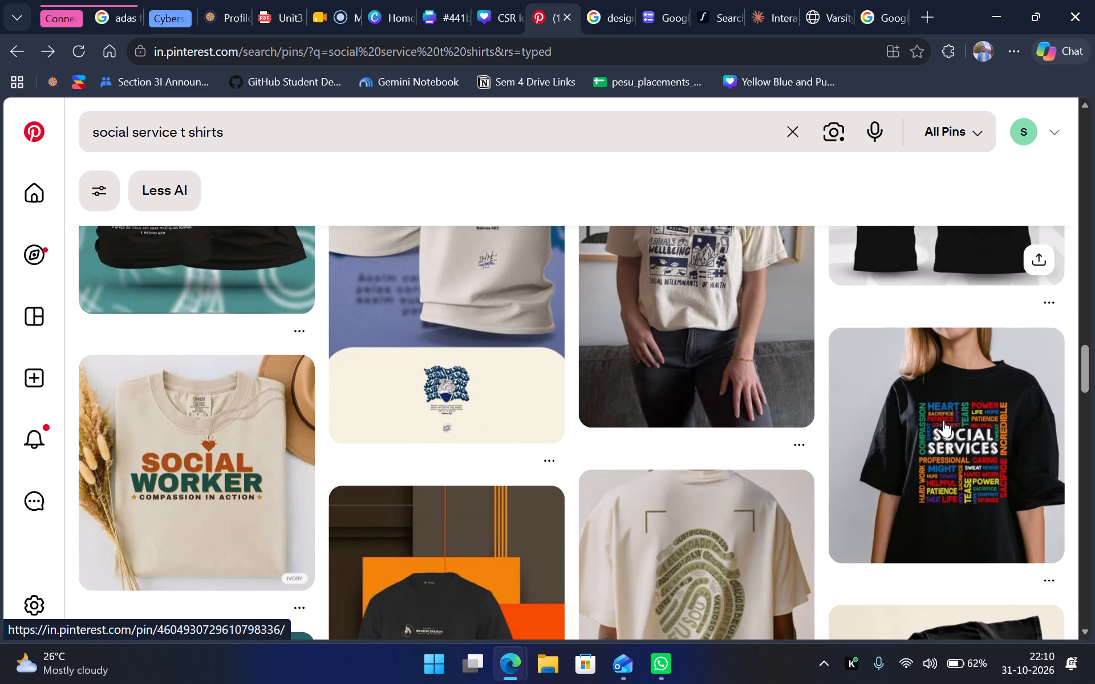
scroll(939, 421, down, 2)
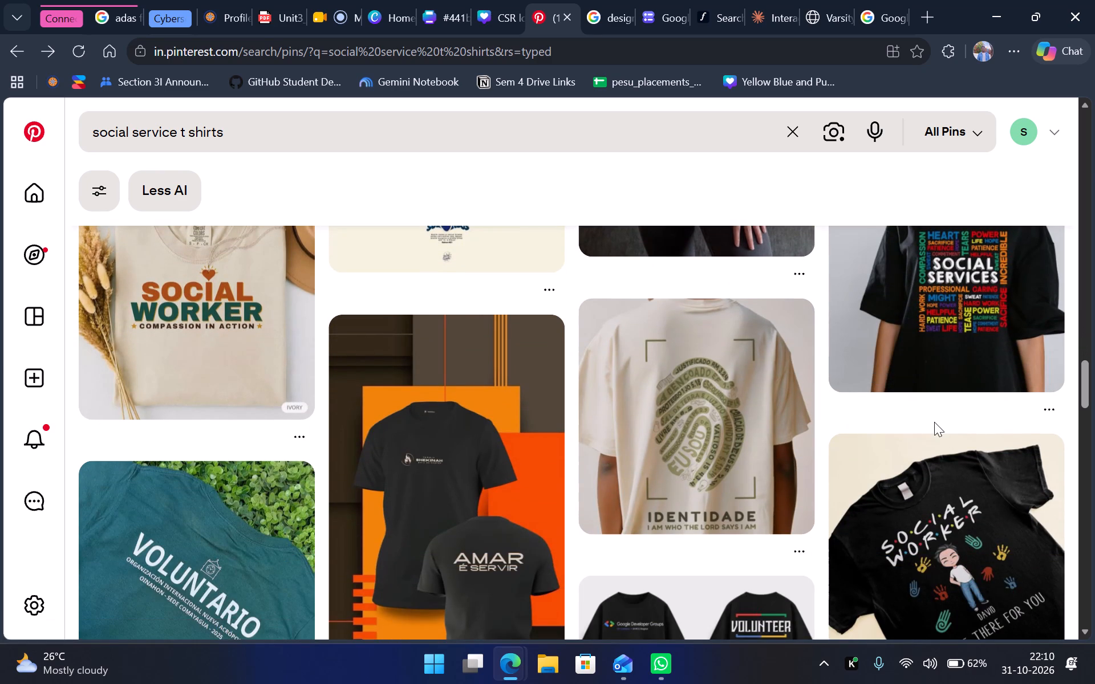
scroll(934, 422, down, 6)
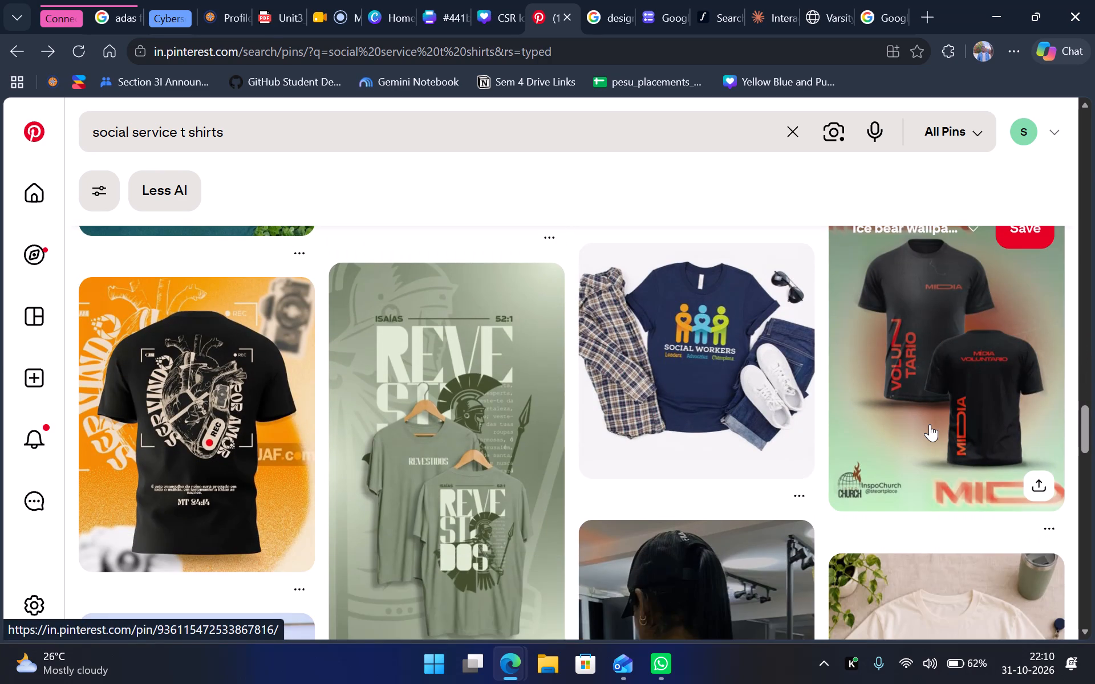
scroll(924, 427, down, 1)
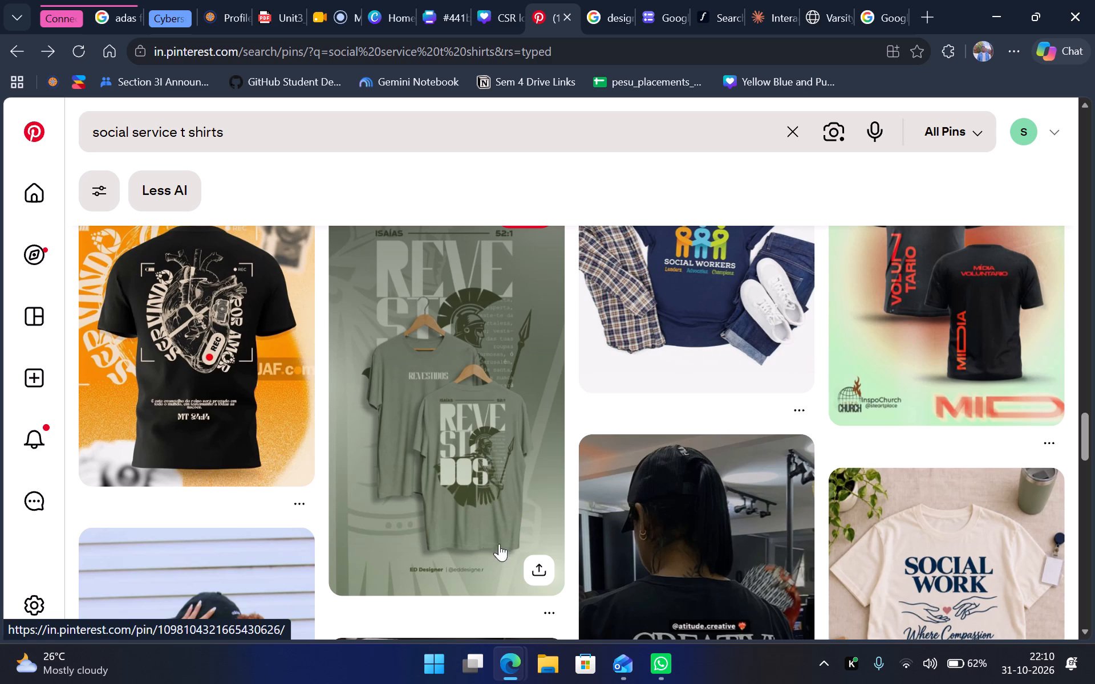
Open the green Revestidos T-shirt pin, expand its description, examine the related designs, and return to the search results.
click(473, 434)
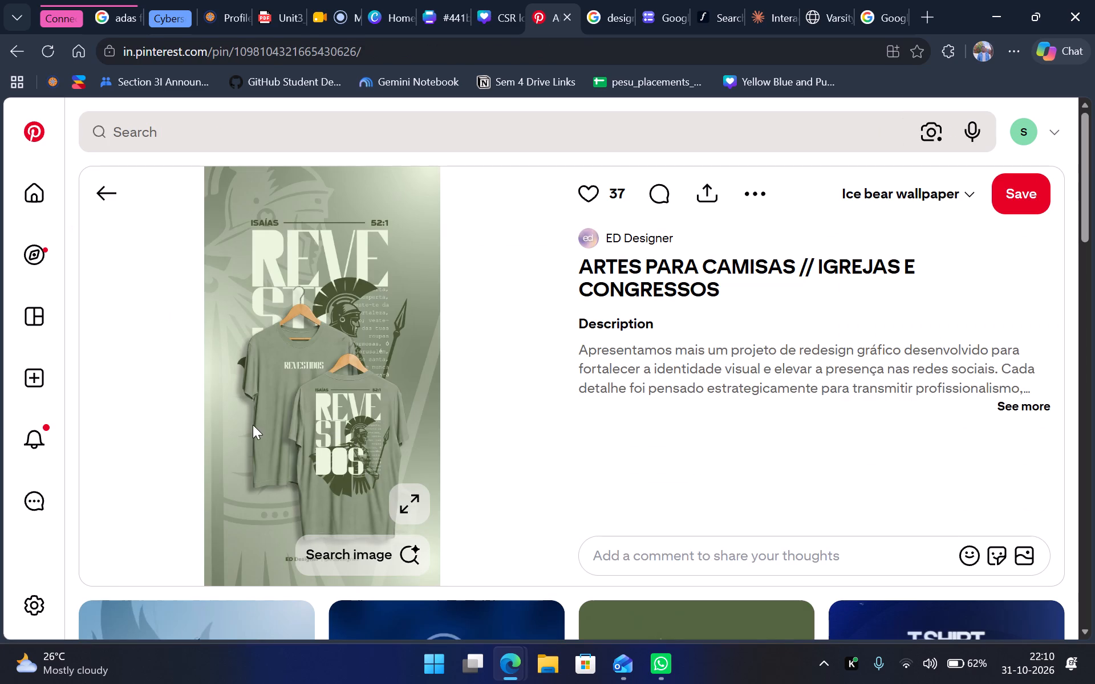
scroll(253, 425, up, 2)
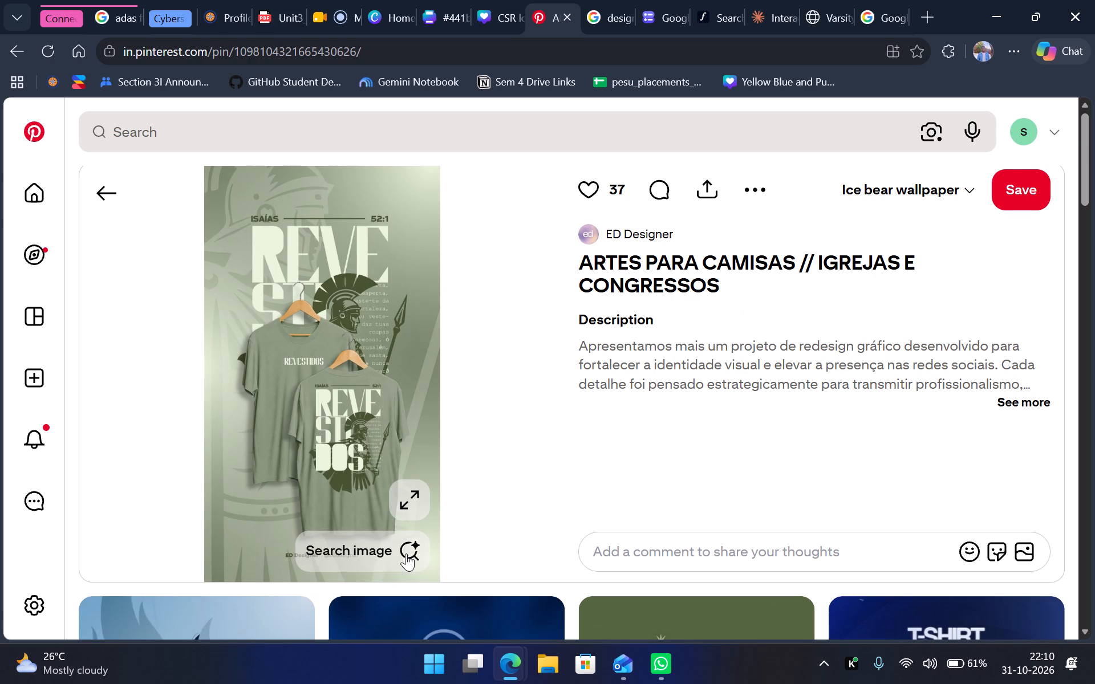
click(1005, 403)
scroll(613, 442, down, 3)
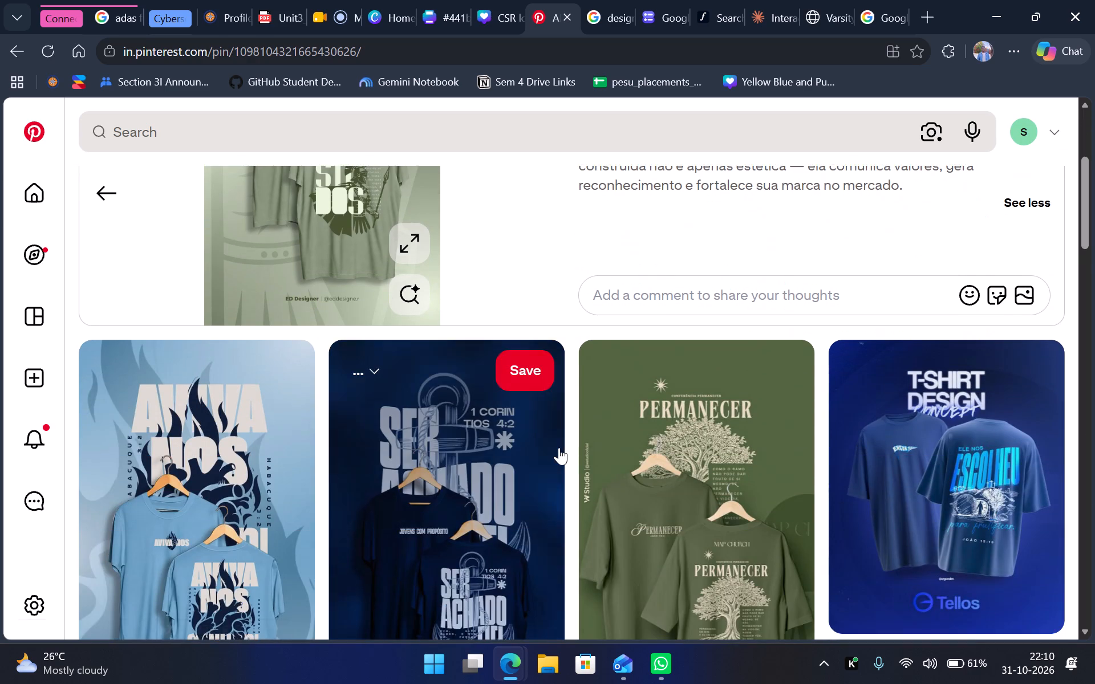
scroll(559, 447, down, 2)
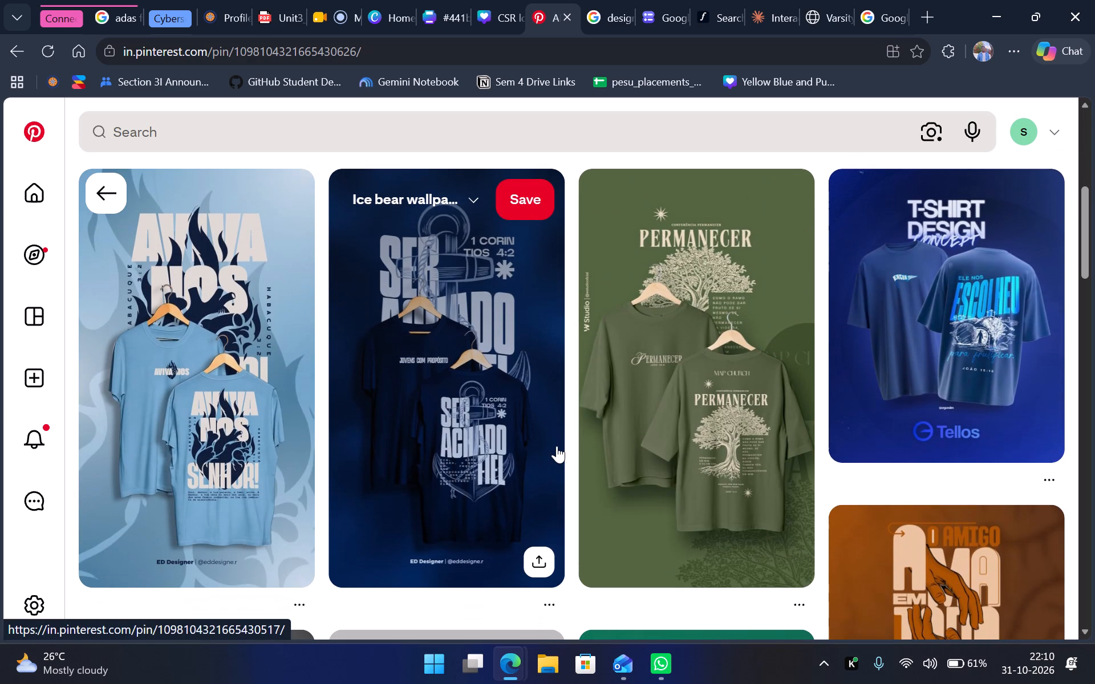
click(542, 446)
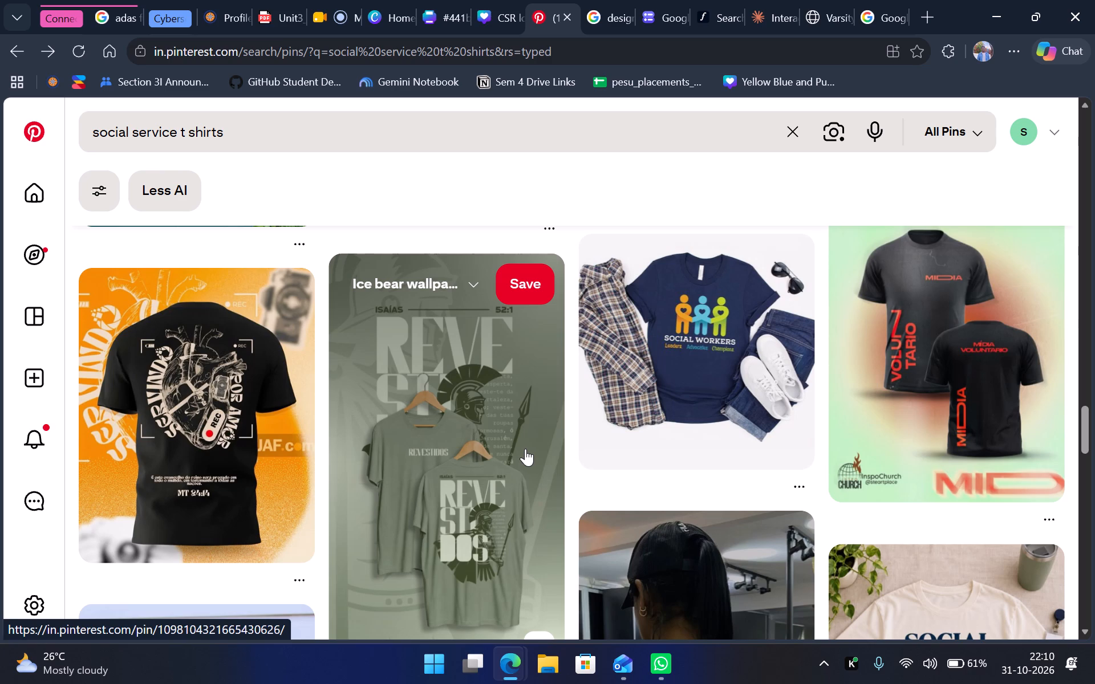
Compare the volunteer, social worker and crew T-shirt designs around the Revestidos pin in the search results.
scroll(524, 447, down, 3)
scroll(527, 446, up, 3)
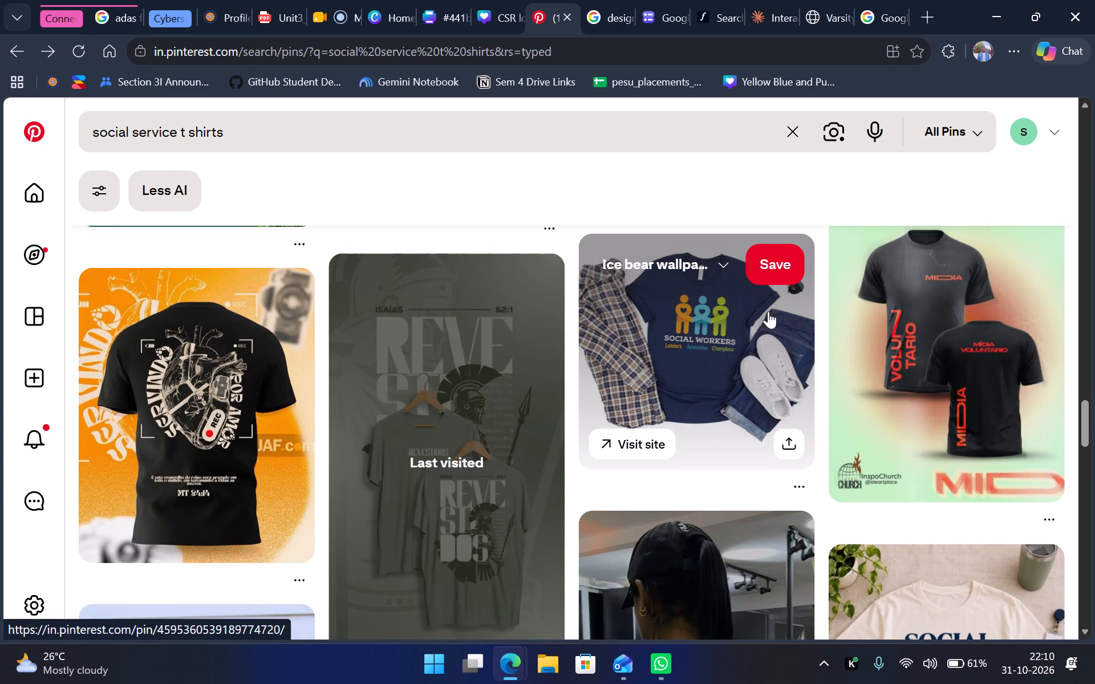
drag(642, 304, 605, 408)
click(959, 208)
scroll(664, 331, up, 2)
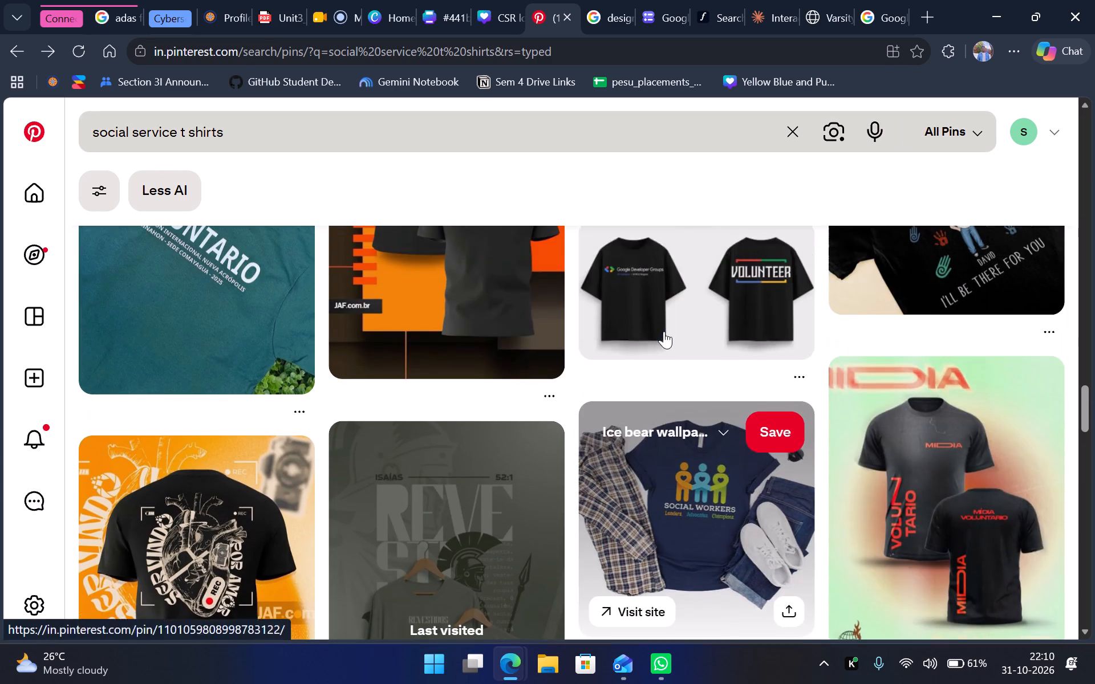
scroll(664, 331, up, 7)
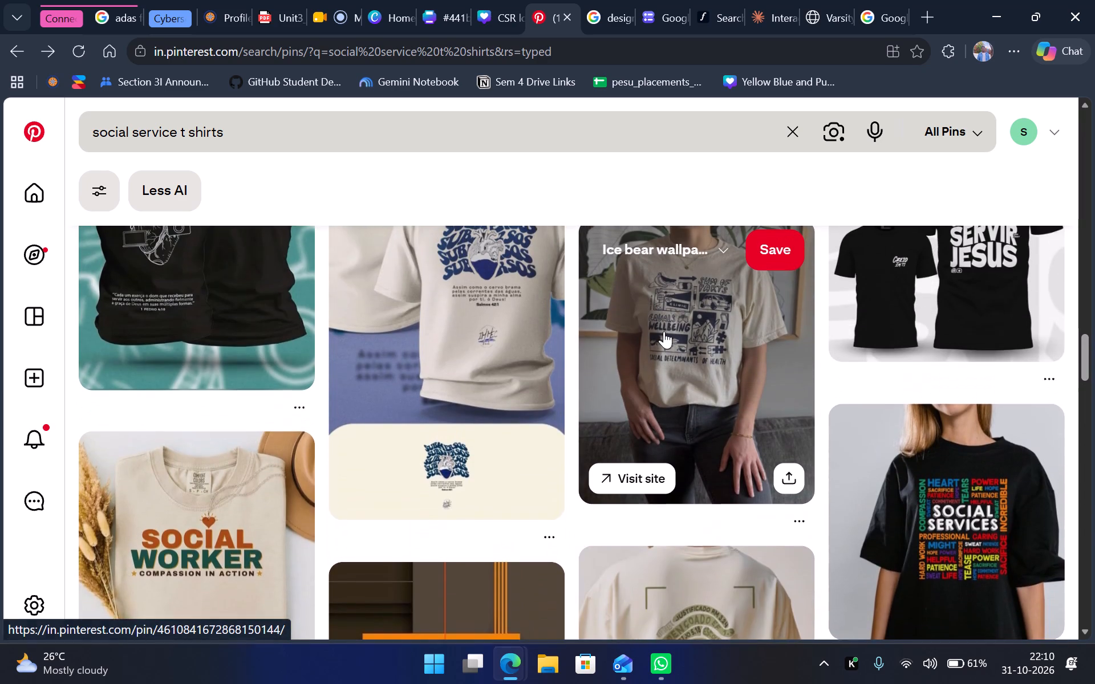
scroll(664, 331, up, 1)
scroll(664, 331, down, 2)
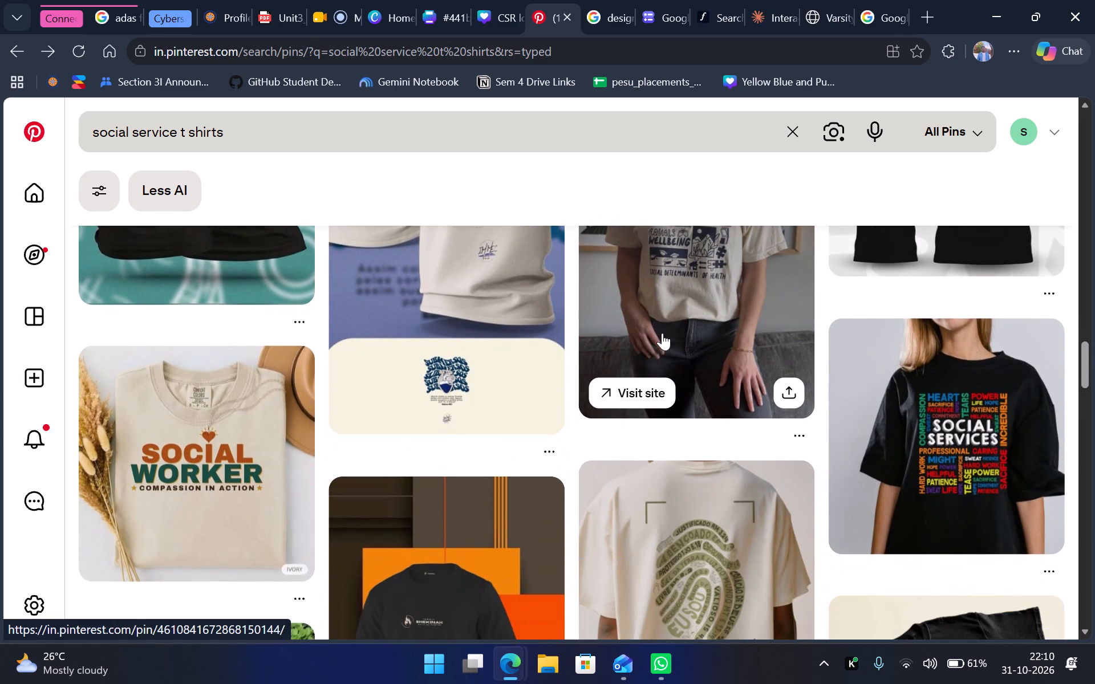
scroll(662, 333, down, 1)
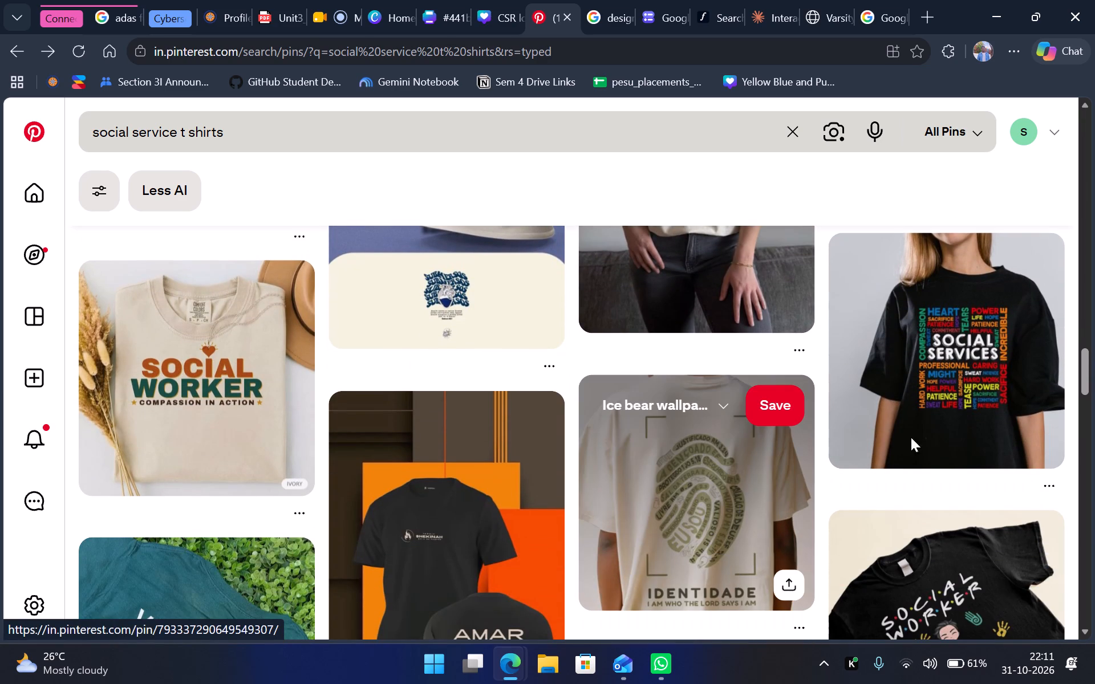
scroll(926, 535, down, 4)
scroll(920, 520, up, 2)
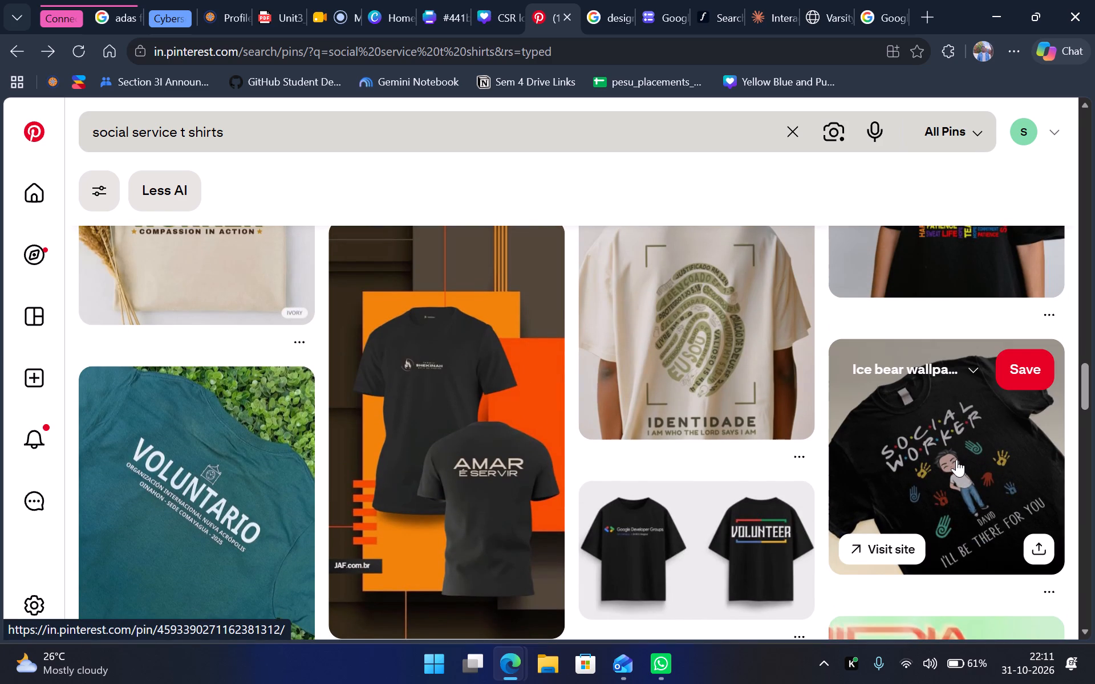
scroll(753, 434, down, 1)
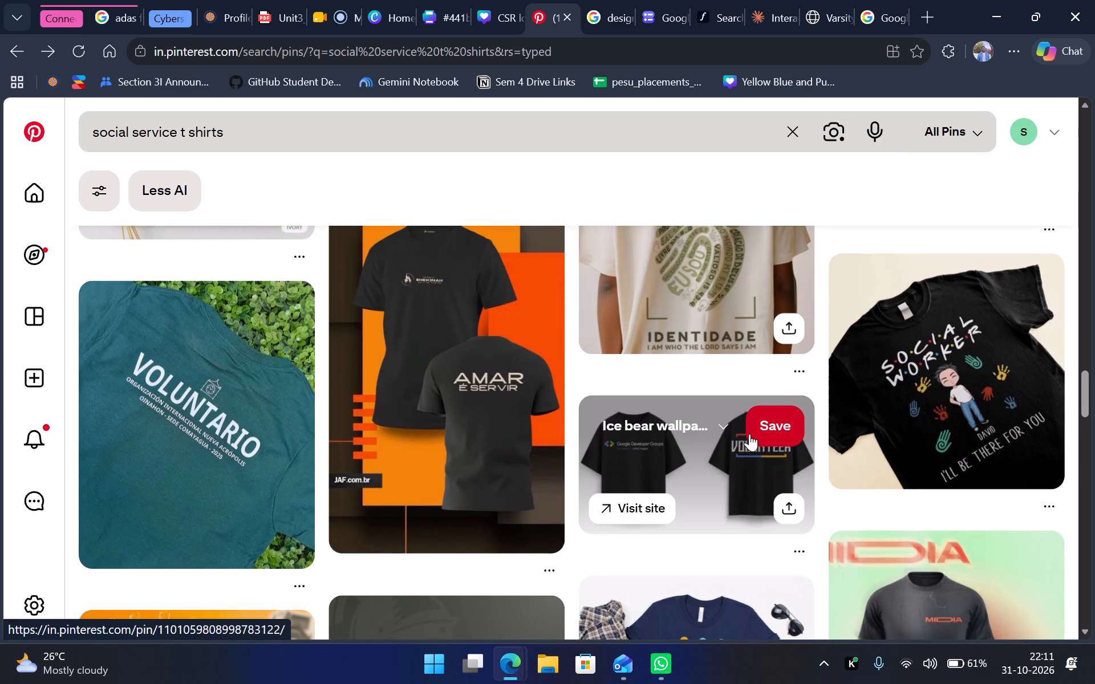
scroll(595, 548, down, 3)
scroll(540, 518, down, 1)
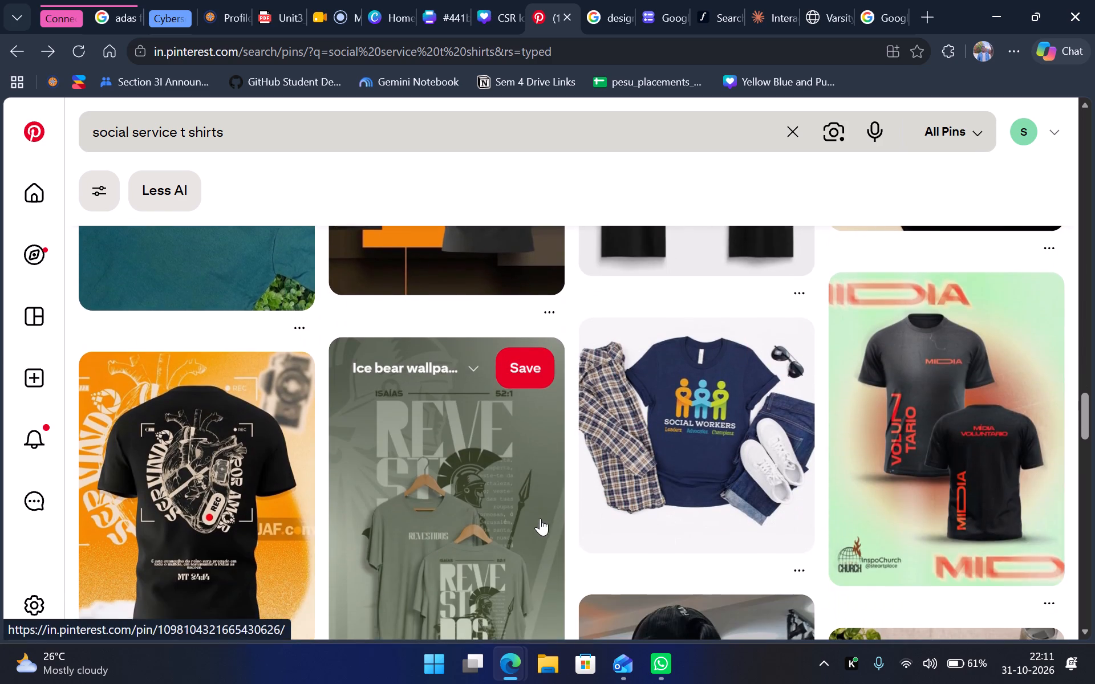
scroll(540, 518, down, 3)
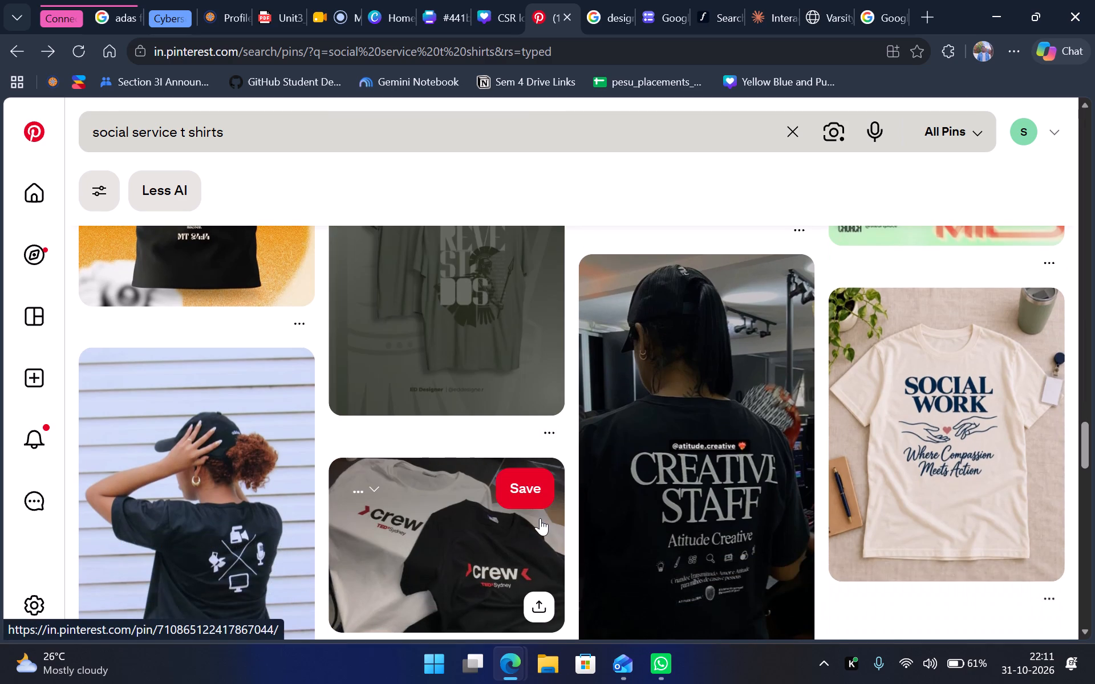
scroll(540, 518, down, 4)
scroll(539, 513, up, 5)
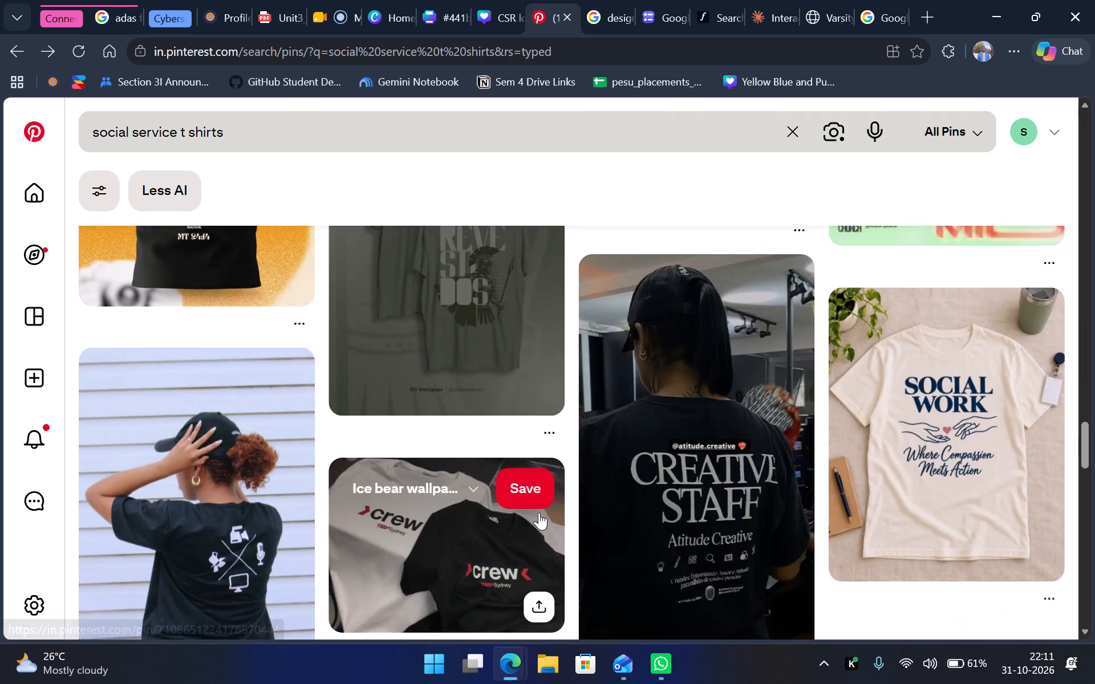
scroll(539, 512, up, 7)
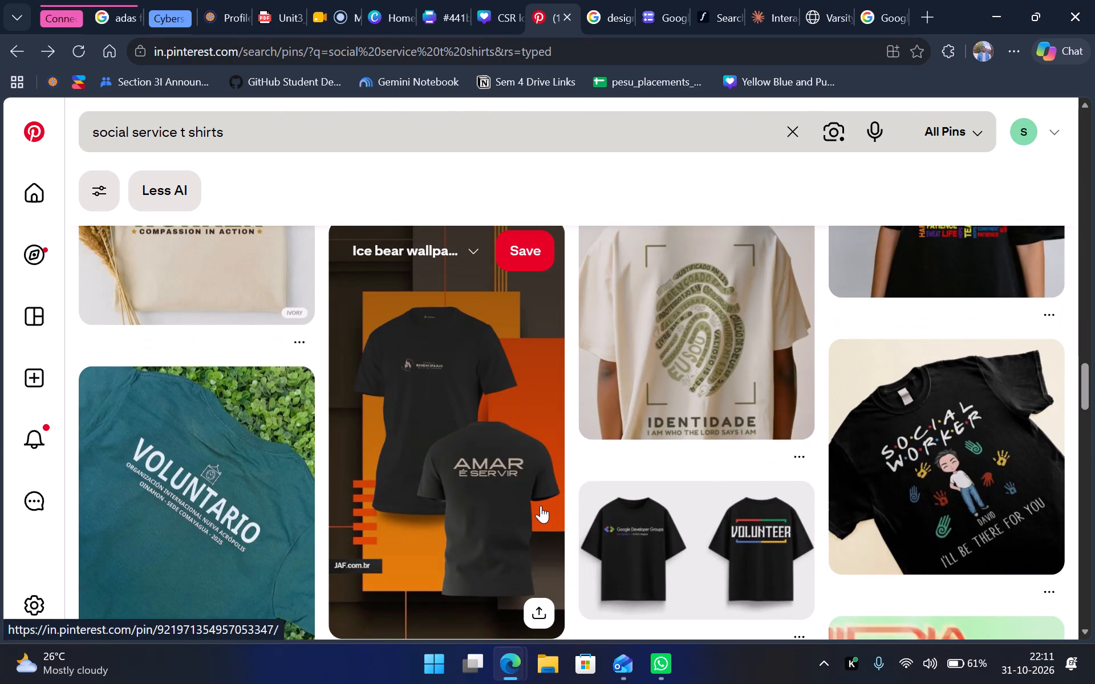
scroll(538, 506, down, 4)
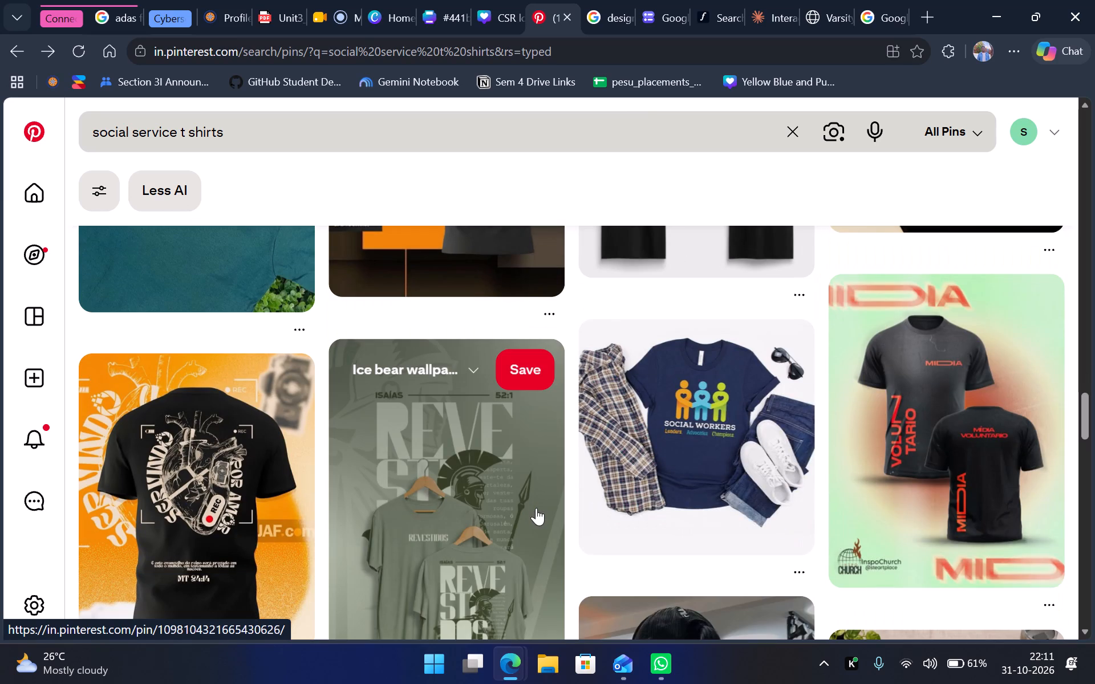
Continue through the "social service t shirts" results, examining the crew, staff and community service shirt designs down to the All The Nations shirt.
scroll(536, 508, down, 6)
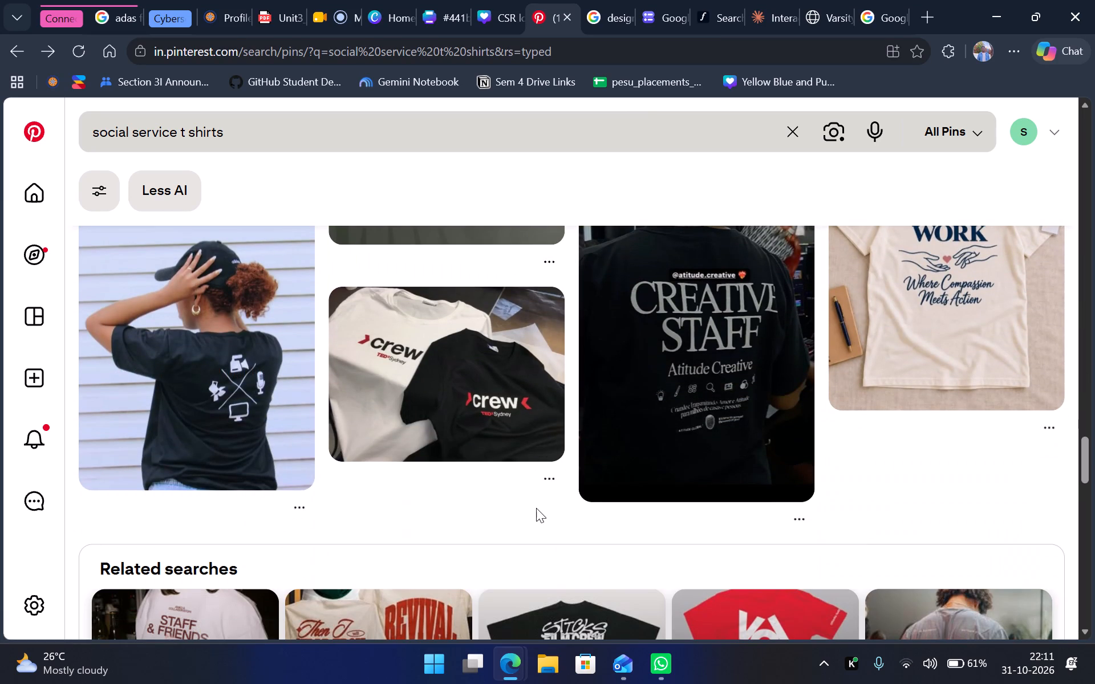
scroll(536, 508, down, 4)
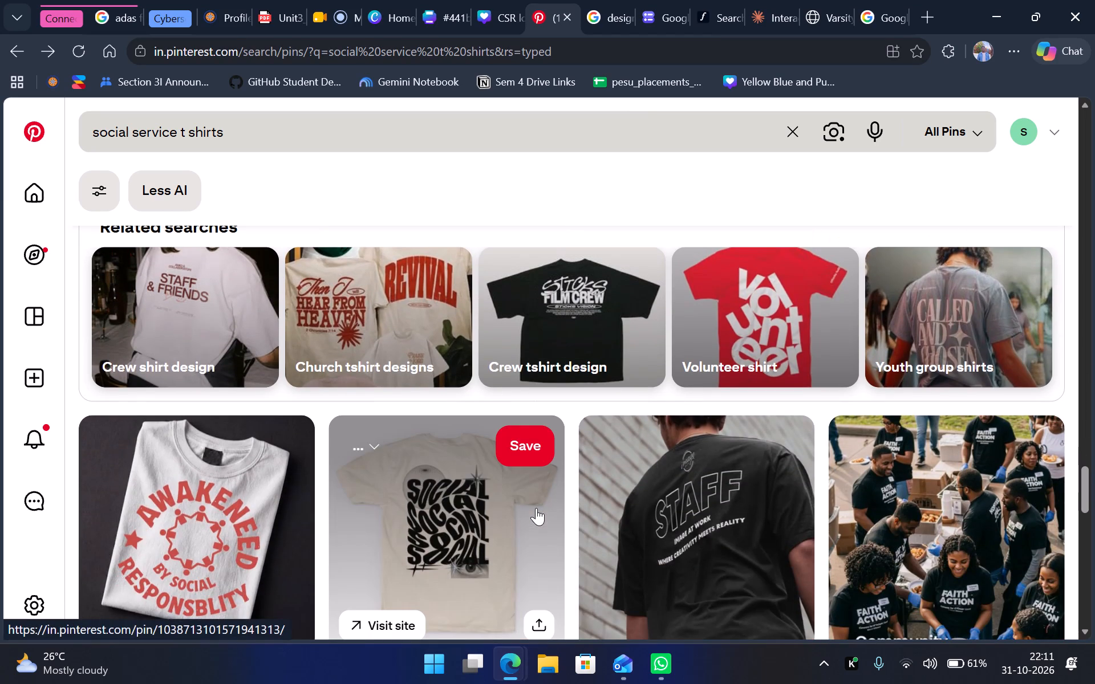
scroll(536, 508, down, 2)
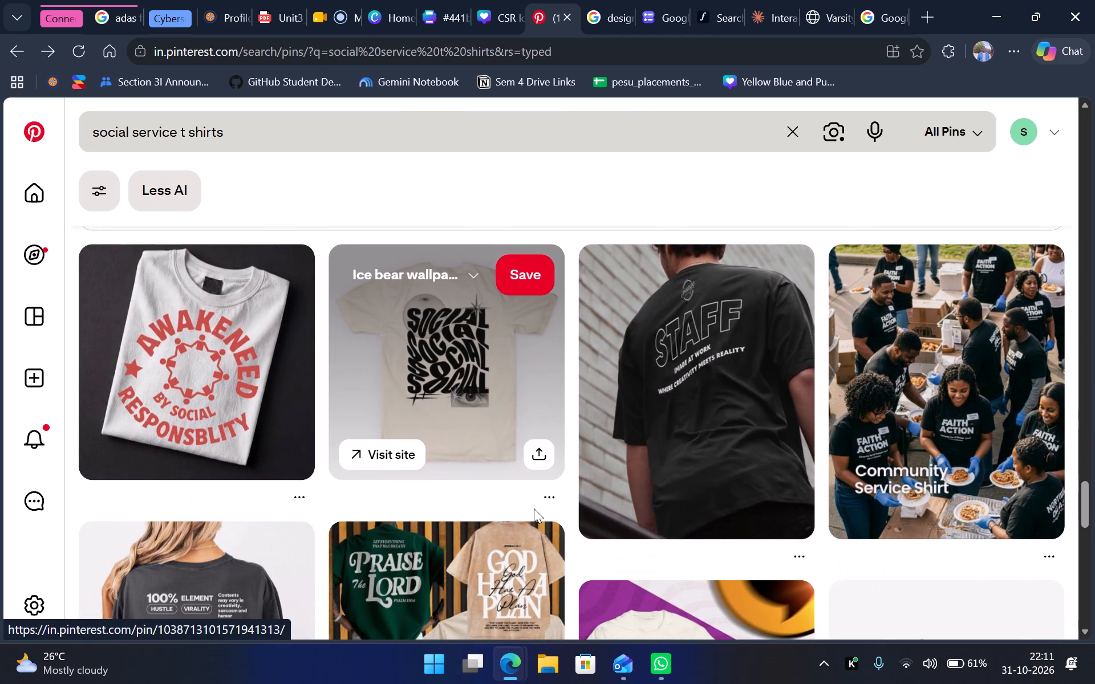
scroll(534, 508, down, 2)
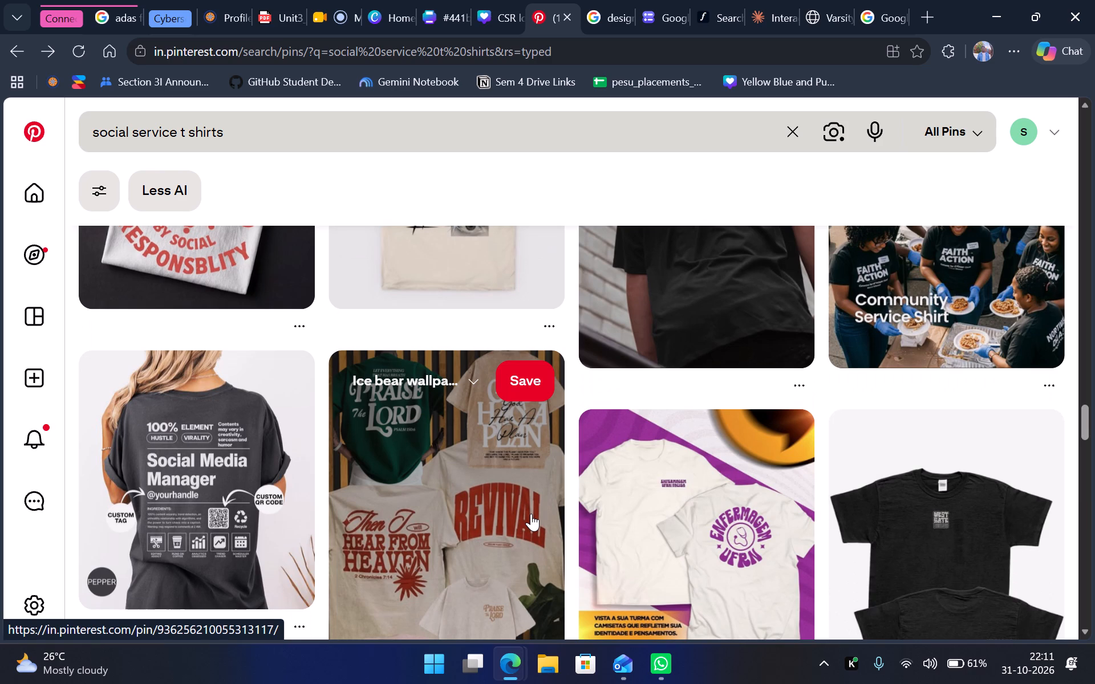
scroll(531, 514, down, 5)
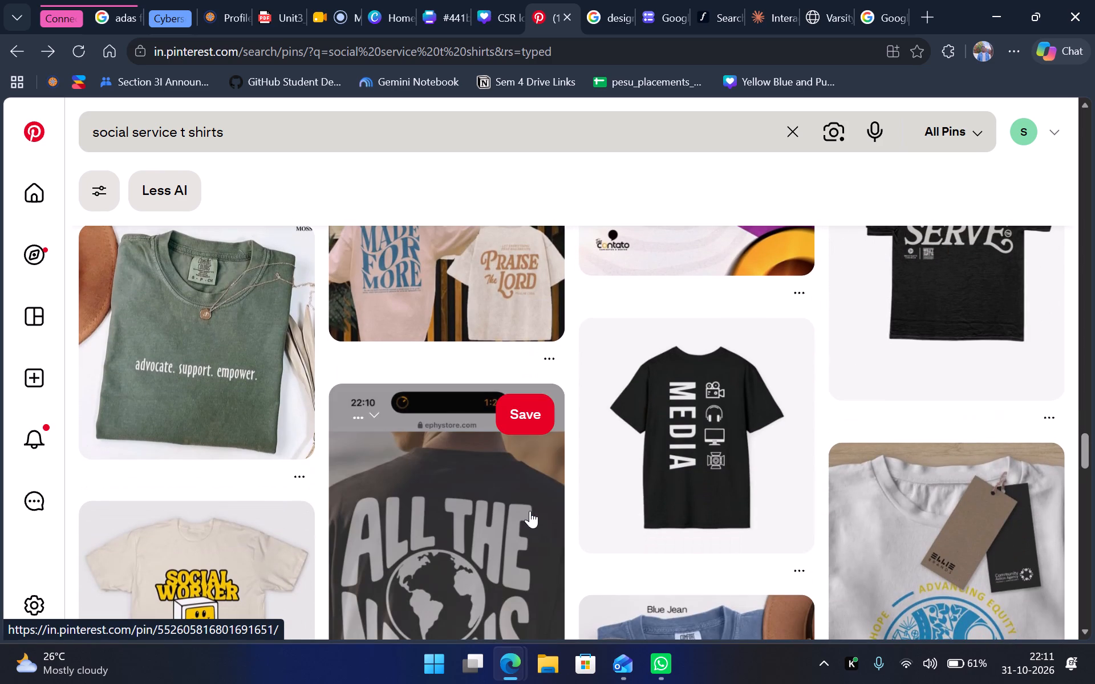
right_click(530, 510)
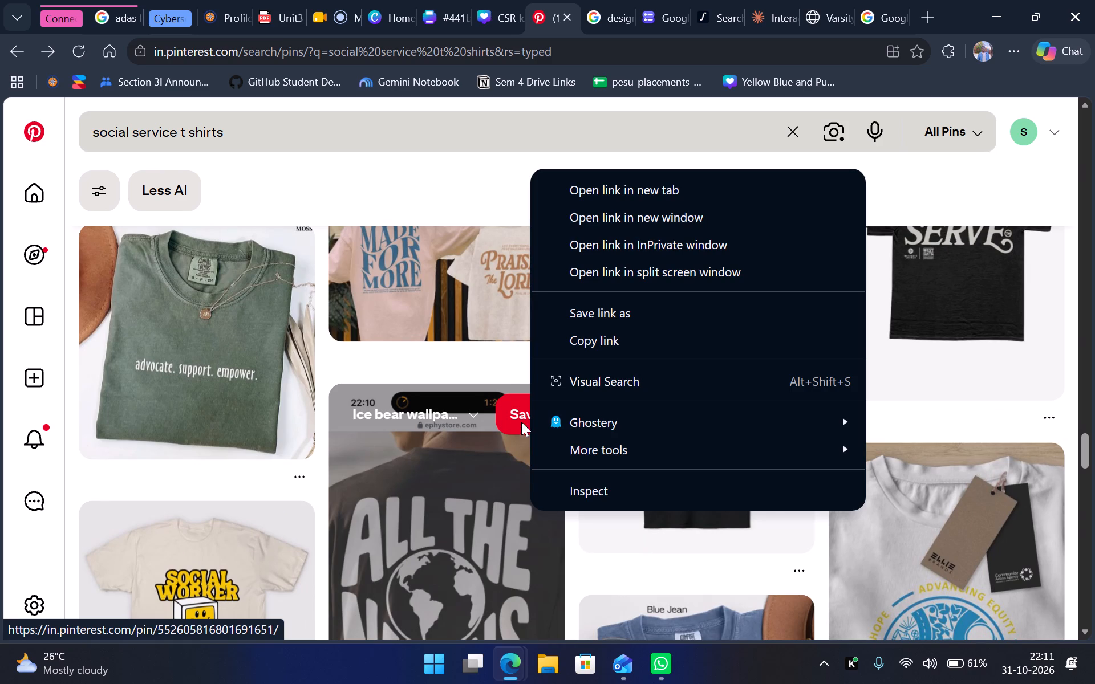
click(491, 356)
Examine the social worker, Hands for Hope, Make a Difference and community T-shirt designs further along the search results.
scroll(542, 392, down, 2)
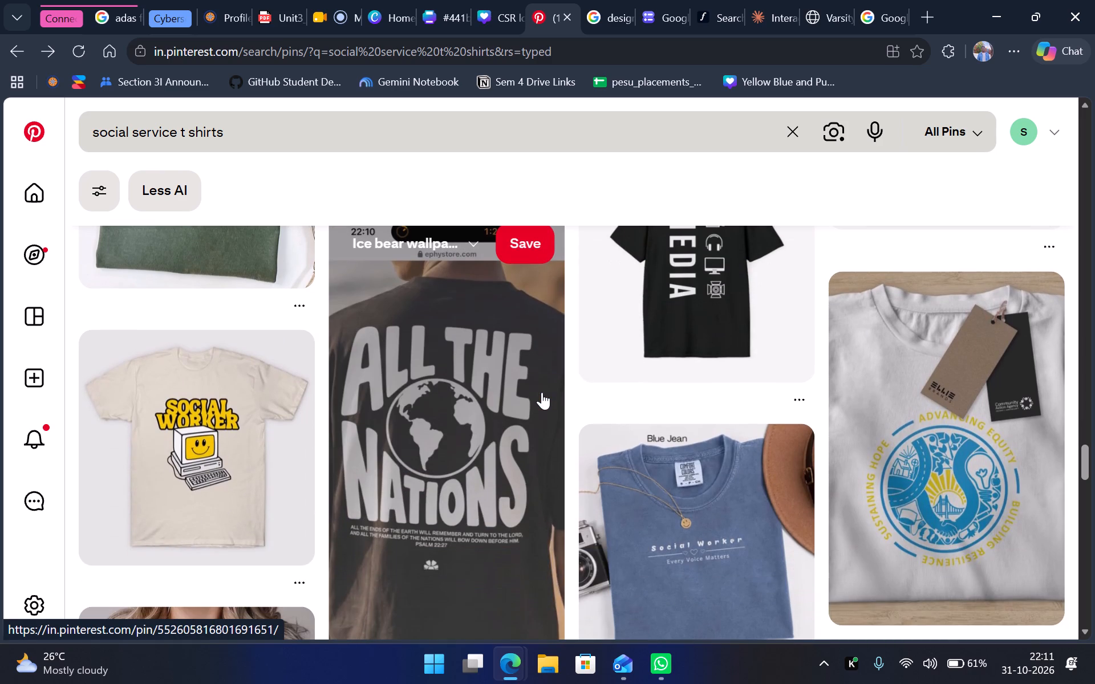
scroll(542, 392, down, 5)
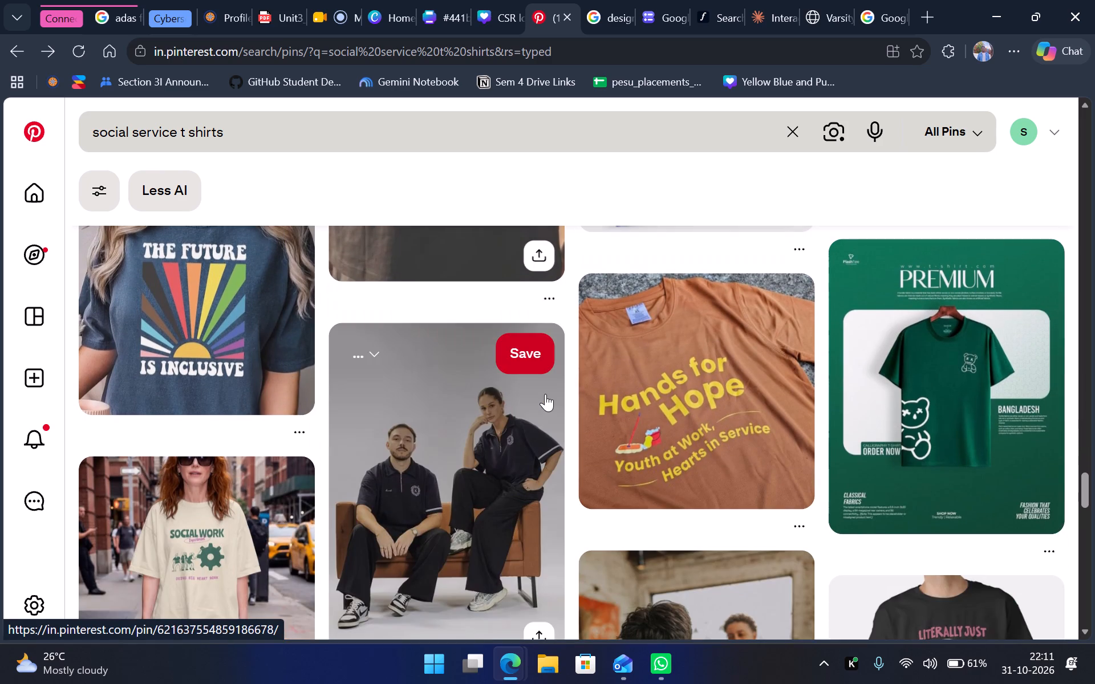
scroll(545, 394, down, 2)
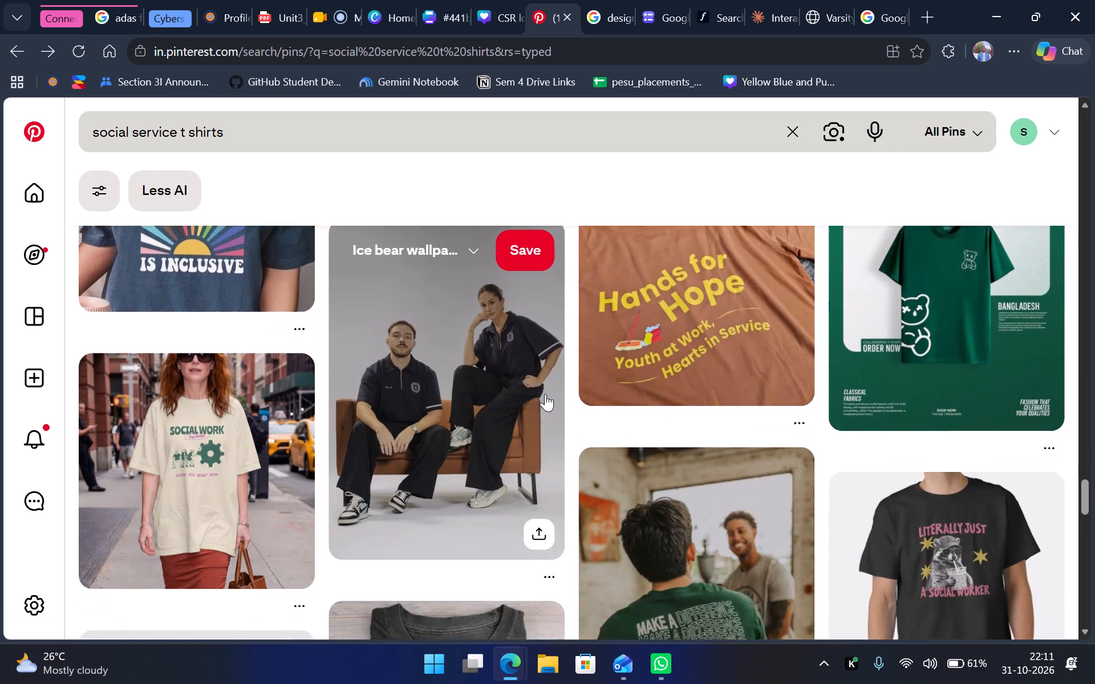
scroll(545, 394, down, 2)
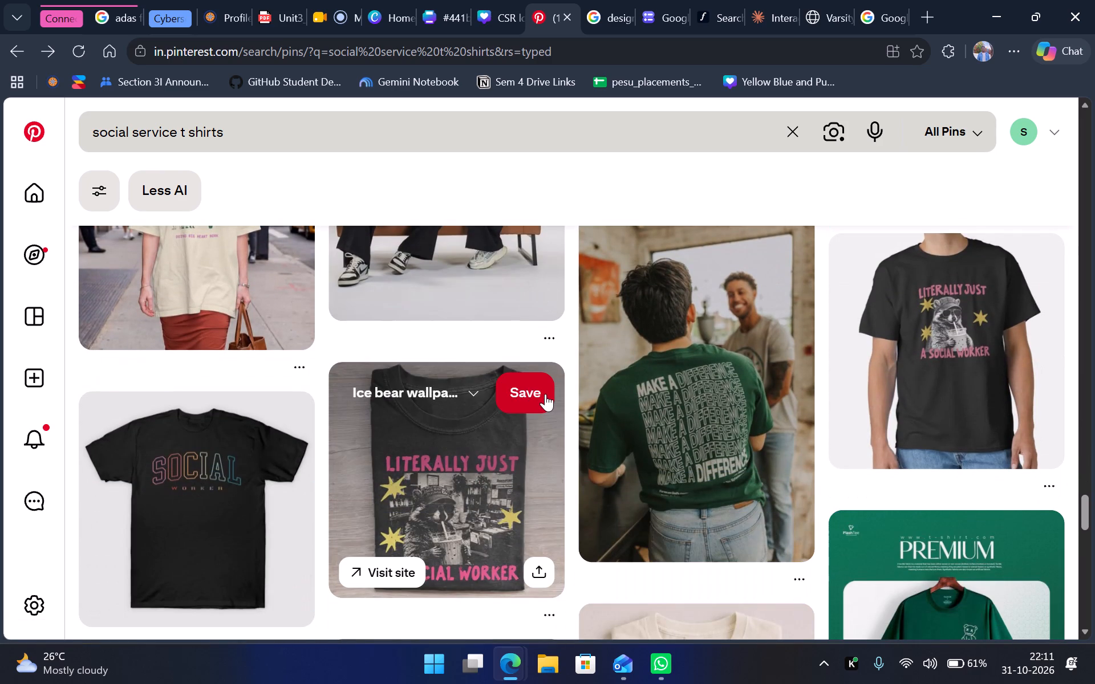
scroll(545, 398, down, 3)
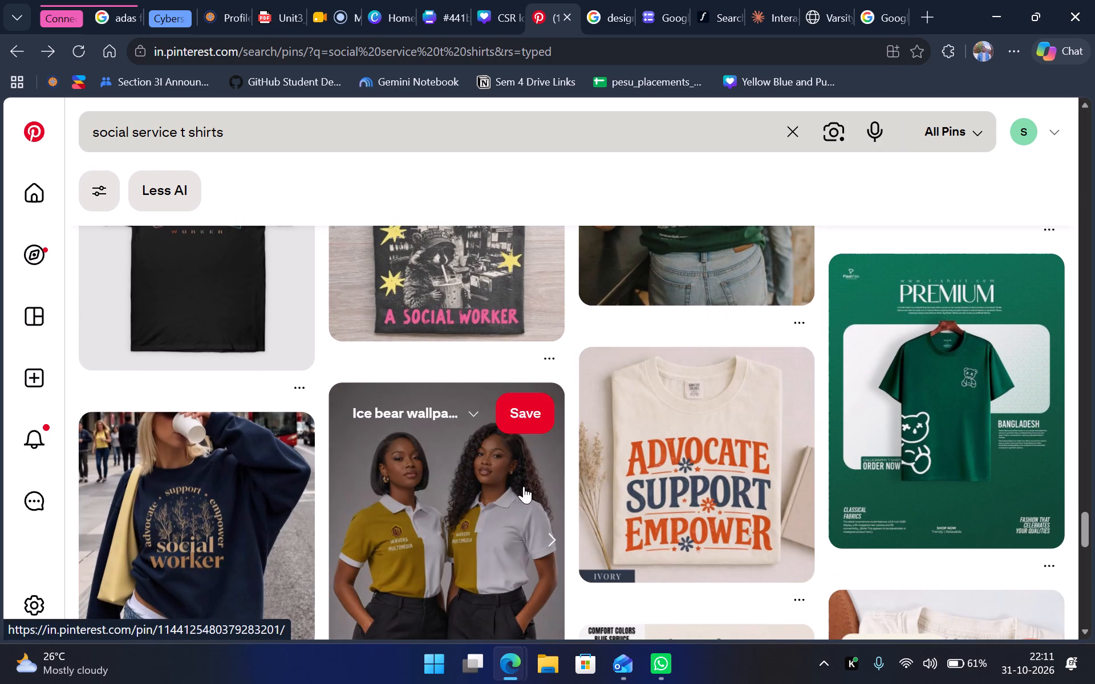
scroll(567, 484, down, 3)
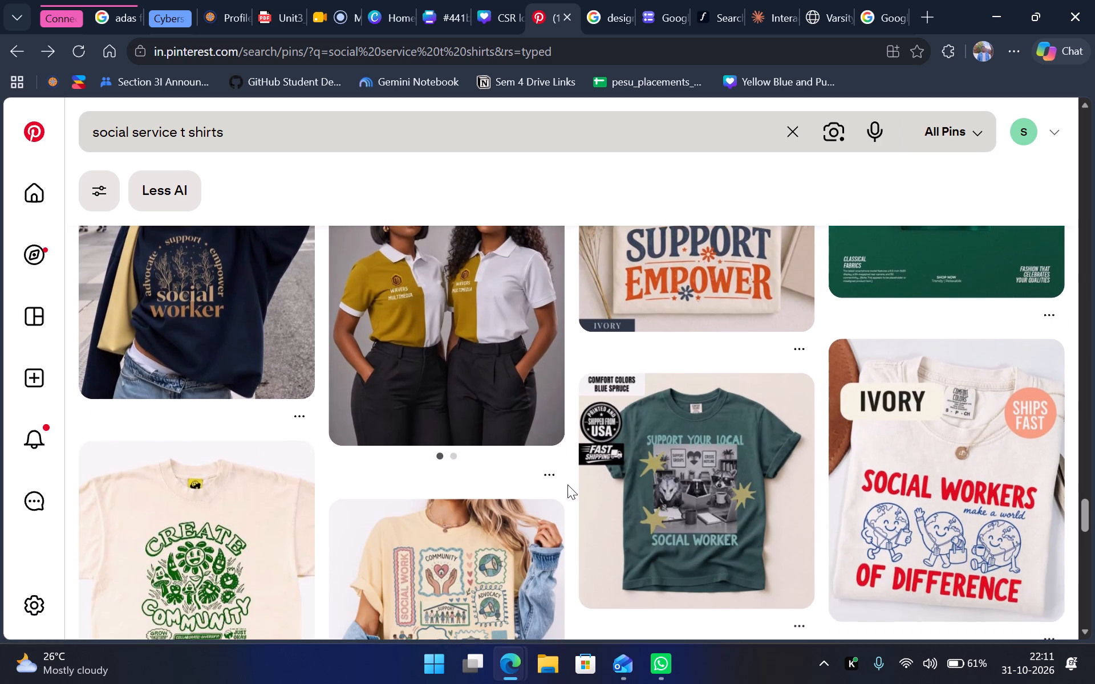
scroll(567, 484, down, 1)
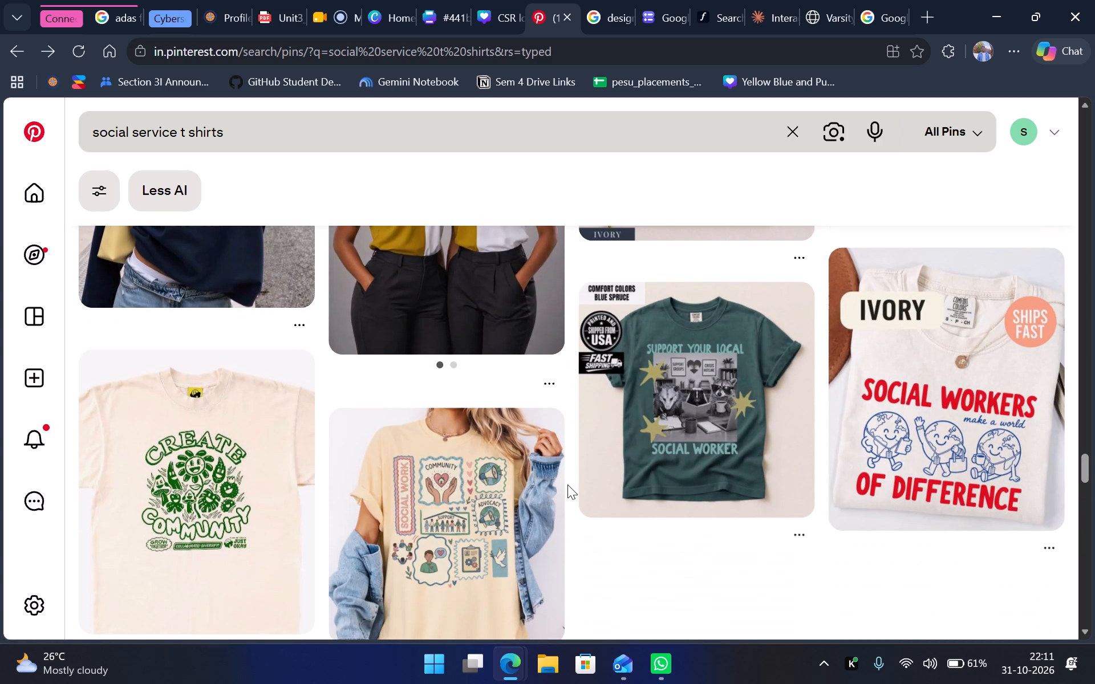
scroll(556, 485, down, 3)
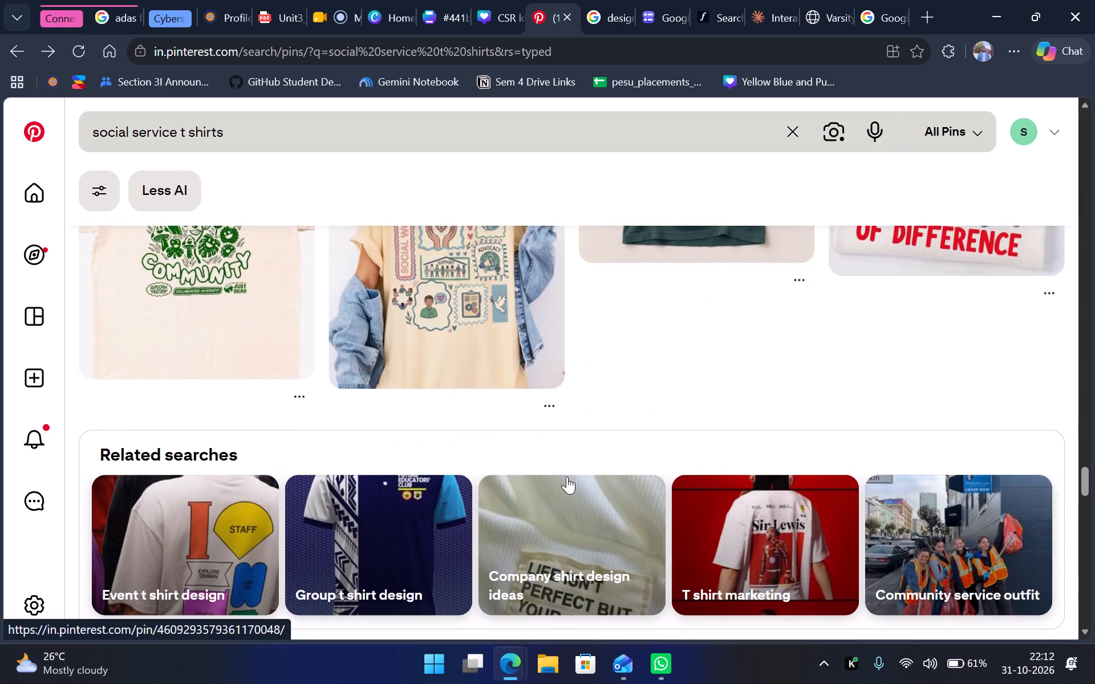
Review the social club, Rotary, volunteer squad, Day of Service and service club staff shirts in the results for layout ideas.
scroll(573, 462, down, 3)
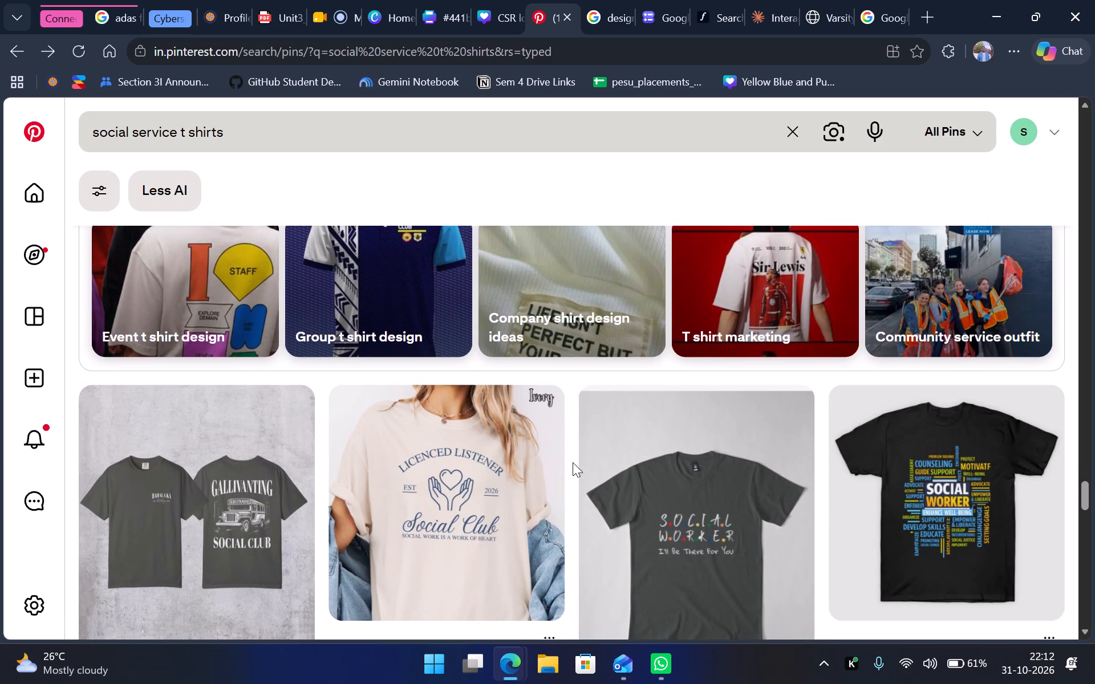
scroll(568, 464, down, 3)
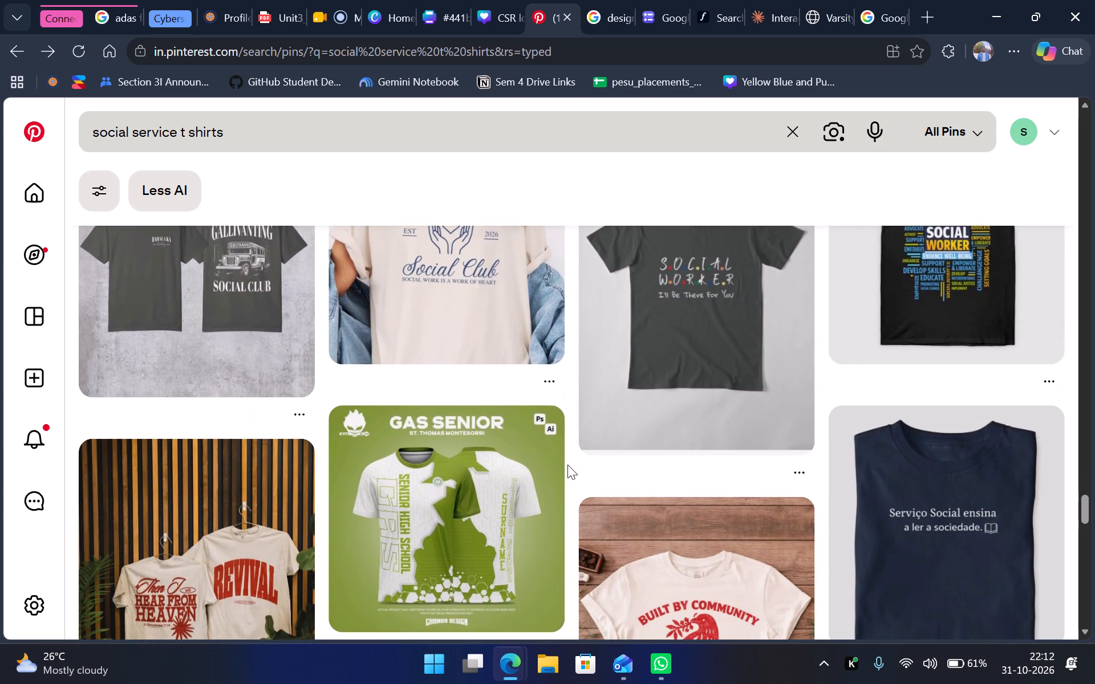
scroll(567, 465, down, 1)
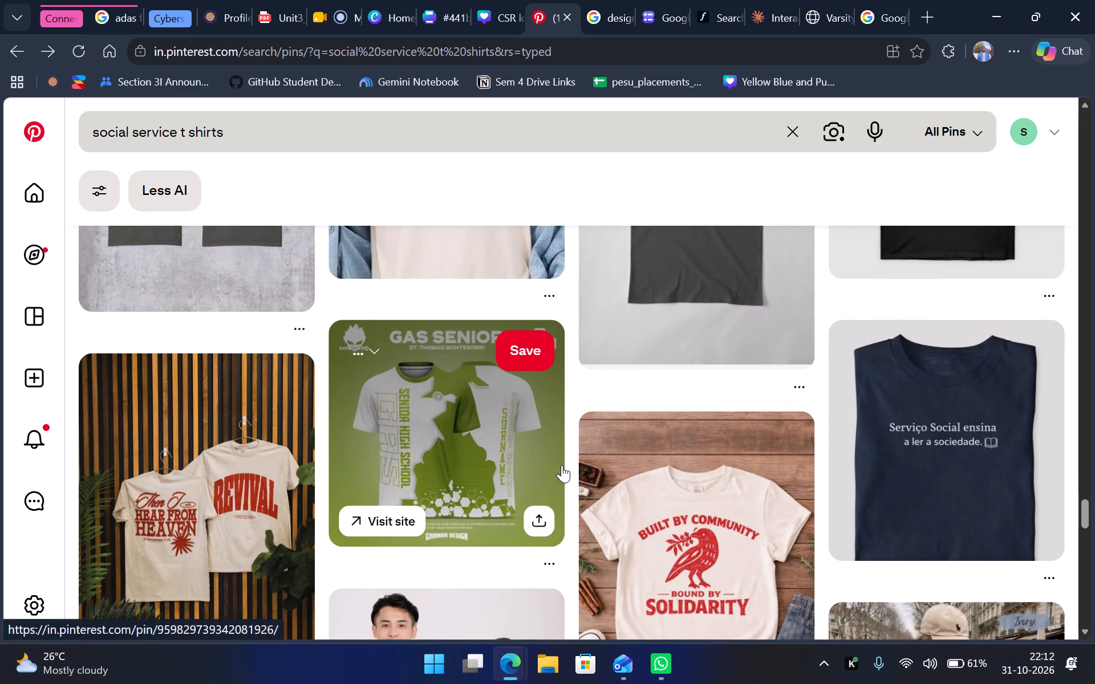
scroll(560, 465, down, 4)
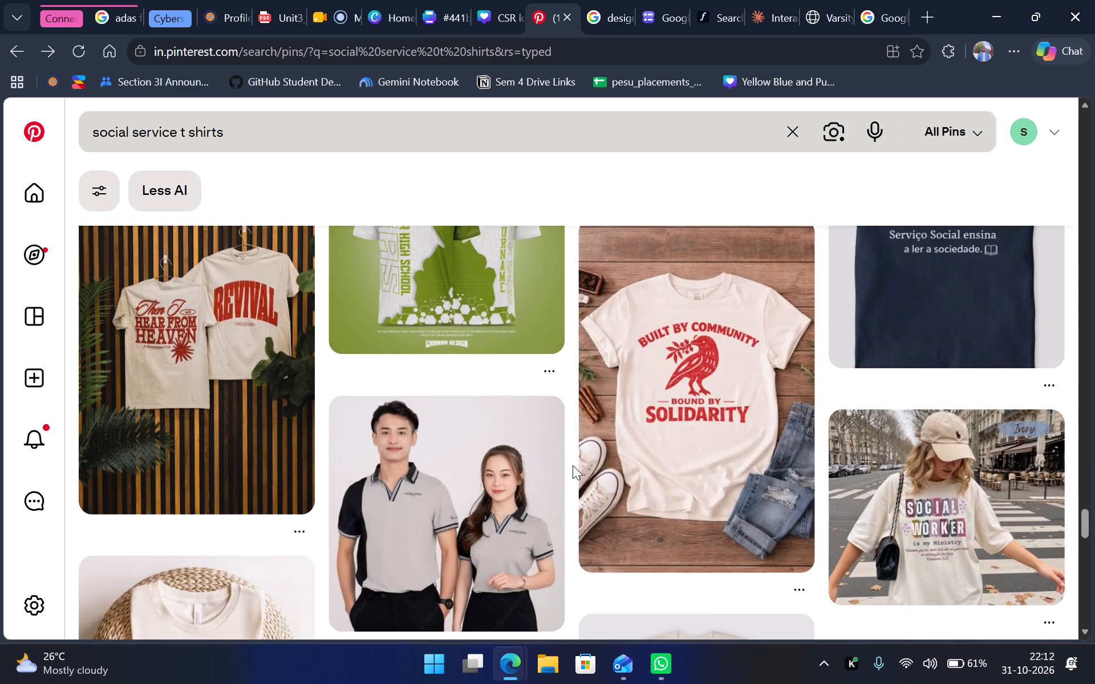
scroll(572, 466, down, 2)
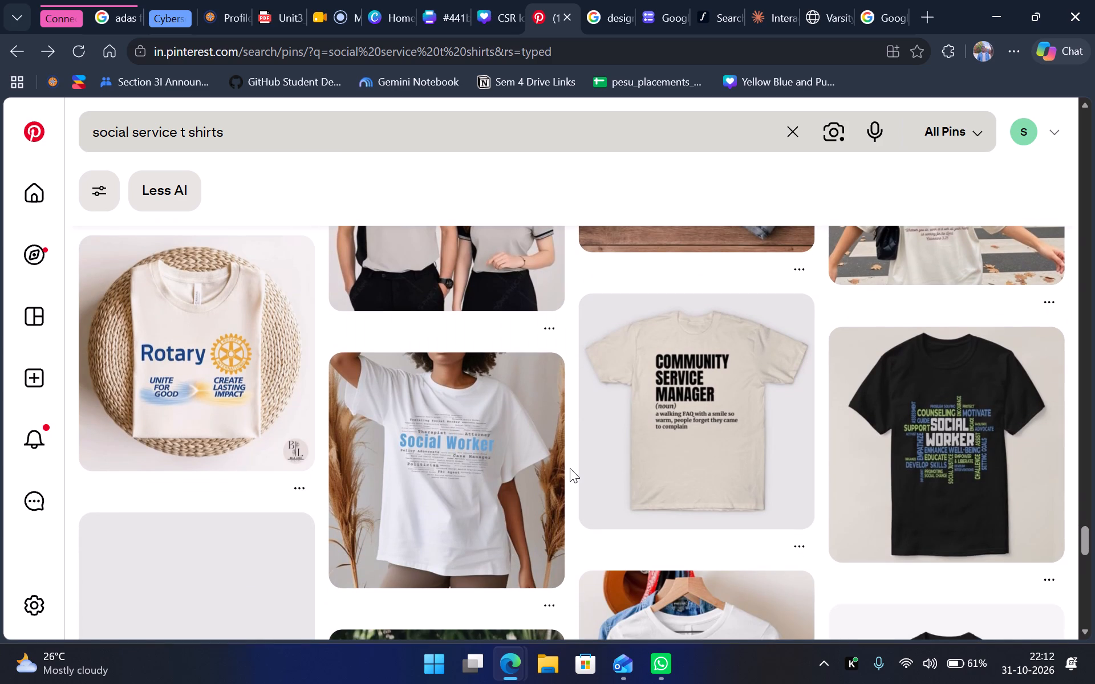
scroll(570, 468, down, 5)
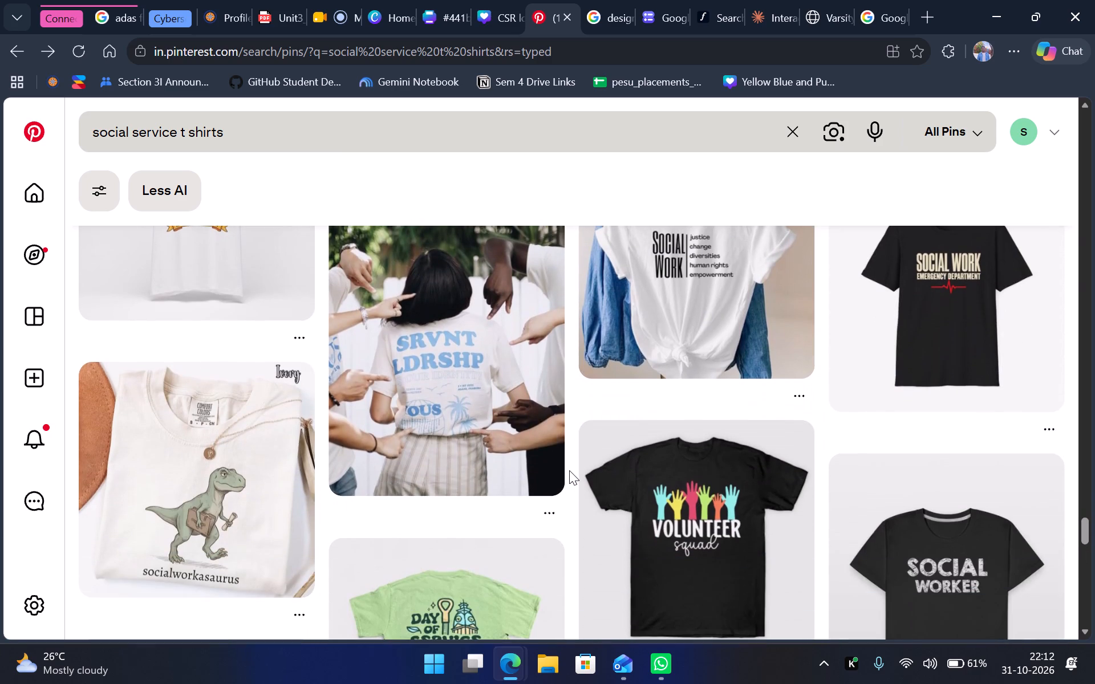
scroll(569, 470, down, 4)
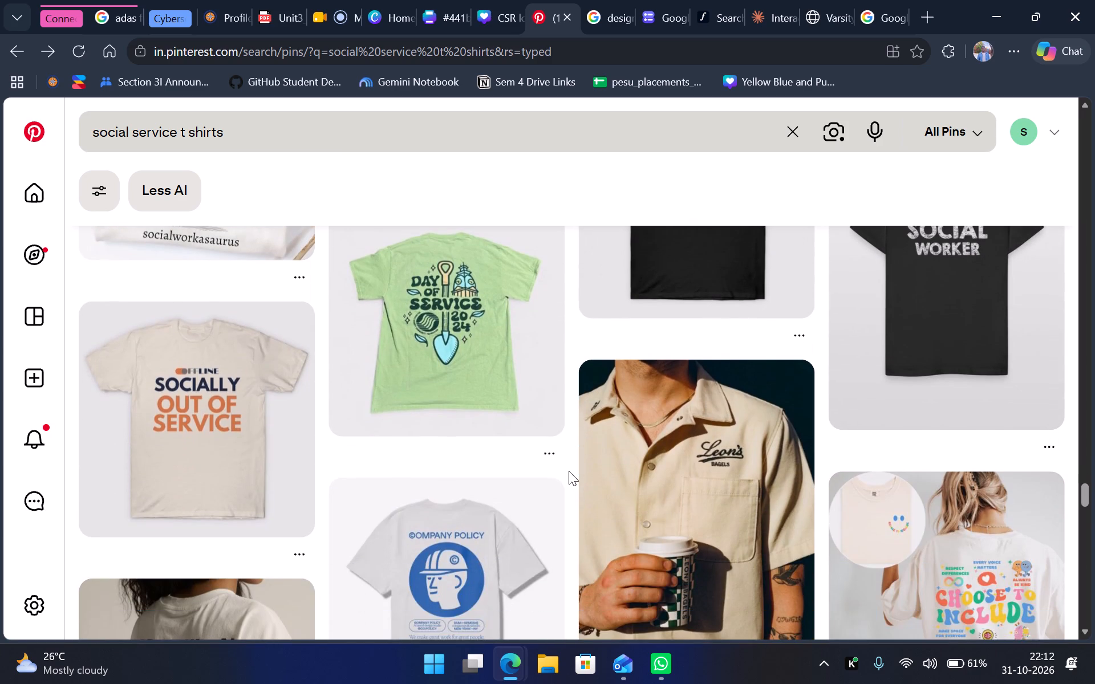
scroll(569, 471, down, 1)
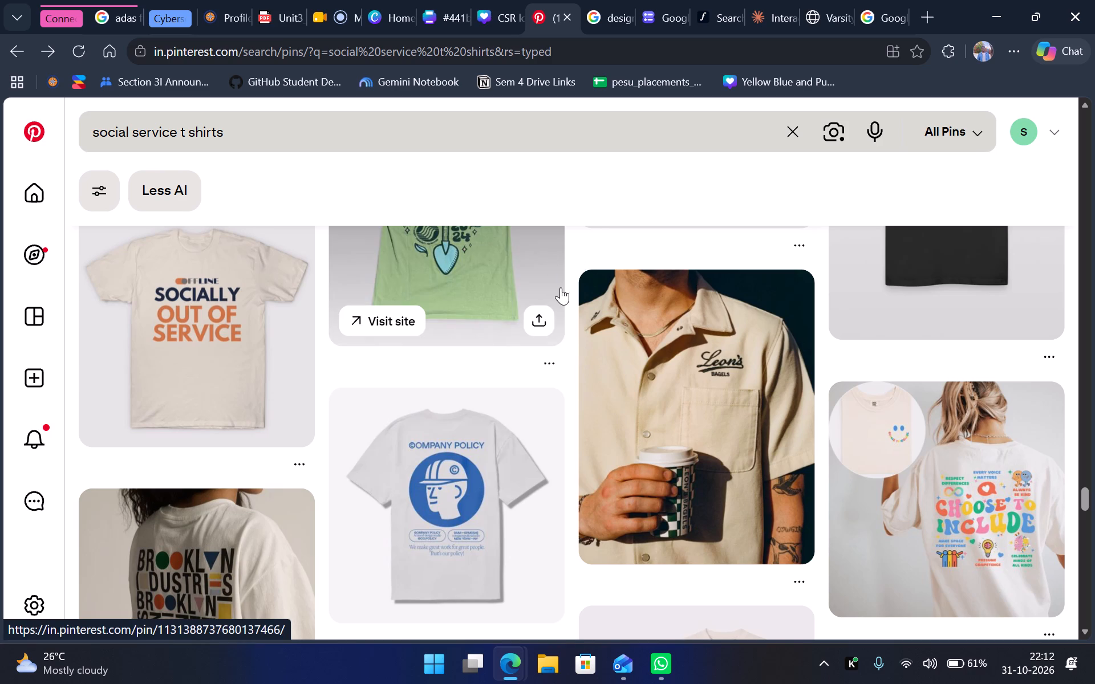
scroll(569, 316, down, 5)
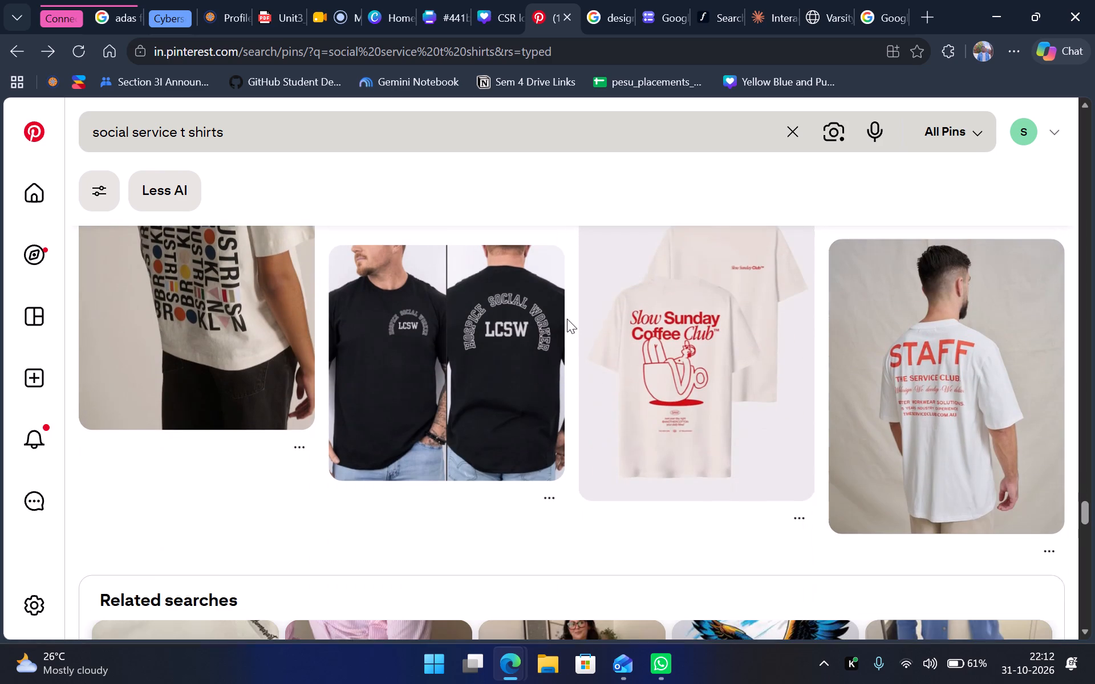
Look over the remaining community, squad, social worker and nonprofit team shirt designs in the results for front and back print ideas.
scroll(567, 319, down, 6)
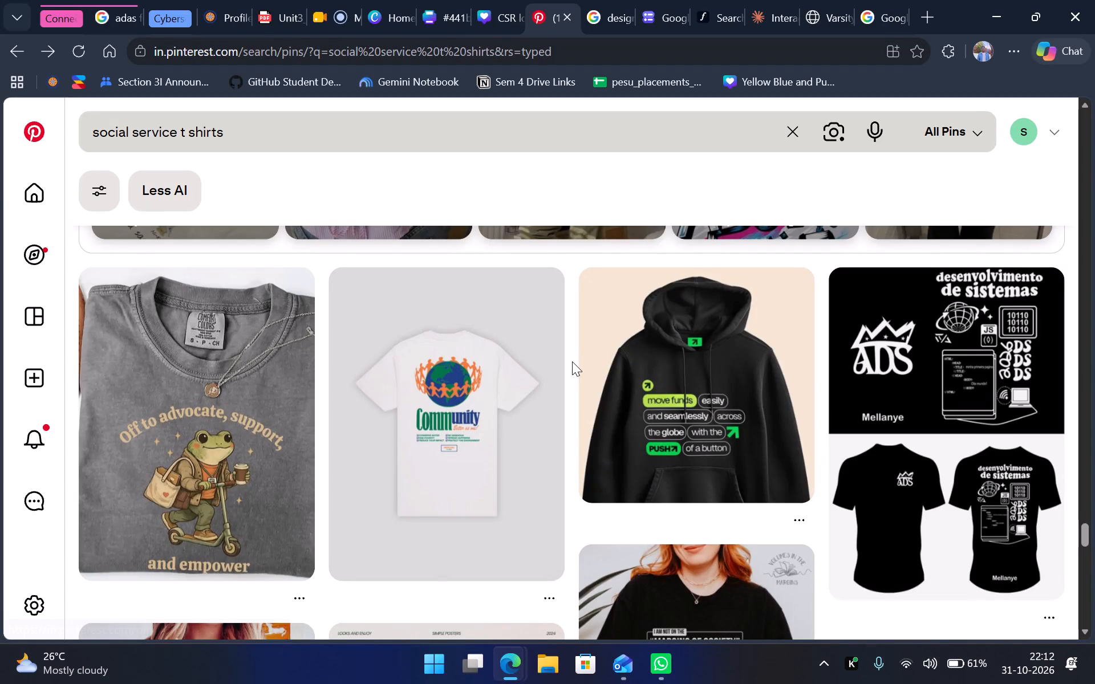
scroll(572, 361, down, 4)
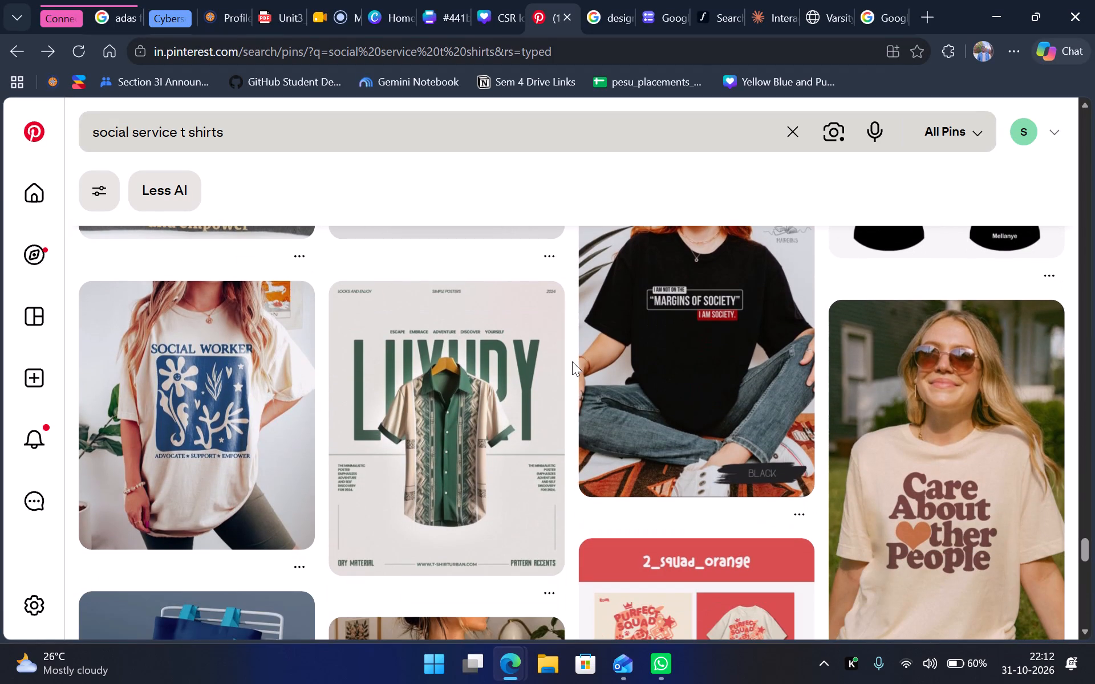
scroll(568, 364, down, 2)
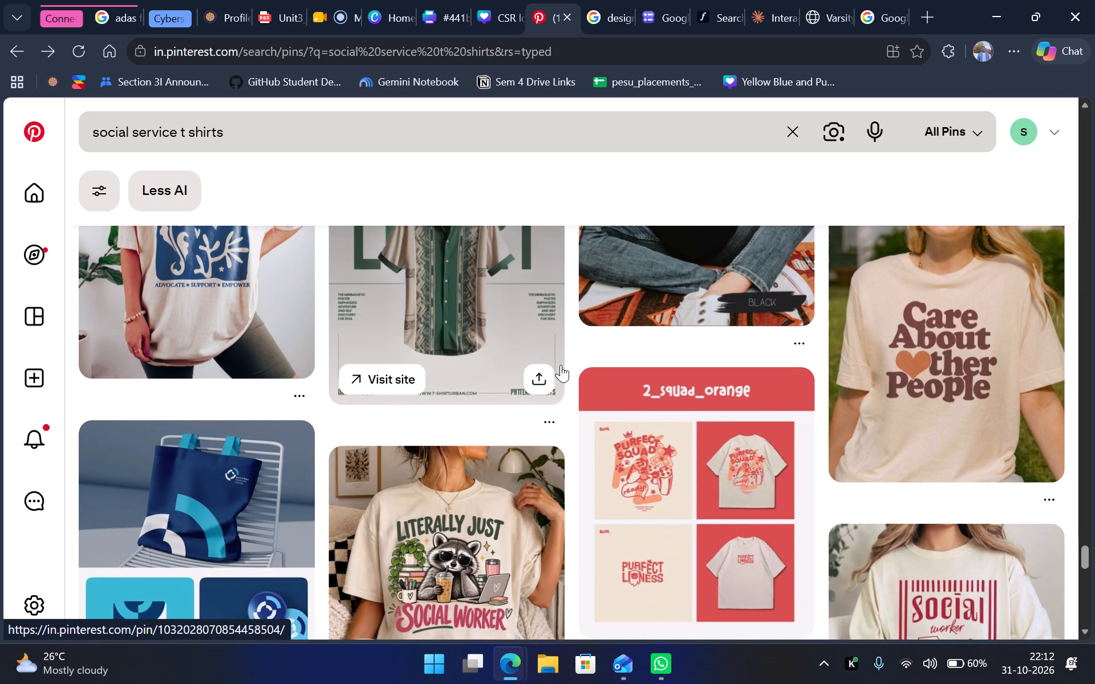
scroll(561, 365, up, 2)
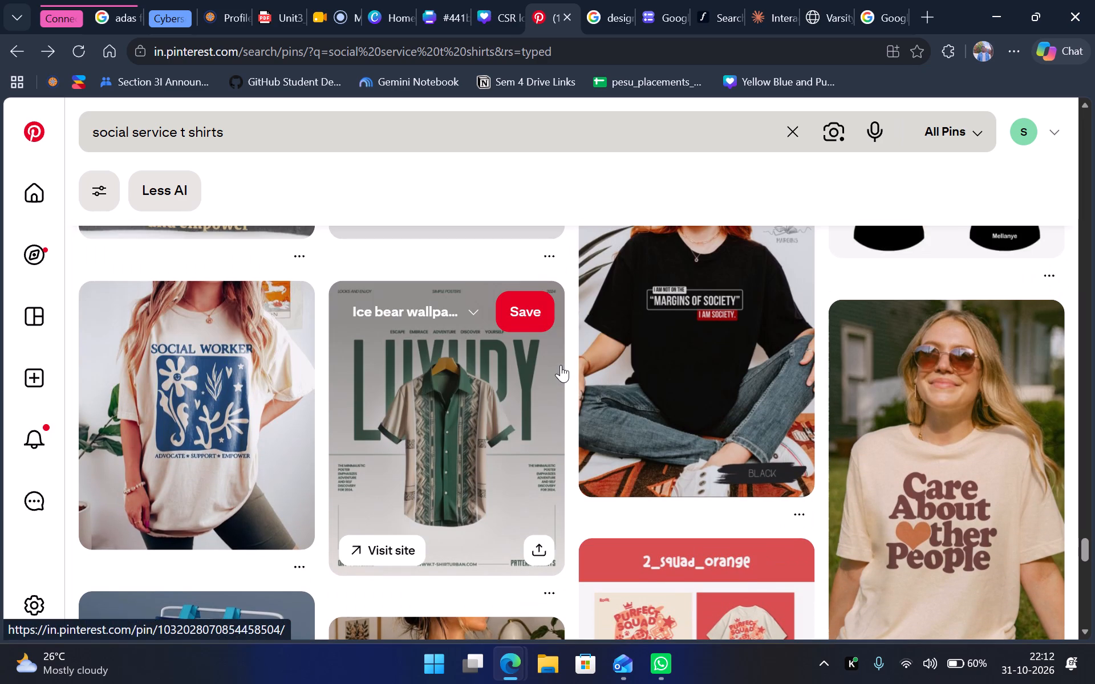
scroll(561, 365, down, 4)
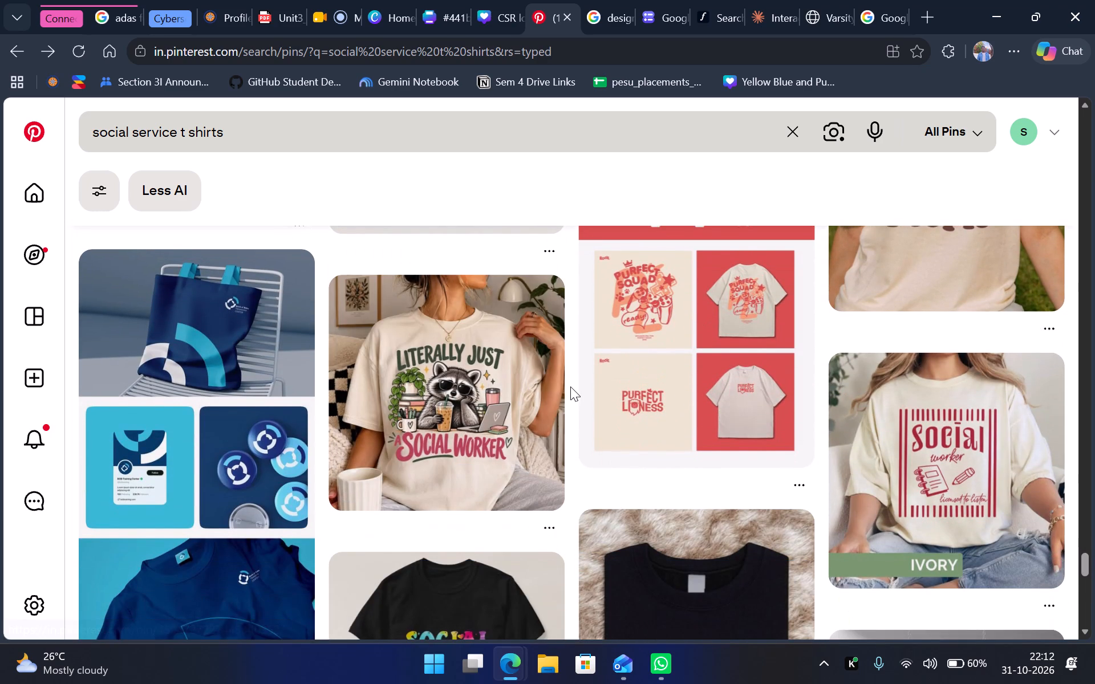
scroll(570, 386, down, 5)
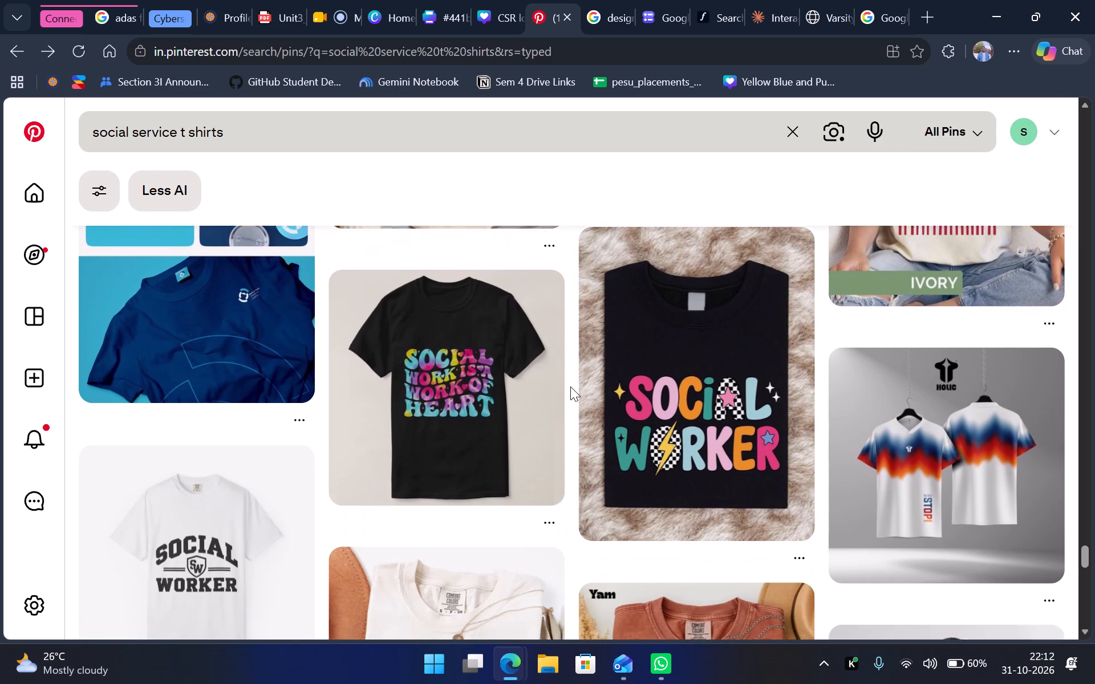
scroll(570, 386, down, 2)
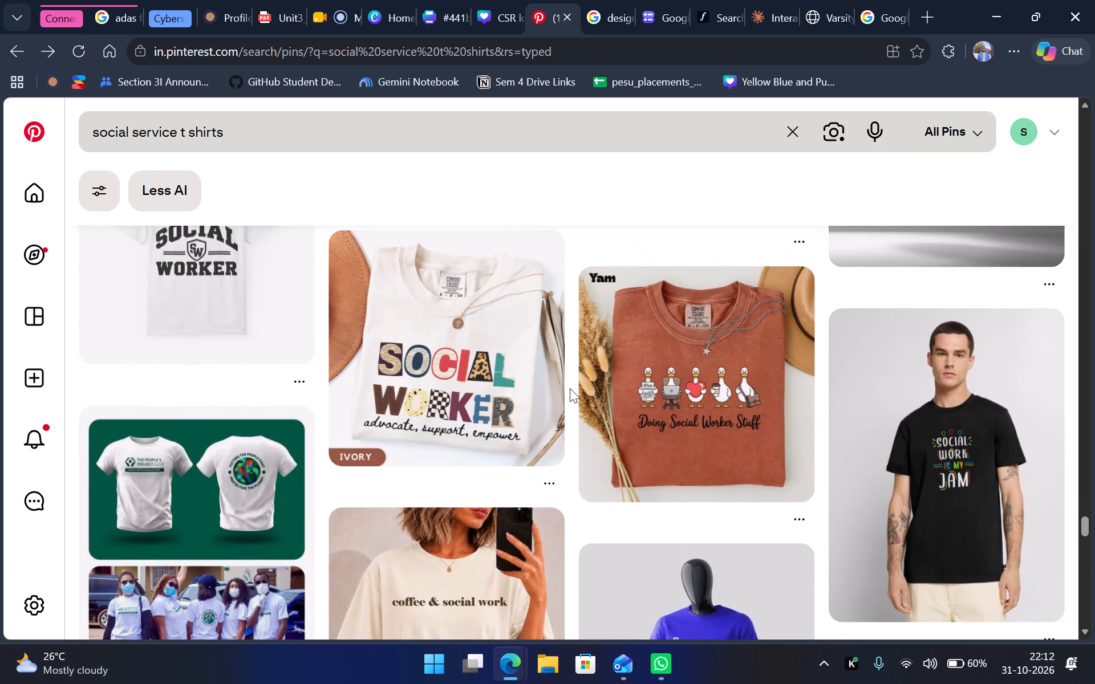
scroll(570, 388, down, 2)
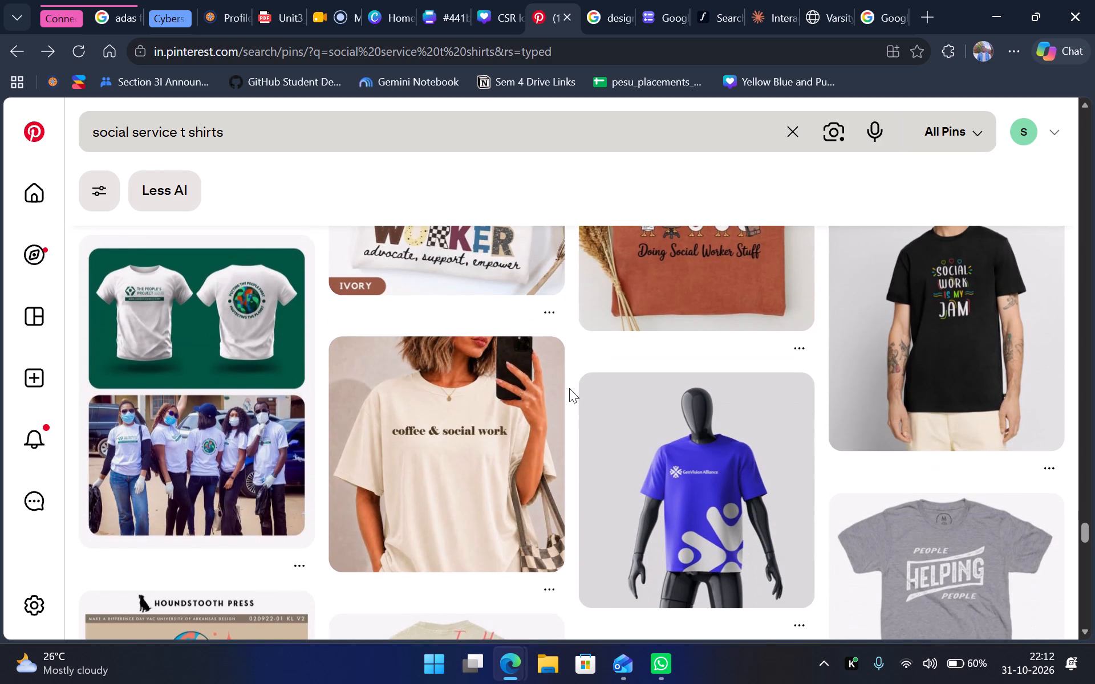
scroll(568, 388, down, 1)
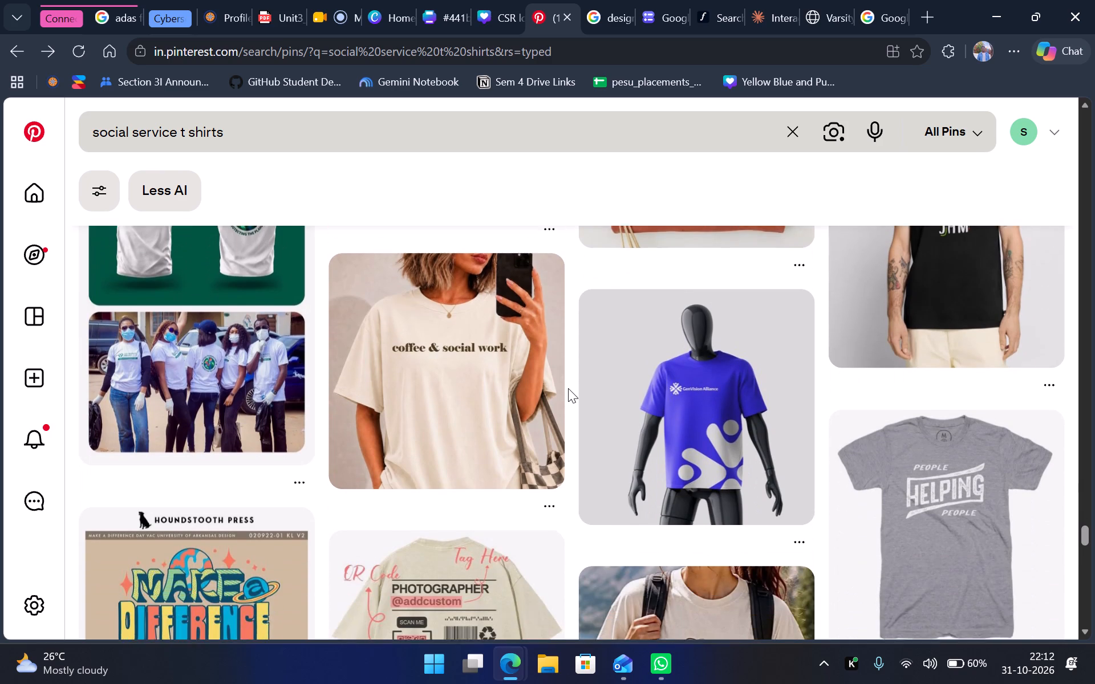
scroll(568, 388, down, 1)
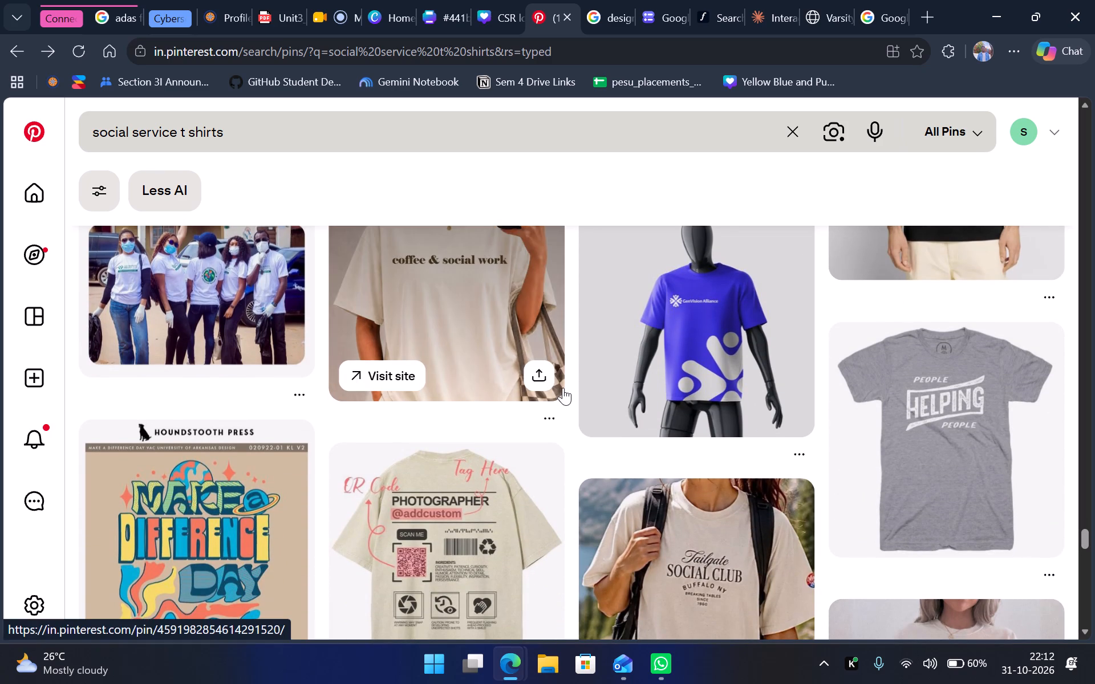
scroll(567, 386, down, 2)
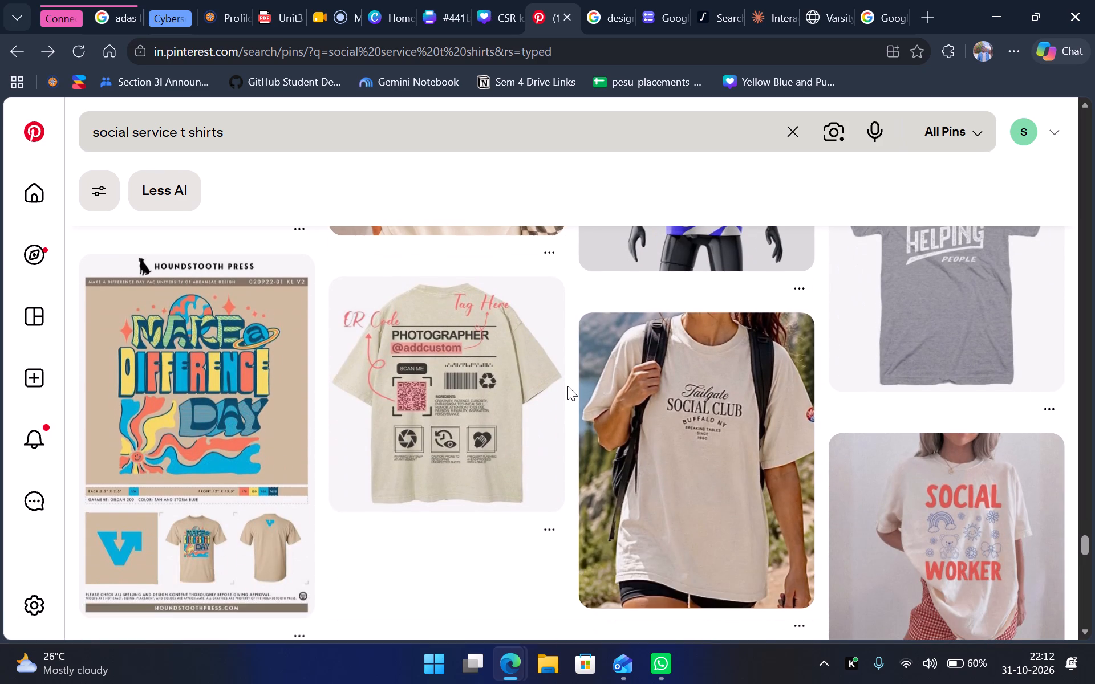
scroll(567, 386, down, 4)
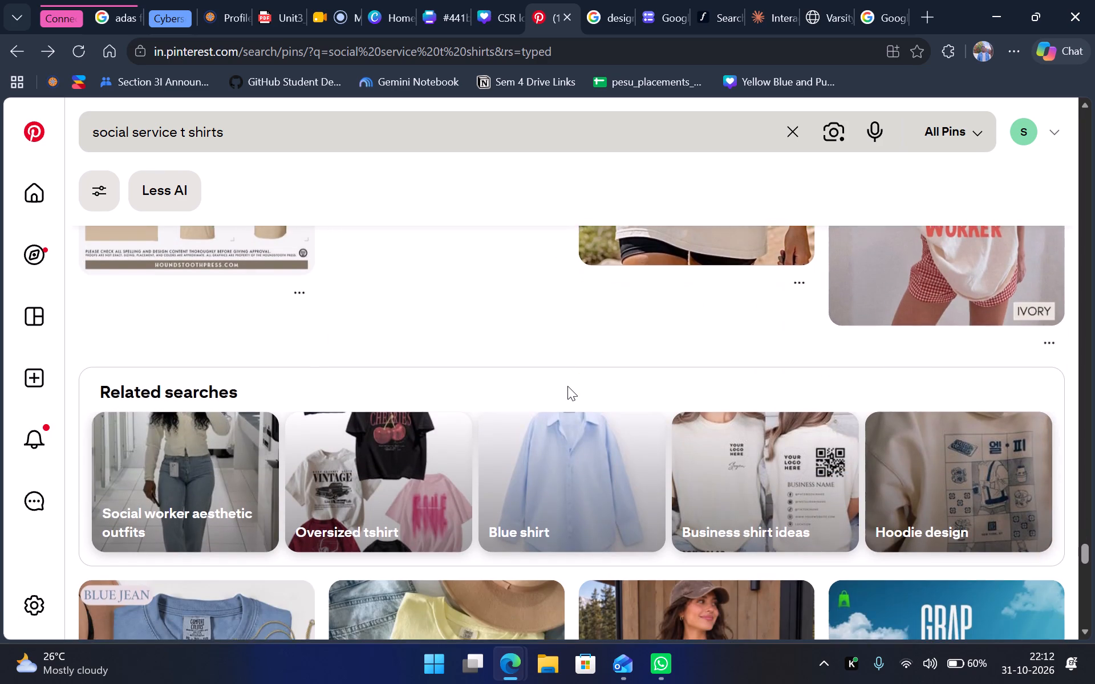
Look through the social worker, Build Communities, Steady Care and Stronger as a Community shirt designs past the related searches.
scroll(567, 386, down, 3)
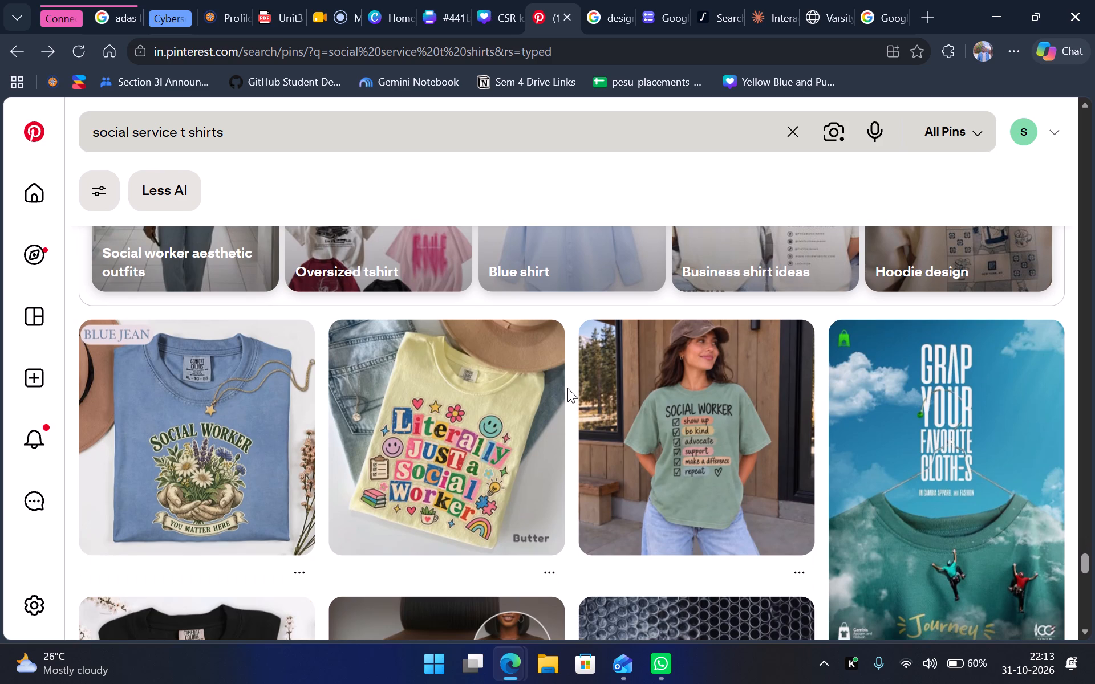
scroll(567, 388, down, 3)
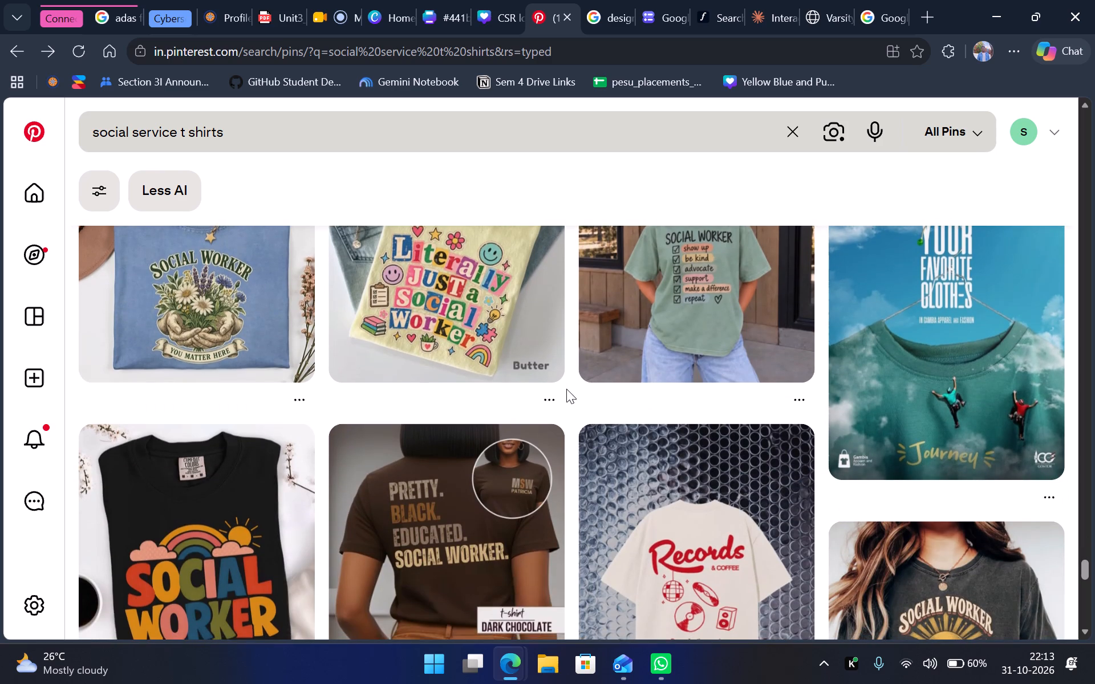
scroll(566, 390, down, 1)
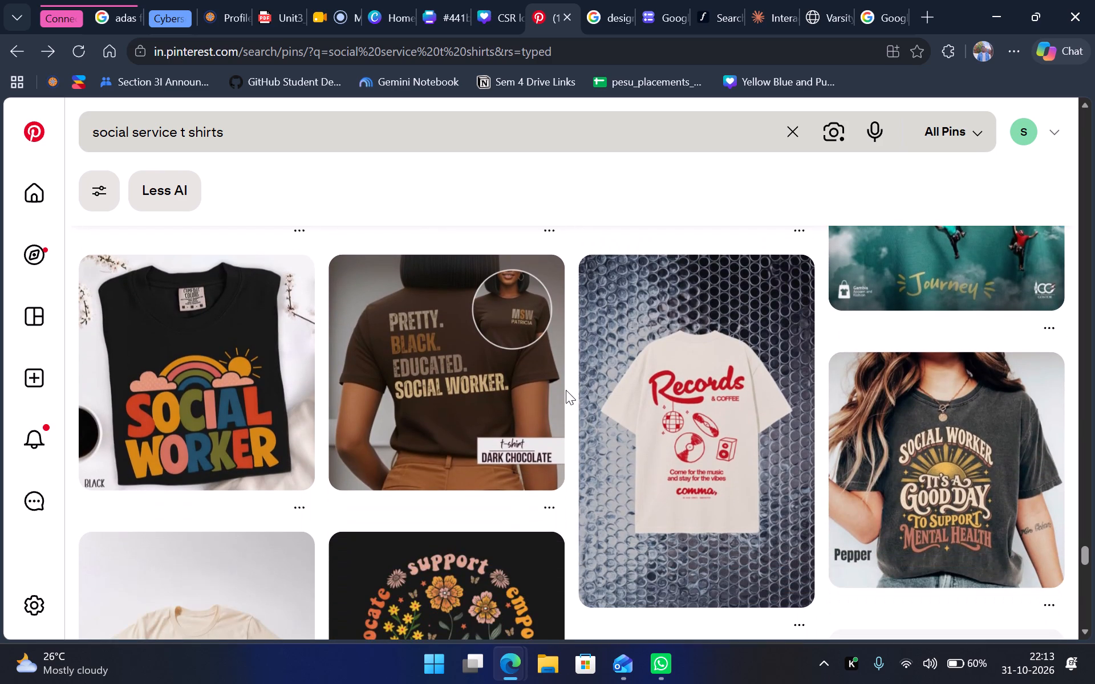
scroll(566, 390, down, 4)
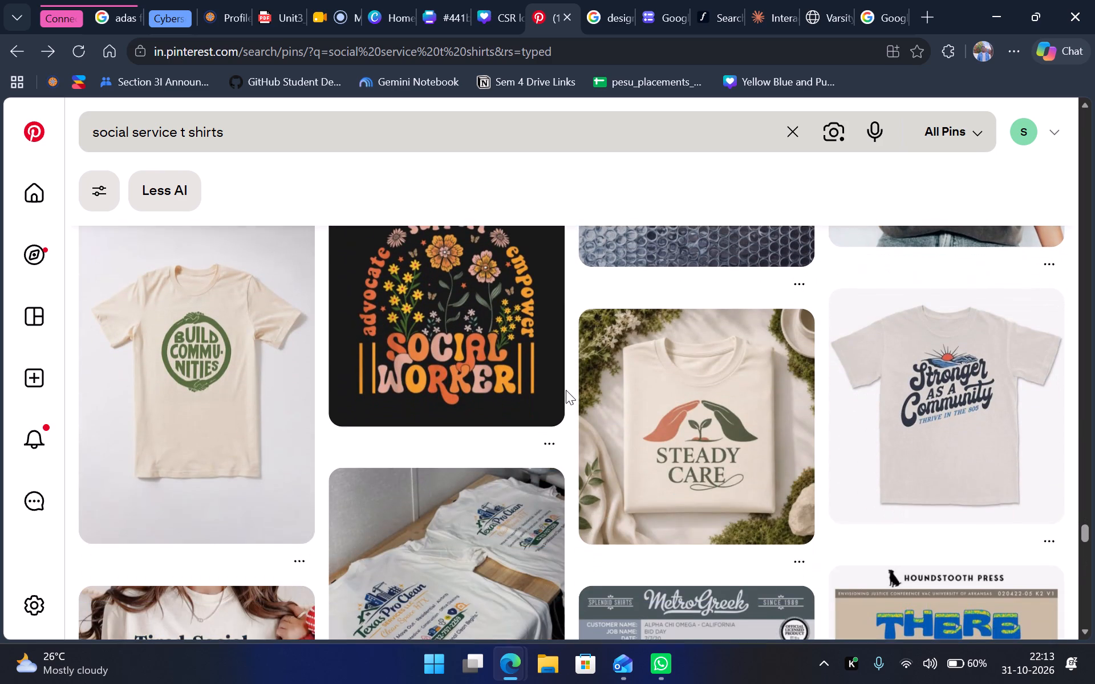
scroll(566, 390, down, 3)
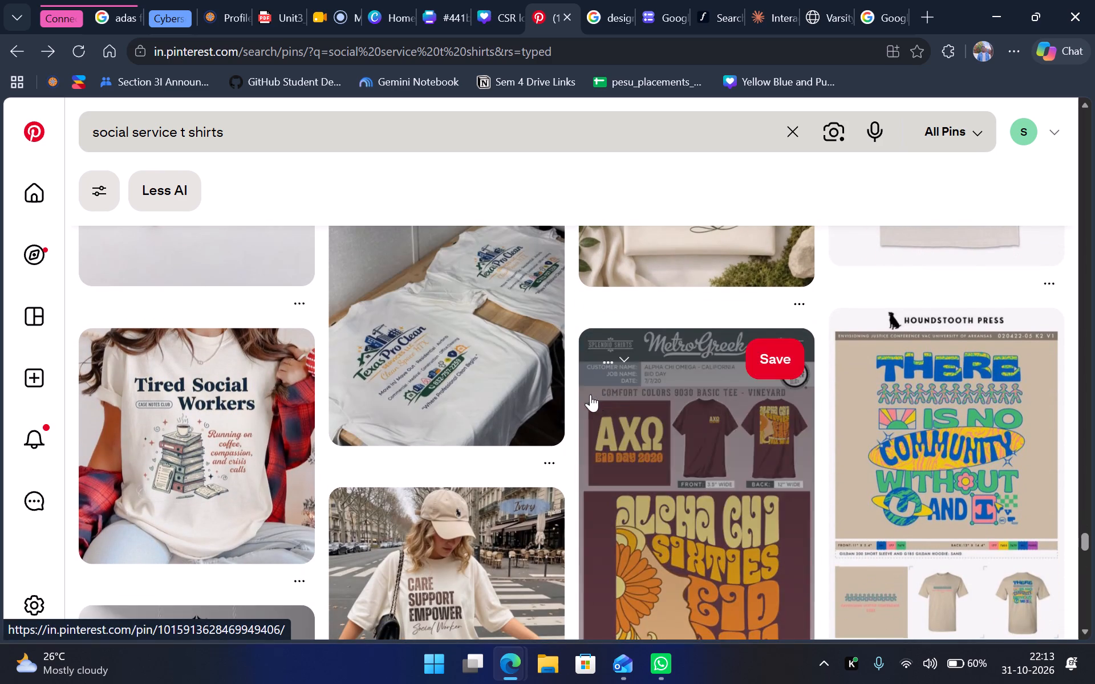
scroll(558, 419, down, 4)
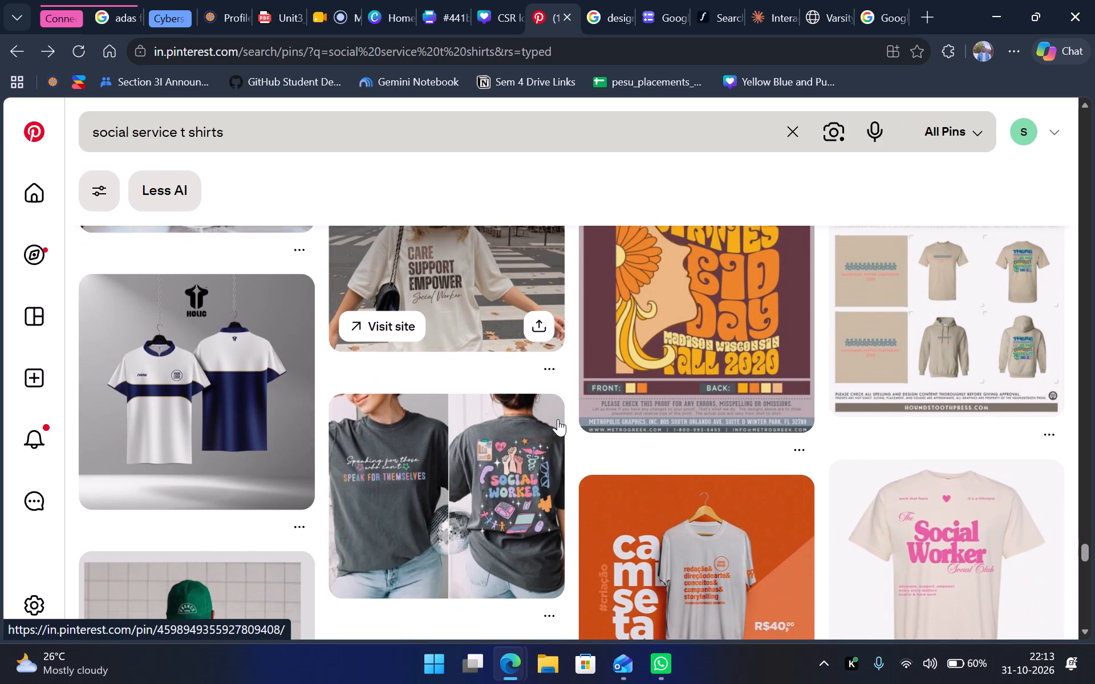
Examine the further social worker, Videomaker, Street Campaign and staff shirt designs in the results for front and back print ideas.
scroll(558, 419, down, 2)
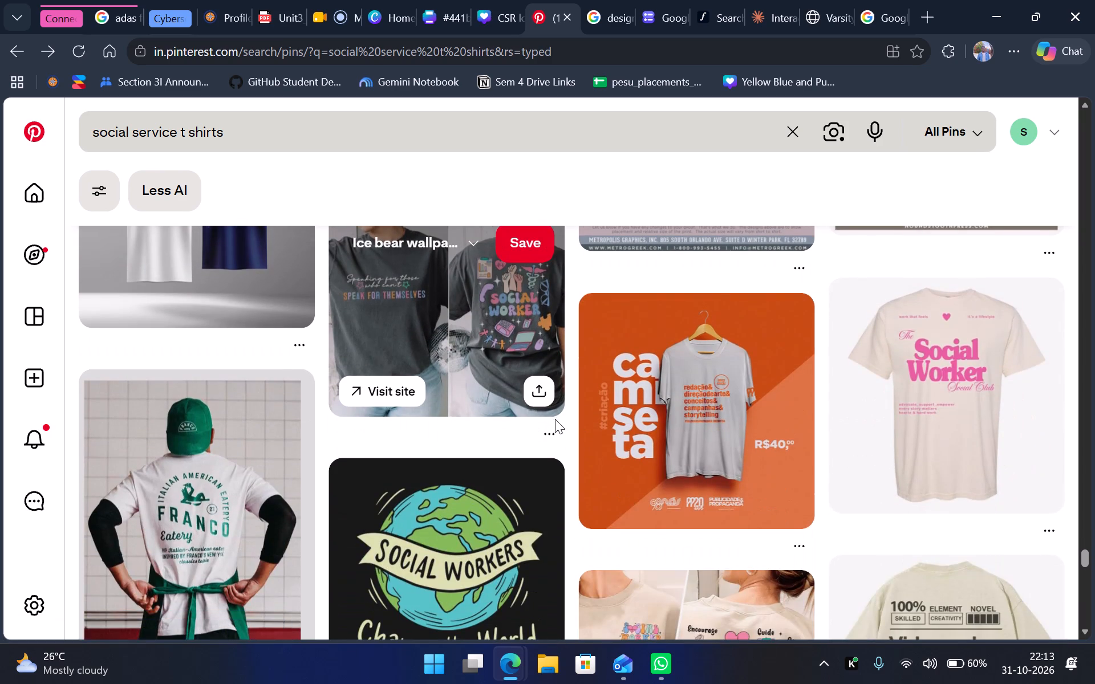
scroll(555, 419, down, 3)
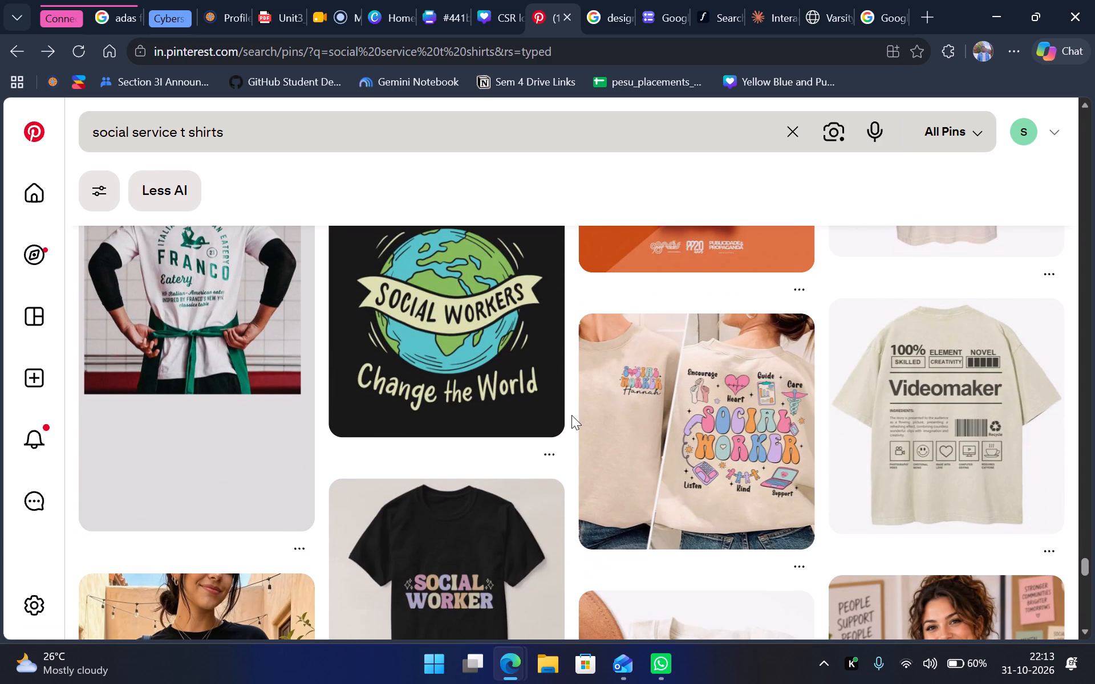
scroll(571, 415, down, 3)
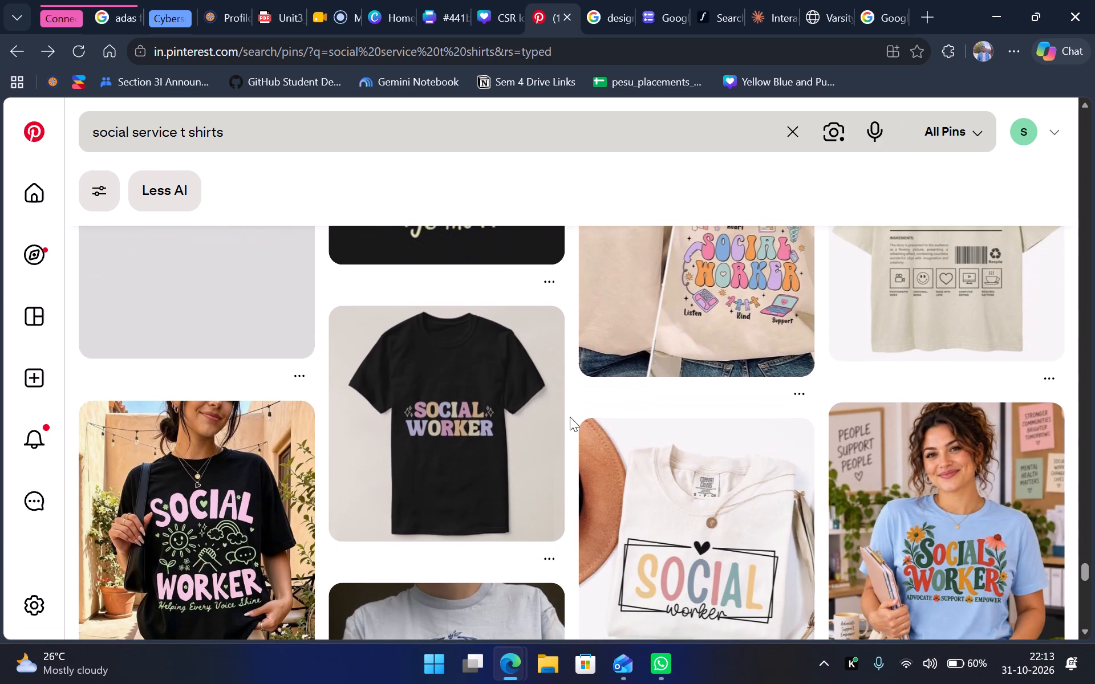
scroll(570, 417, down, 4)
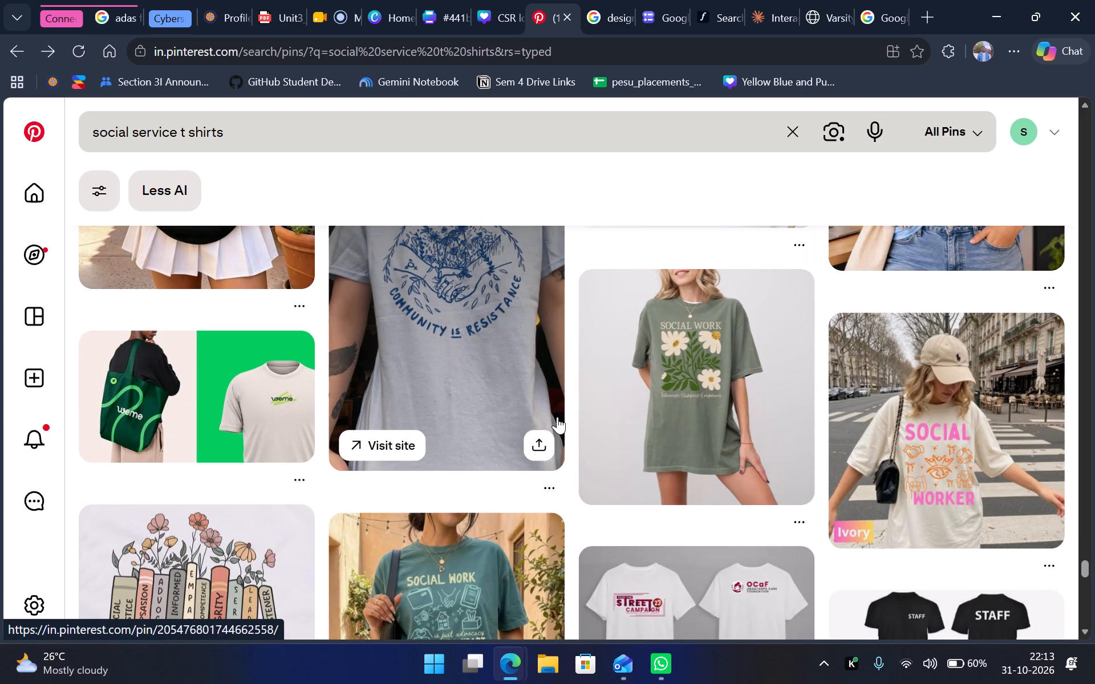
scroll(556, 417, down, 2)
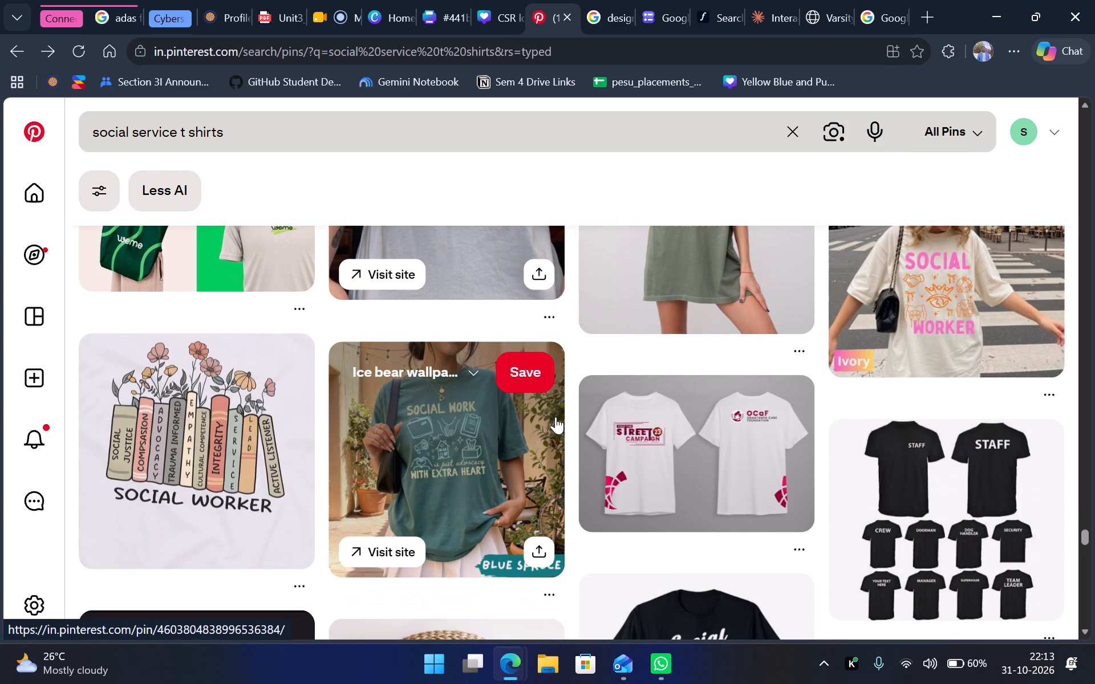
Open the teal "Social Work is just advocacy with extra heart" shirt pin and view its Etsy product listing.
click(502, 439)
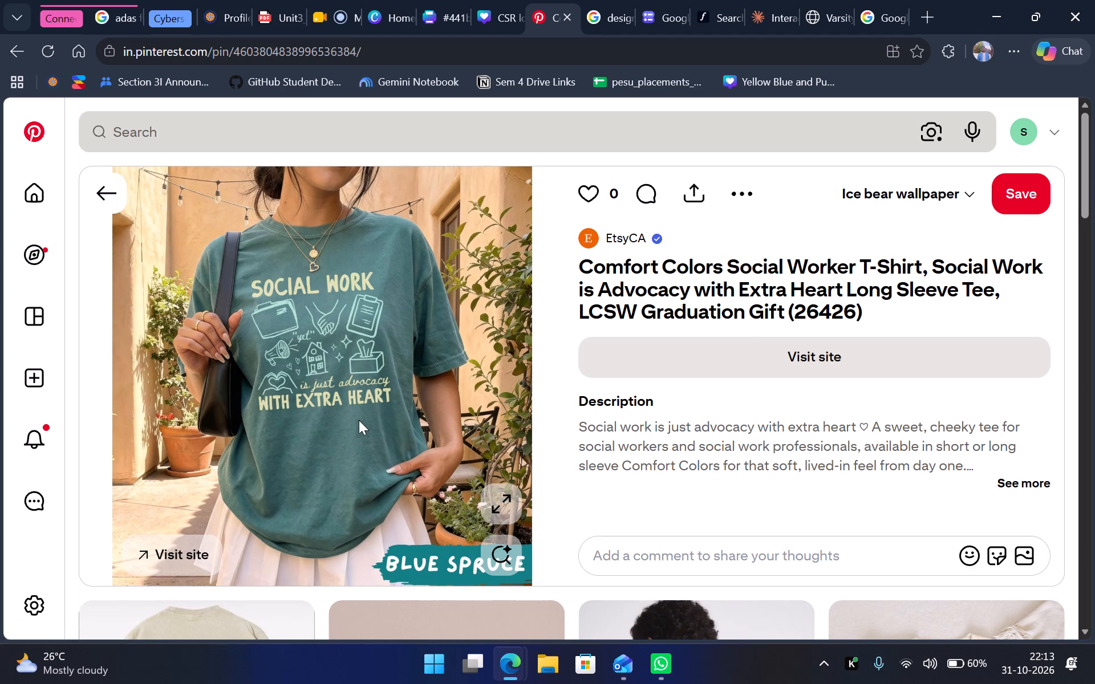
ctrl+click(678, 368)
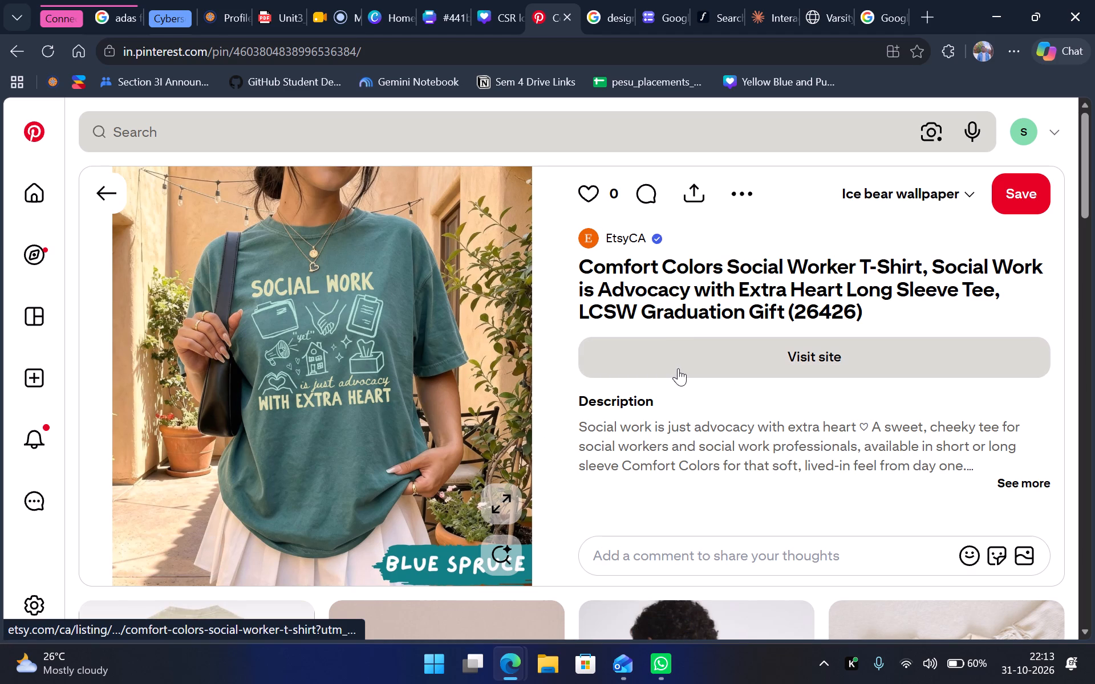
click(575, 0)
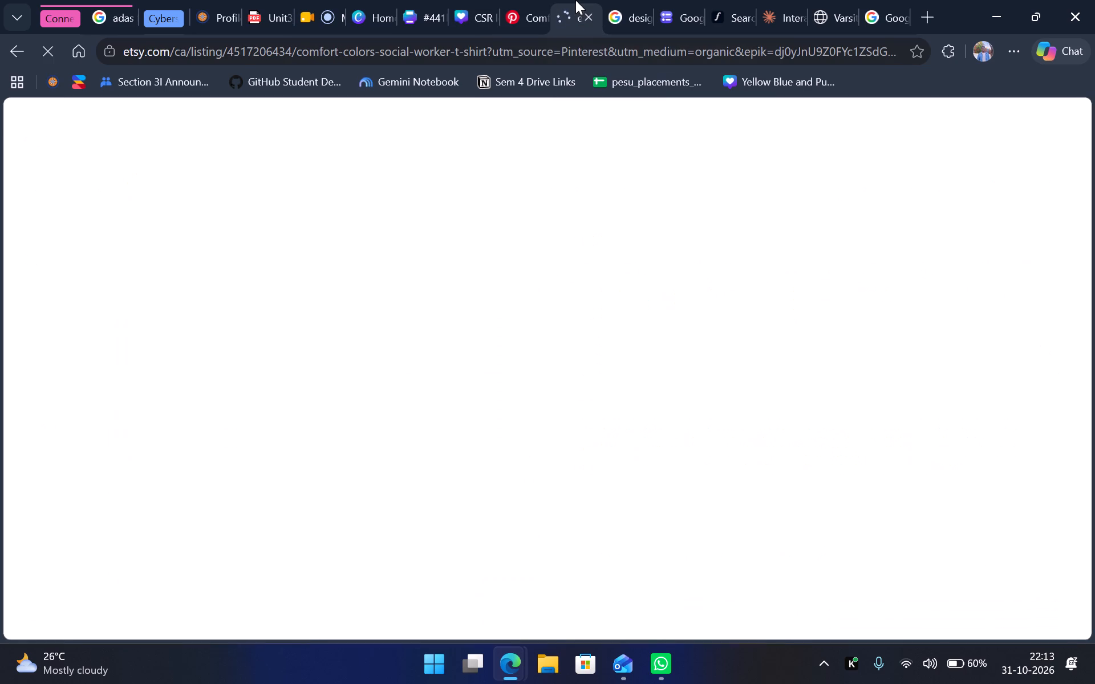
click(521, 26)
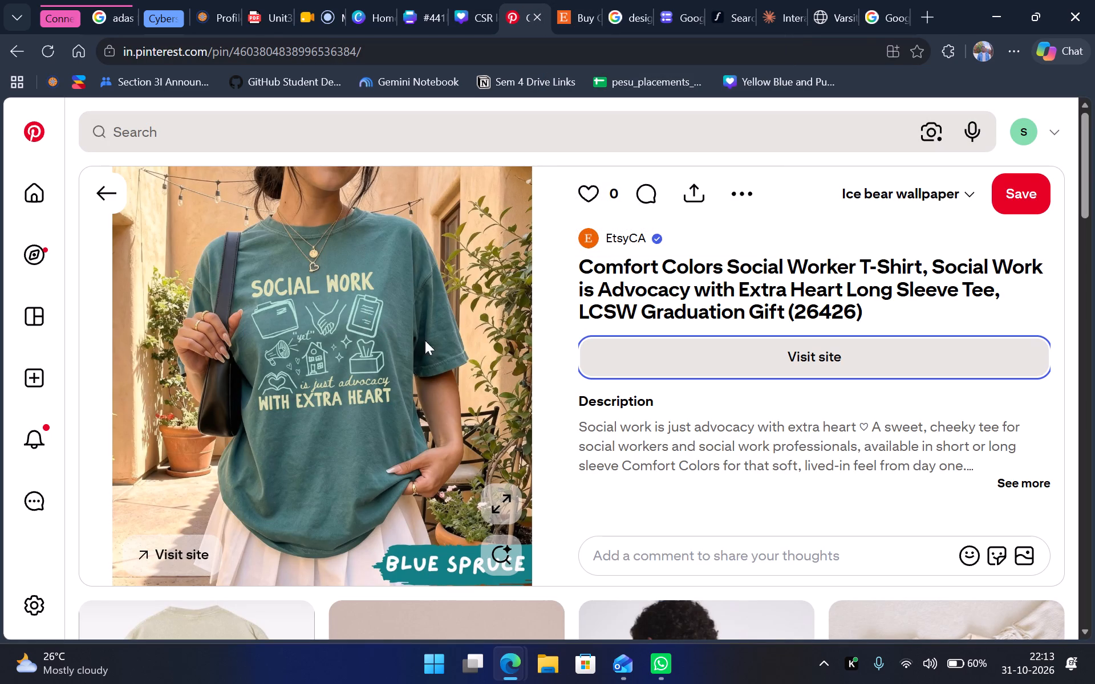
drag(546, 0, 551, 0)
click(571, 0)
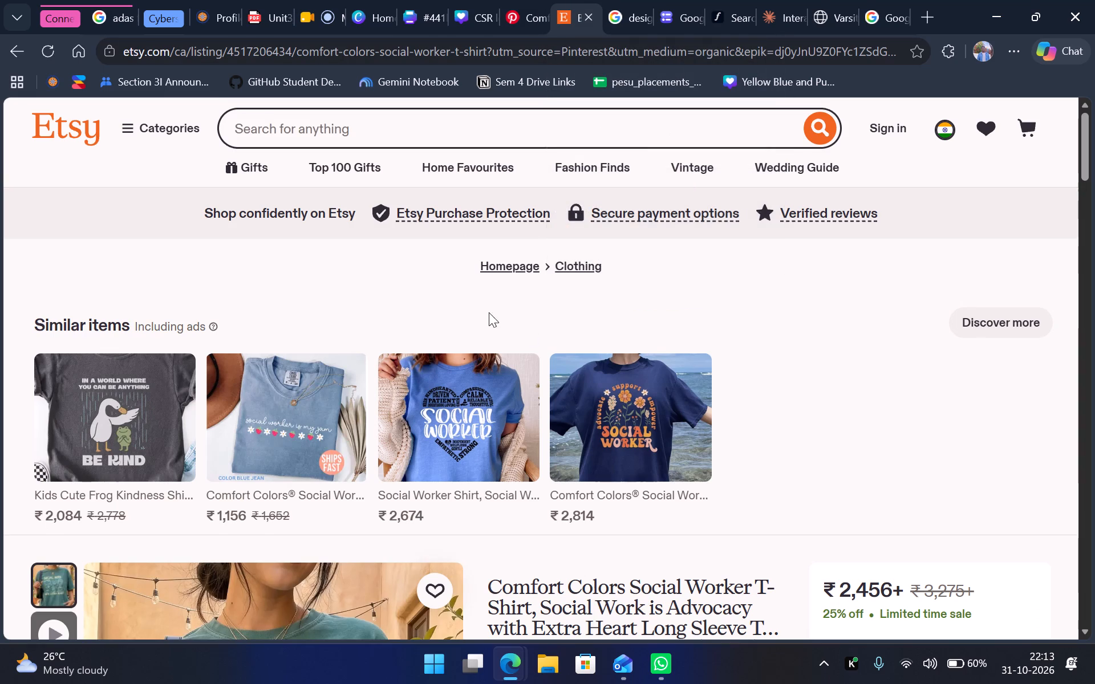
scroll(489, 312, down, 5)
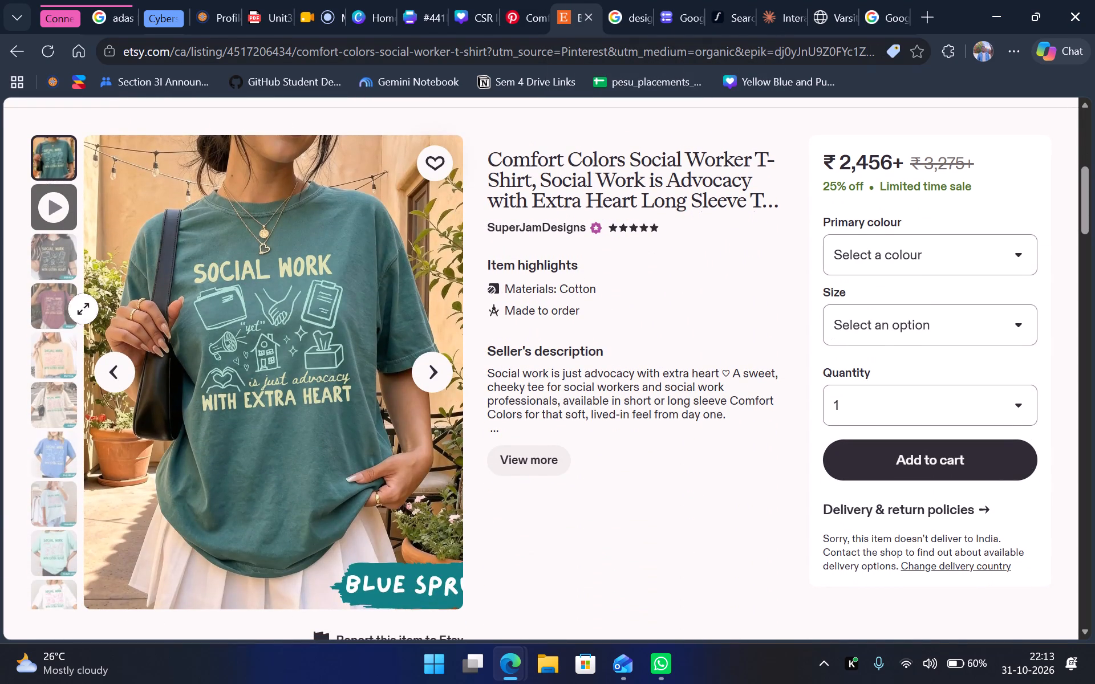
View the listing's fit guide and the shirt photos in Black, Chambray, maroon and Pepper to compare print colours.
click(36, 557)
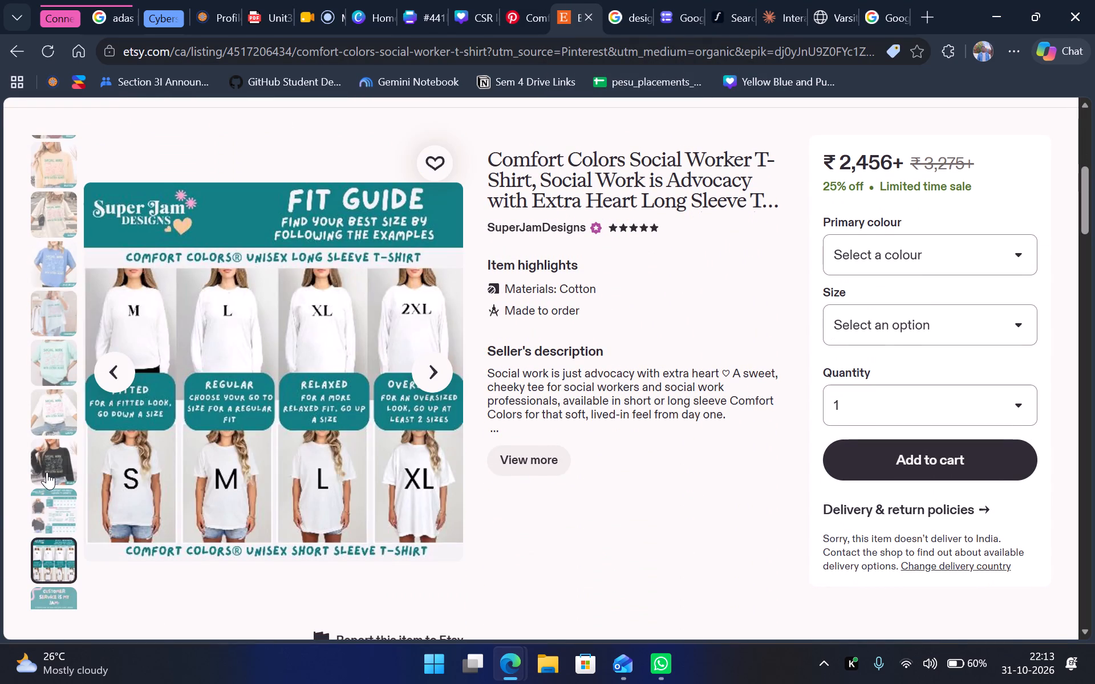
click(47, 472)
scroll(47, 471, down, 1)
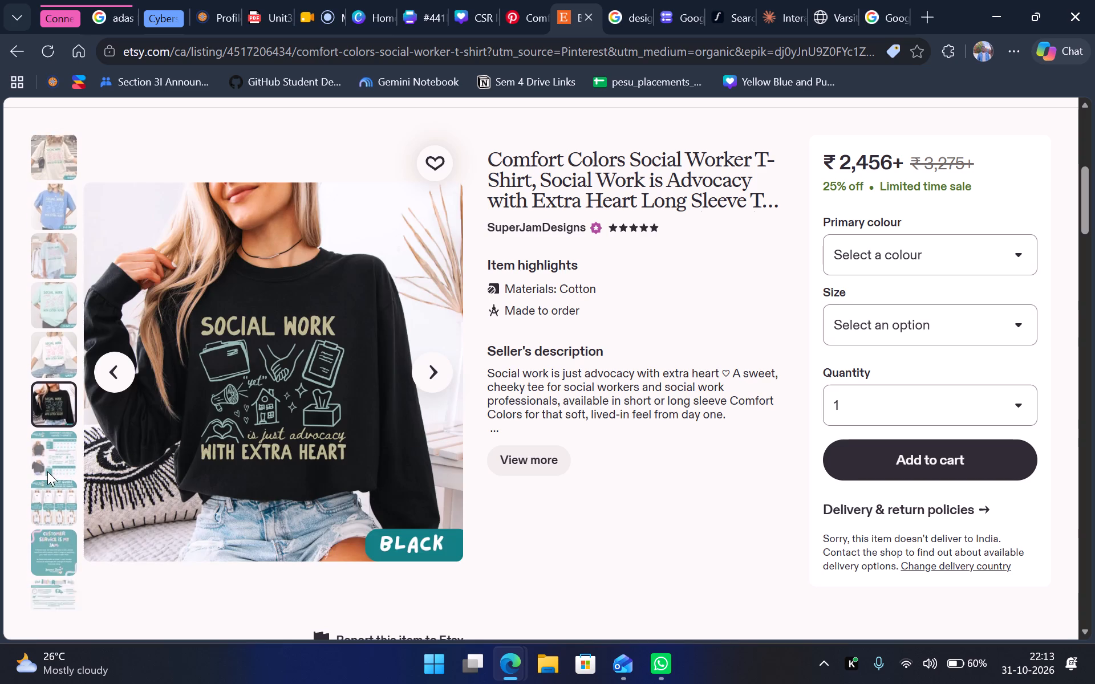
scroll(47, 471, down, 2)
scroll(47, 475, up, 3)
click(61, 496)
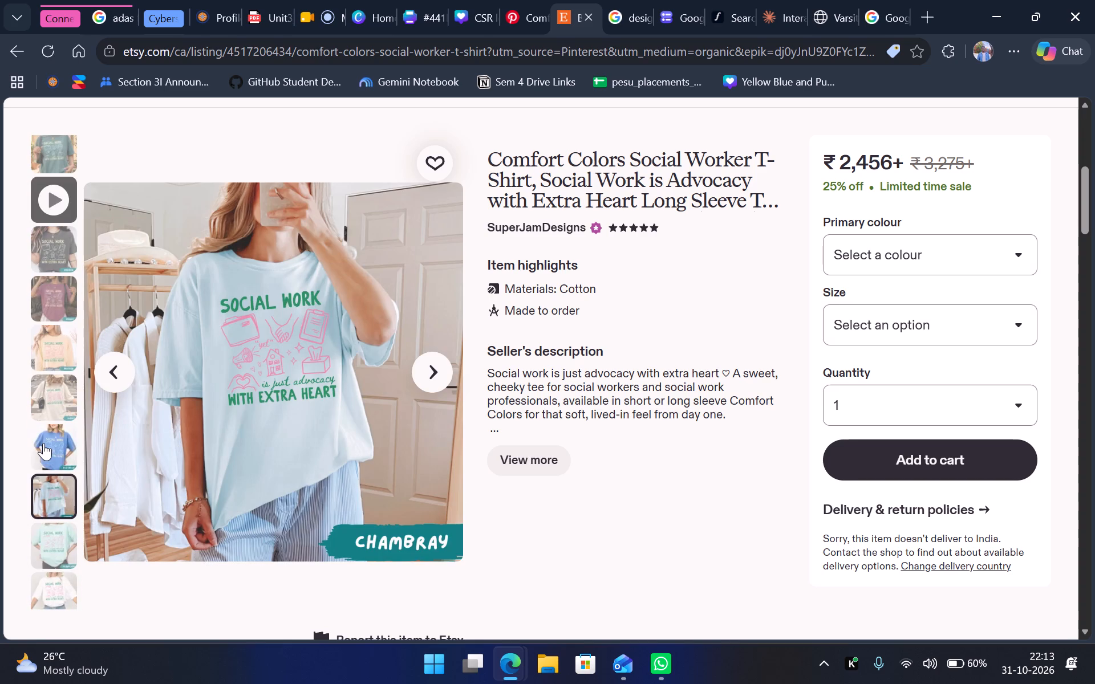
scroll(39, 443, up, 2)
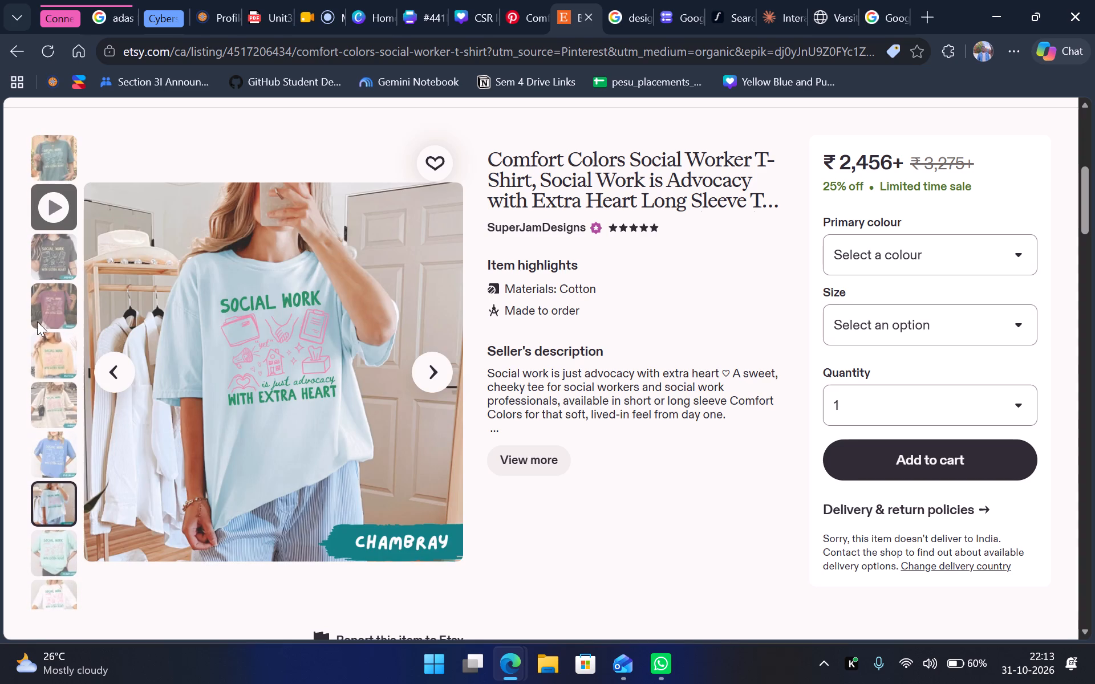
click(39, 284)
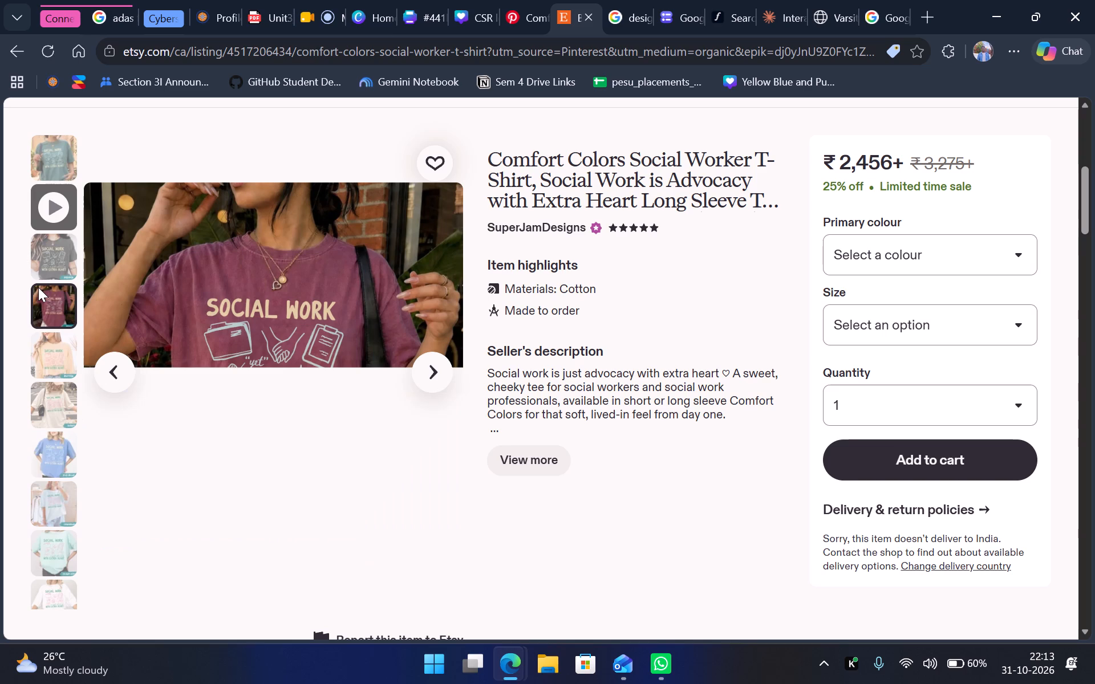
click(44, 260)
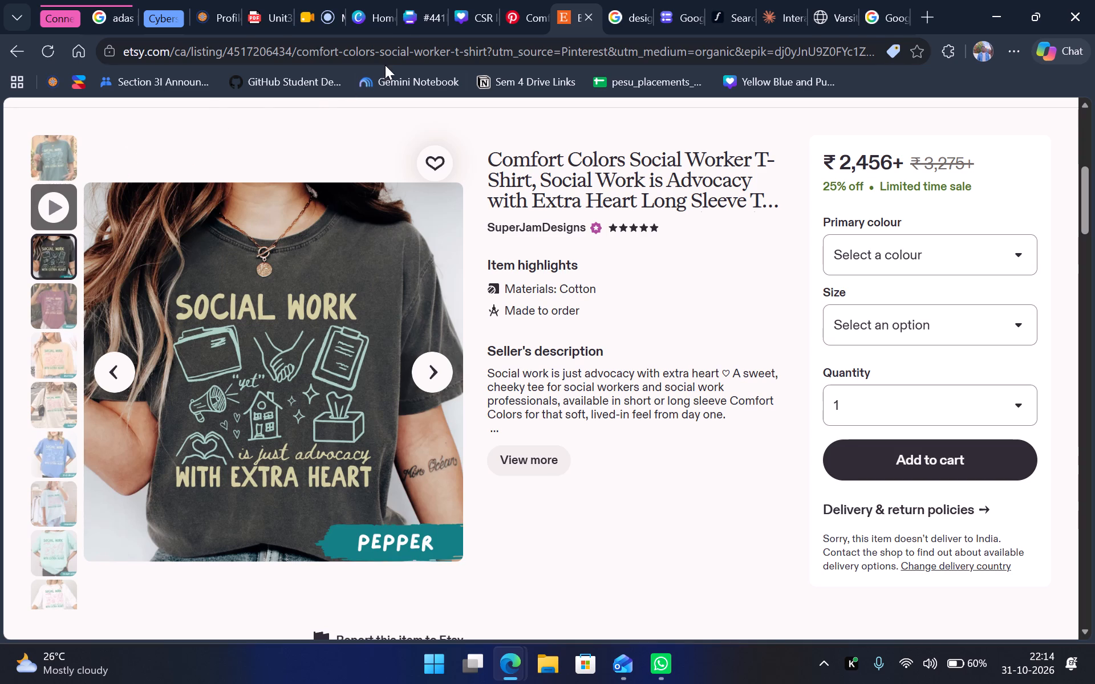
Switch to the Canva T-shirt design and delete the food-serving illustration from the front shirt on page 2.
click(419, 21)
scroll(419, 346, up, 4)
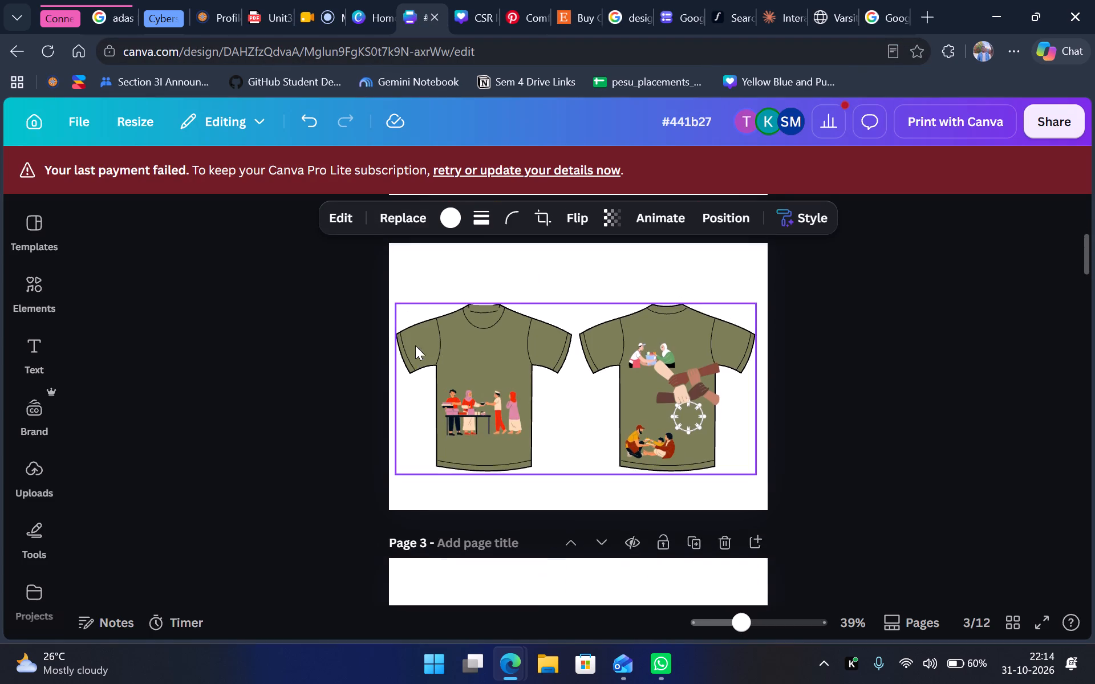
scroll(415, 345, up, 3)
scroll(499, 335, up, 3)
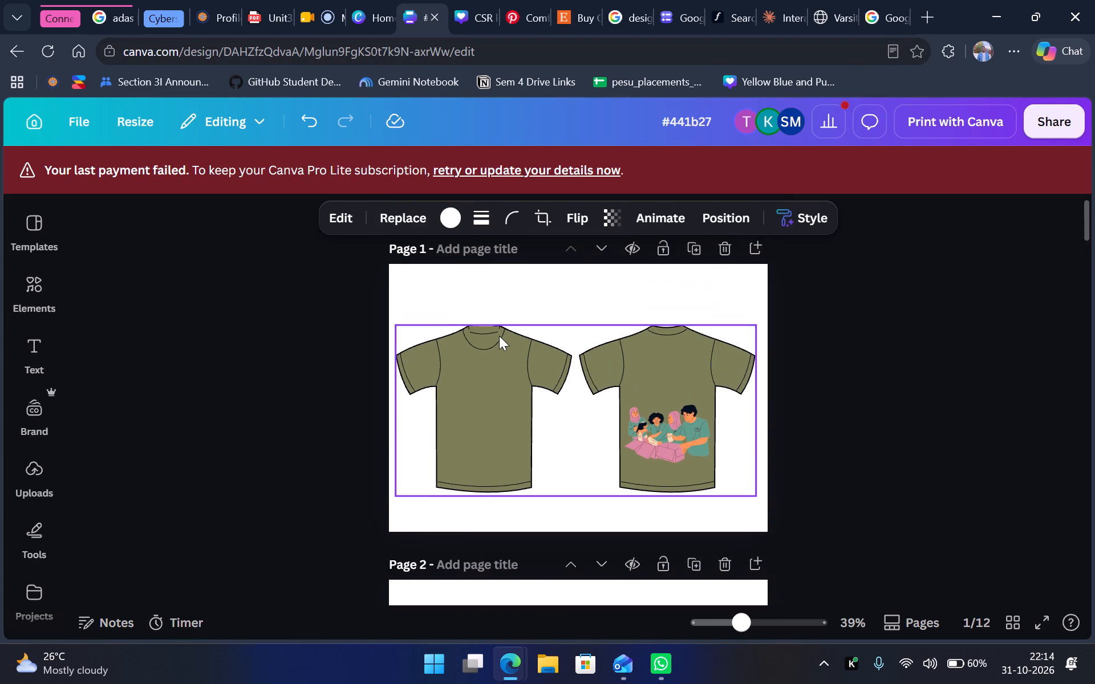
scroll(499, 336, up, 3)
scroll(499, 336, down, 4)
click(481, 405)
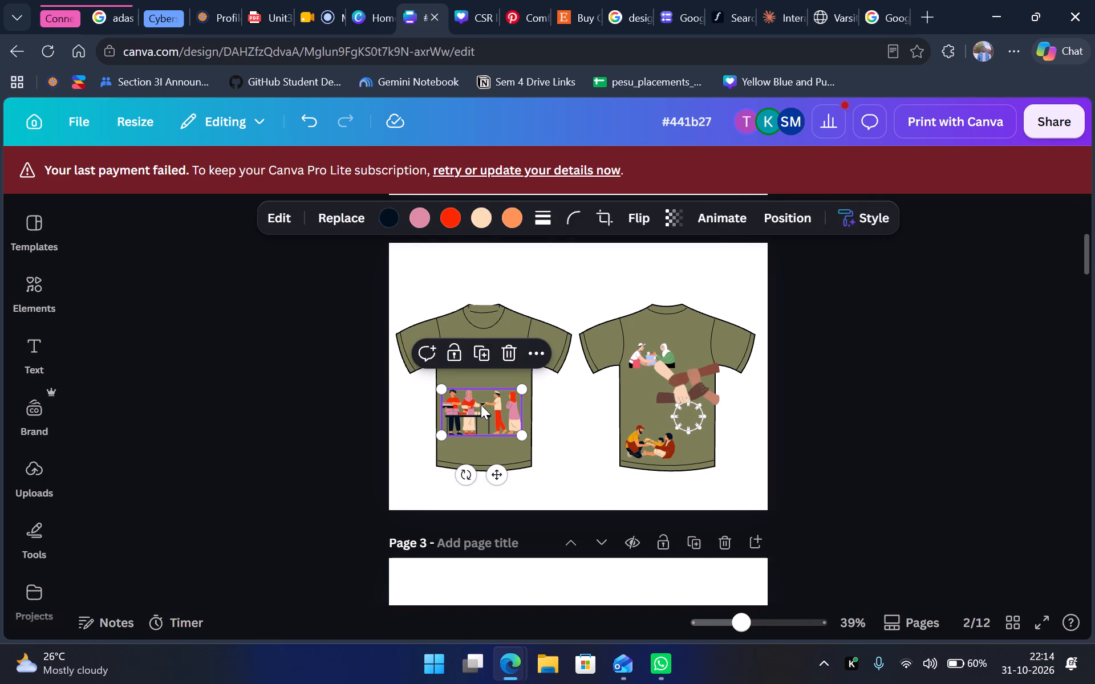
key(BackSpace)
Delete the joined hands, white people circle and both helping-people illustrations from the back shirt on page 2.
click(659, 371)
key(backslash)
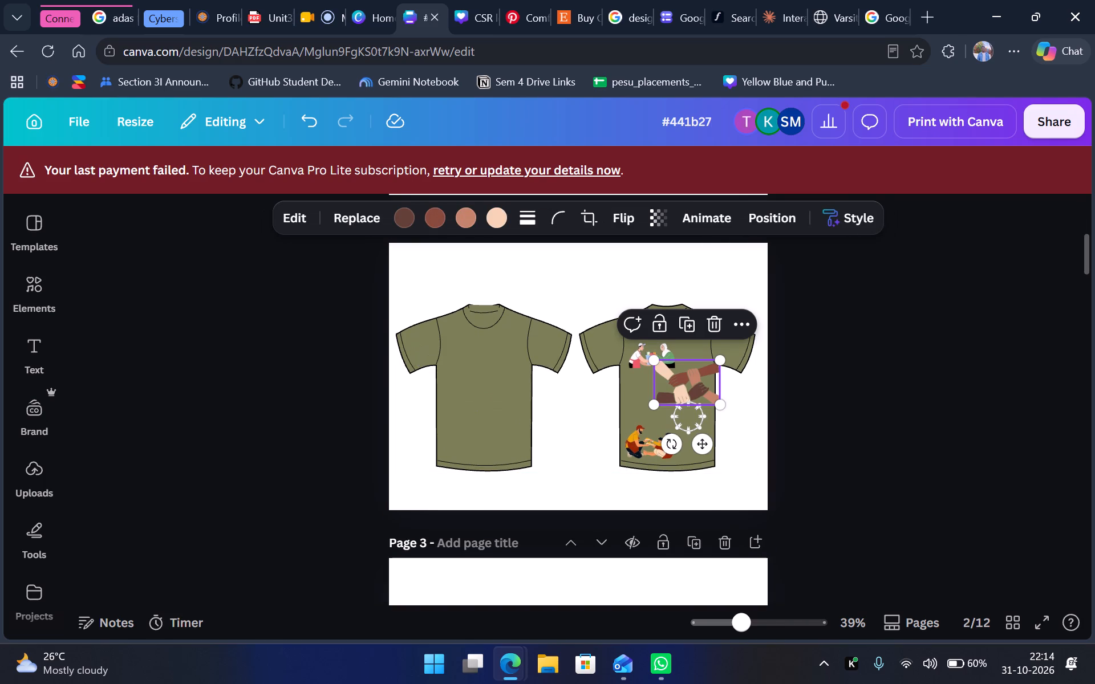
key(BackSpace)
click(682, 409)
key(BackSpace)
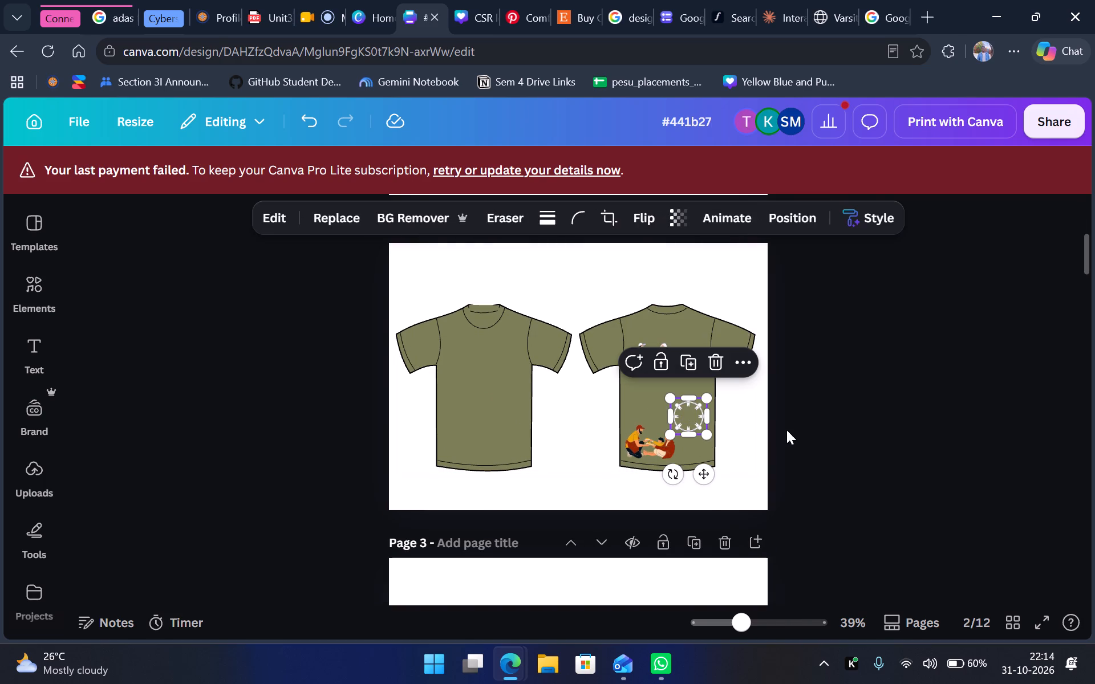
click(665, 353)
key(BackSpace)
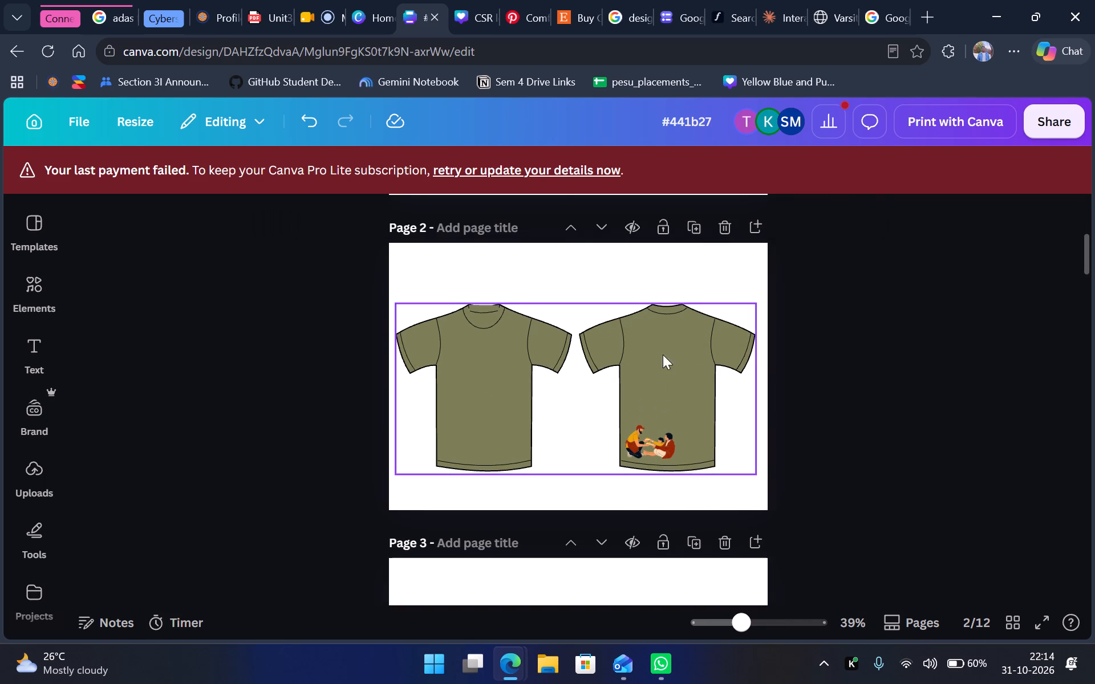
click(657, 434)
key(BackSpace)
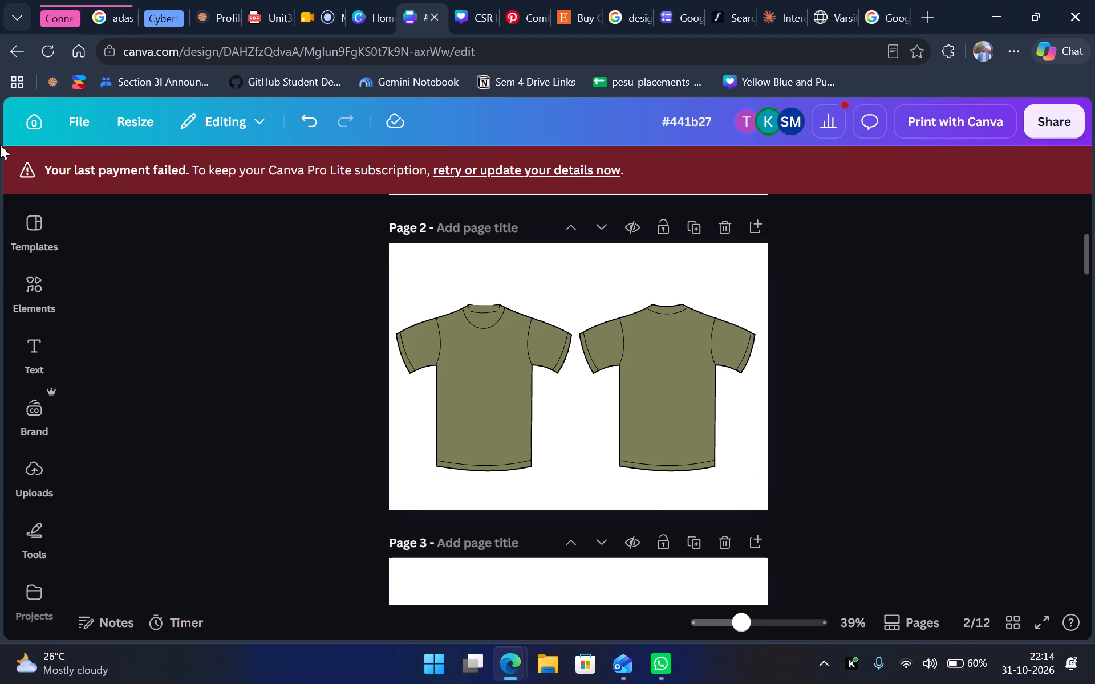
Look through the recently used elements for artwork to put on the blank shirts on page 2.
click(30, 337)
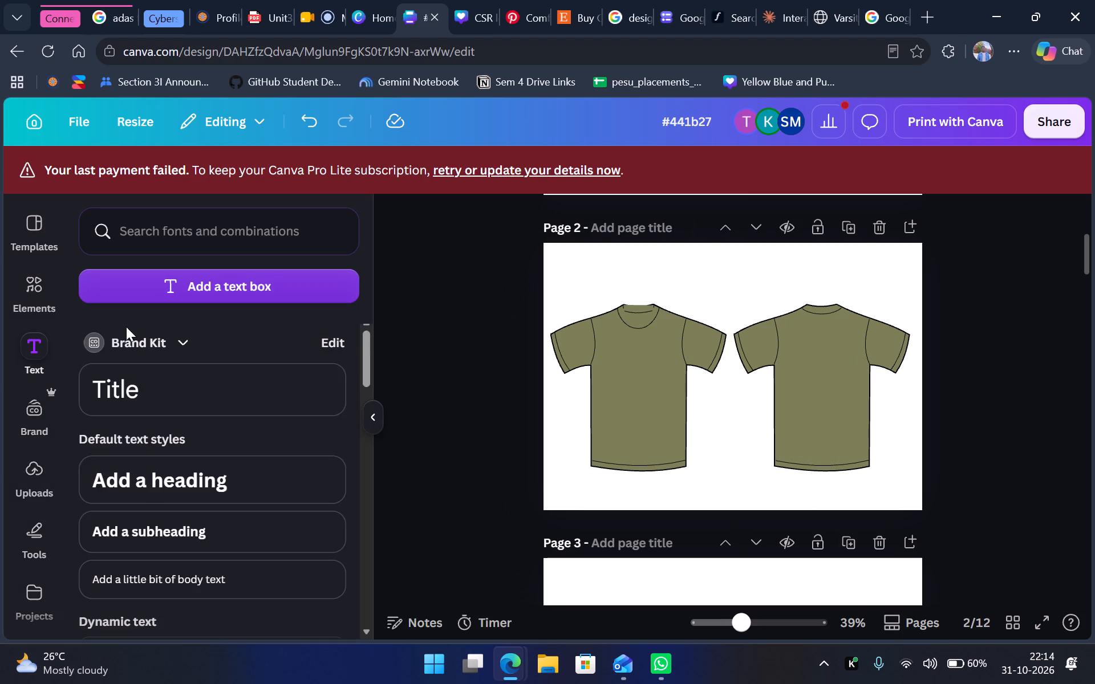
click(40, 284)
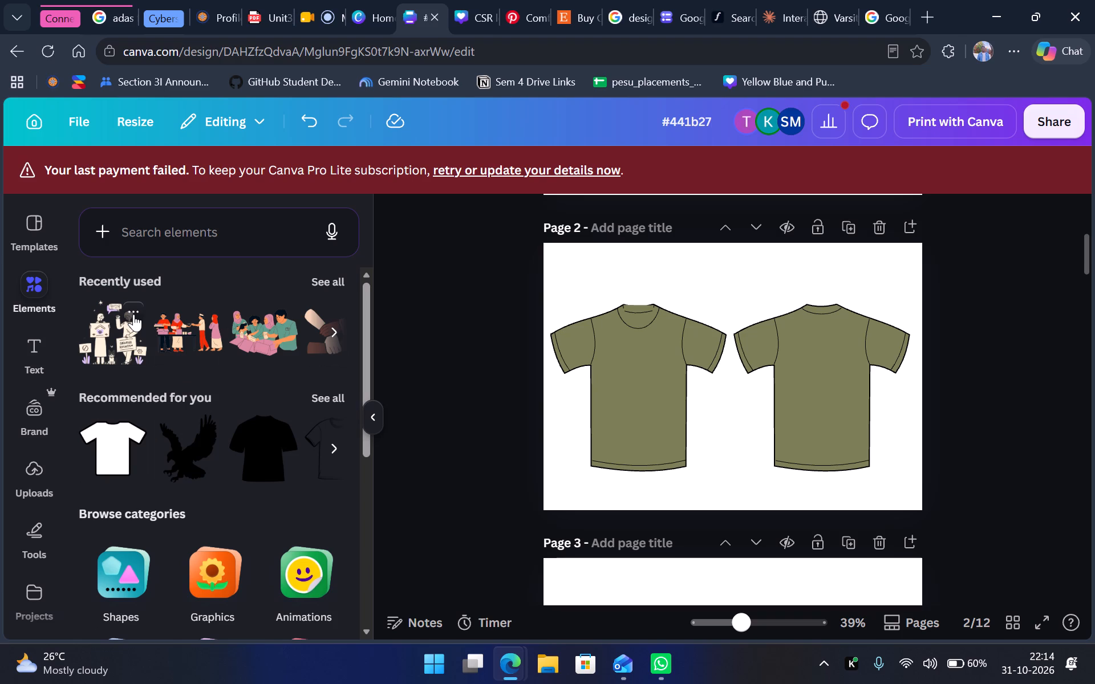
click(322, 279)
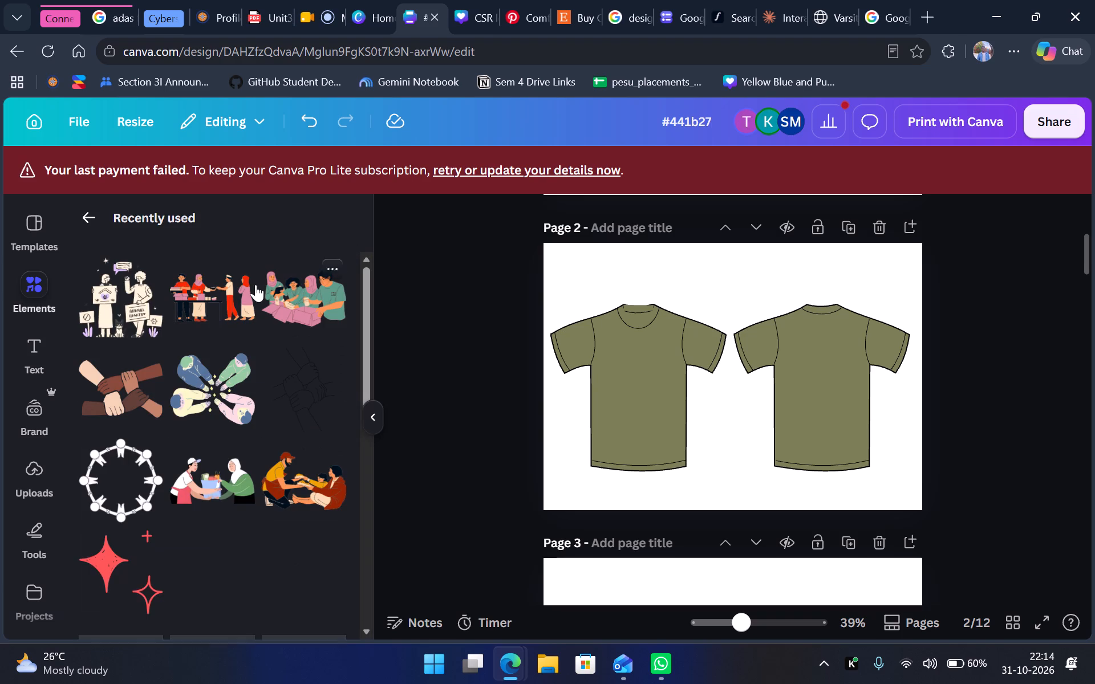
scroll(248, 286, down, 4)
scroll(248, 288, up, 5)
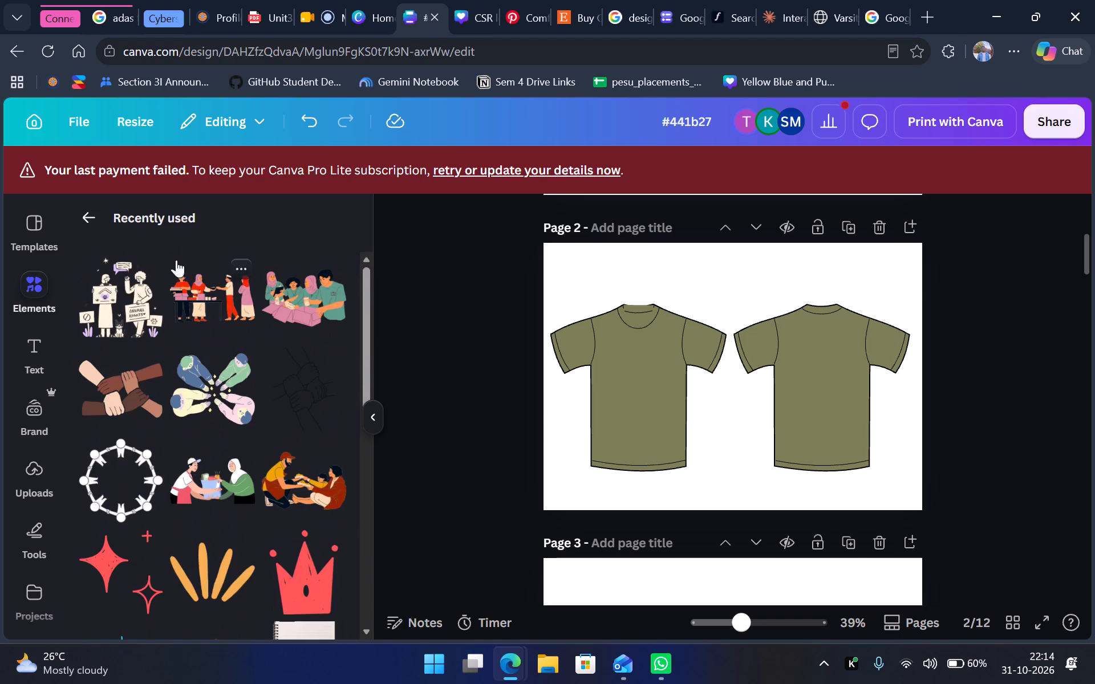
click(90, 217)
Search the graphics for "social work" and add the outline icon of three people beneath a heart-topped arch to page 2.
scroll(237, 290, down, 1)
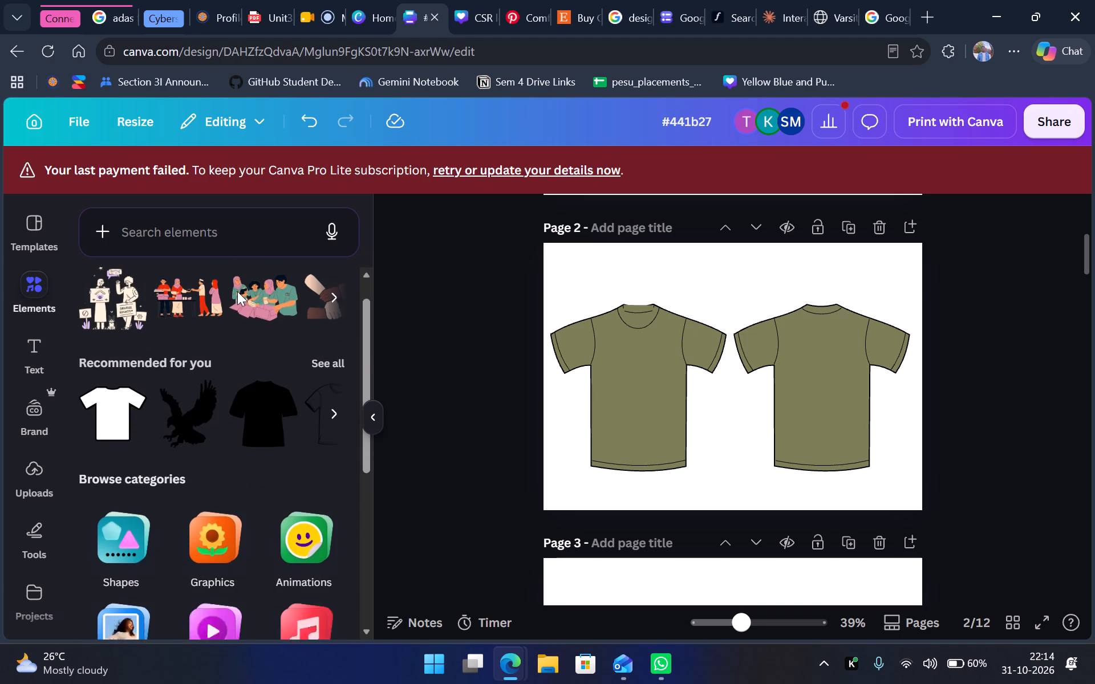
scroll(237, 291, down, 2)
click(223, 329)
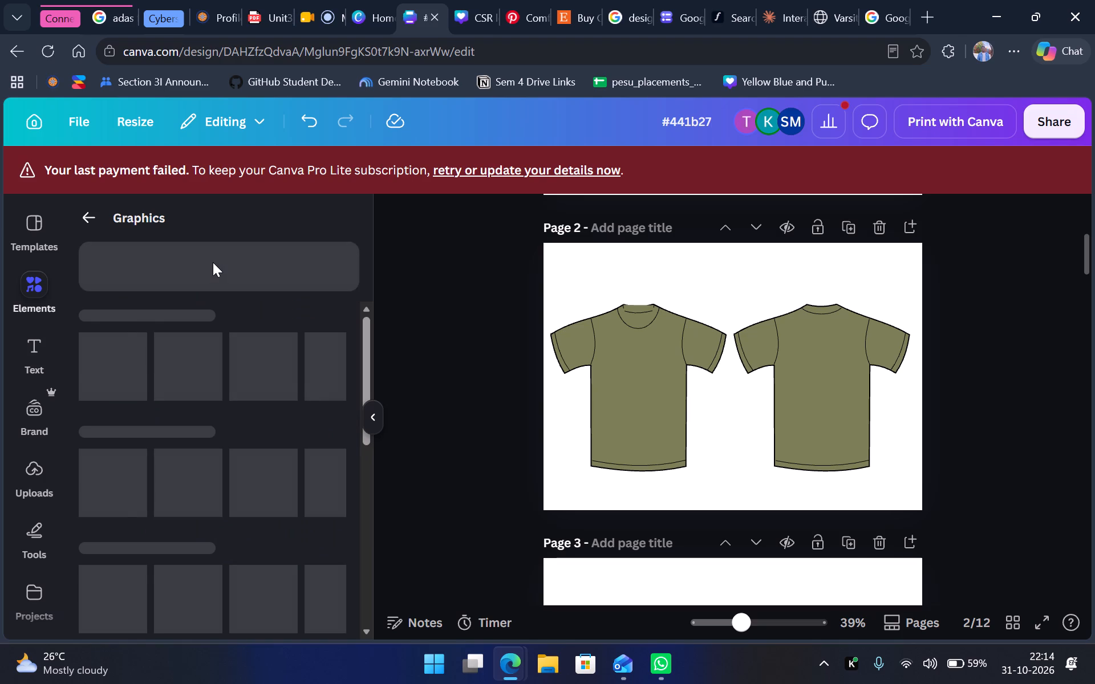
click(213, 262)
text(social work)
key(Return)
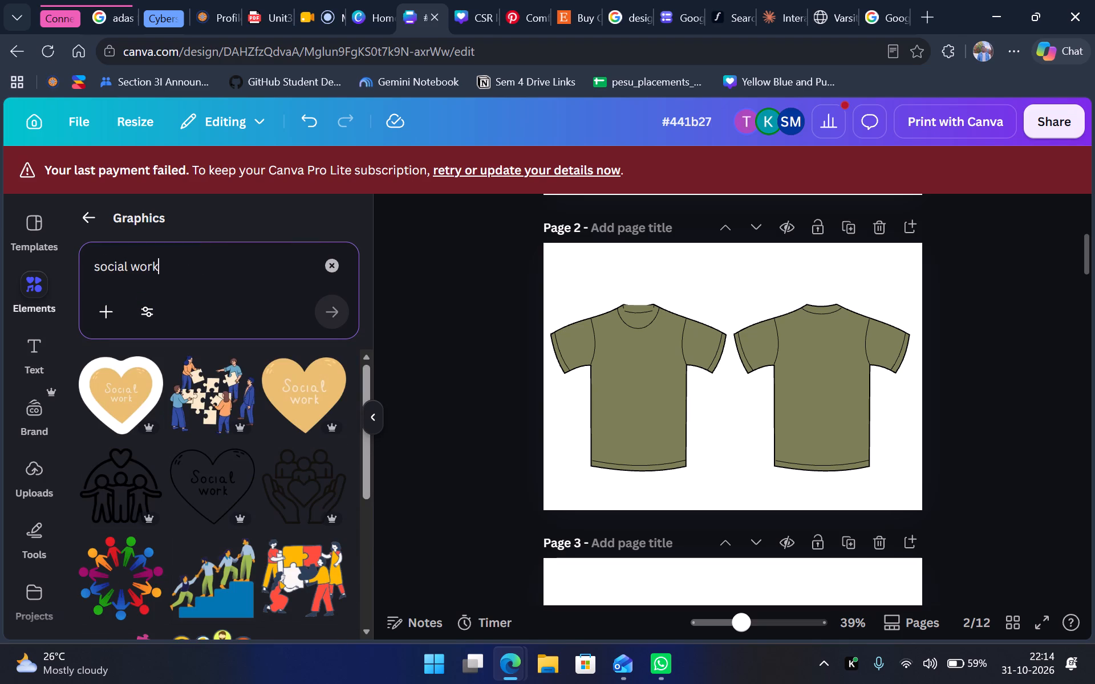
click(103, 493)
Browse the remaining "social work" graphics for other suitable icons.
scroll(204, 481, down, 2)
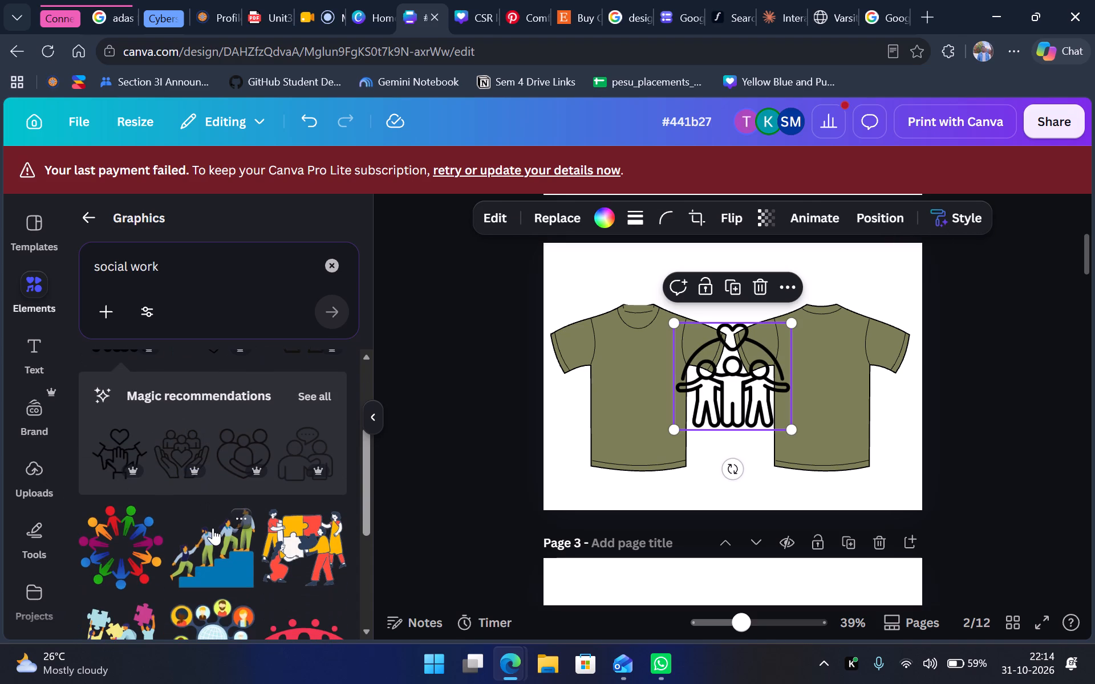
scroll(213, 528, down, 3)
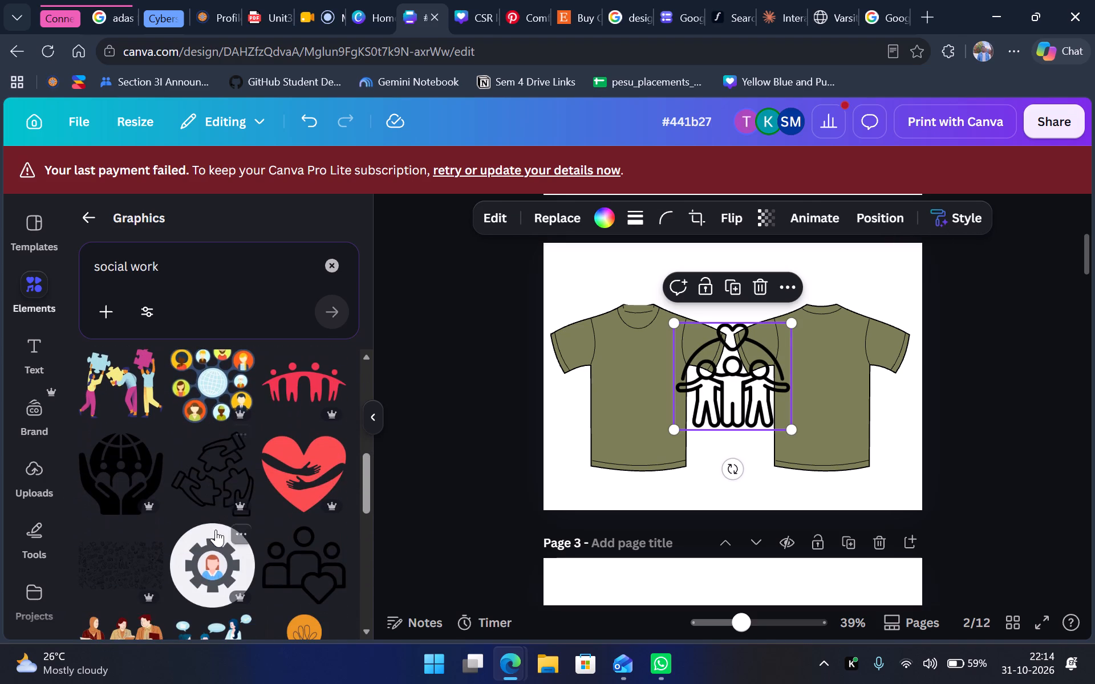
scroll(279, 540, down, 1)
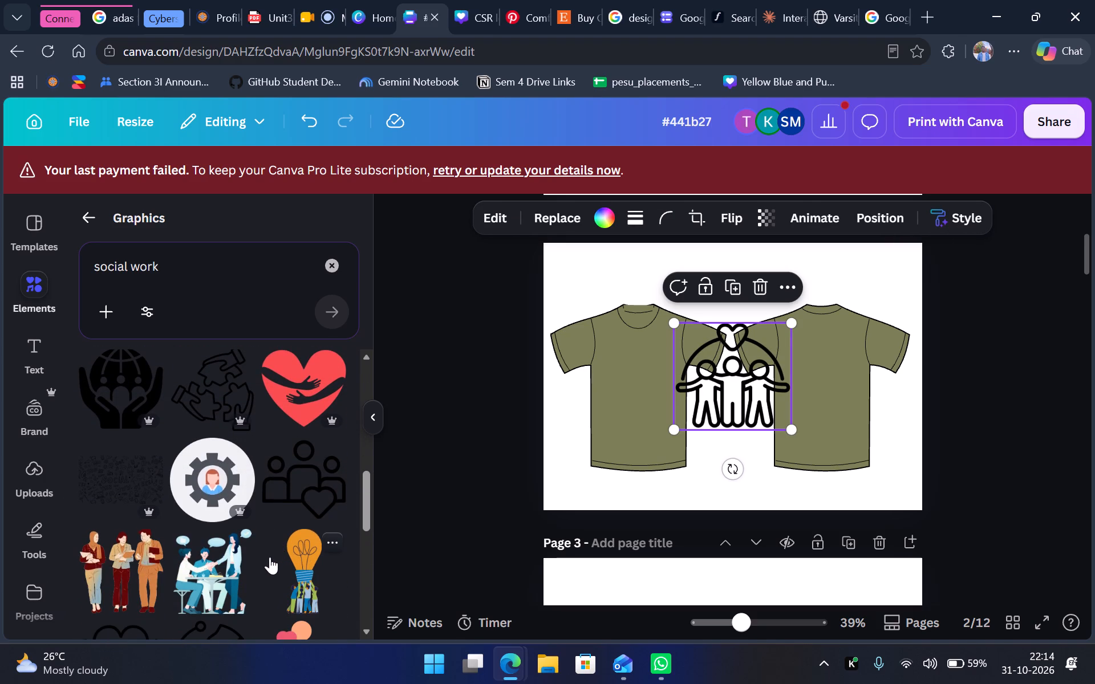
scroll(268, 560, down, 2)
scroll(262, 561, up, 4)
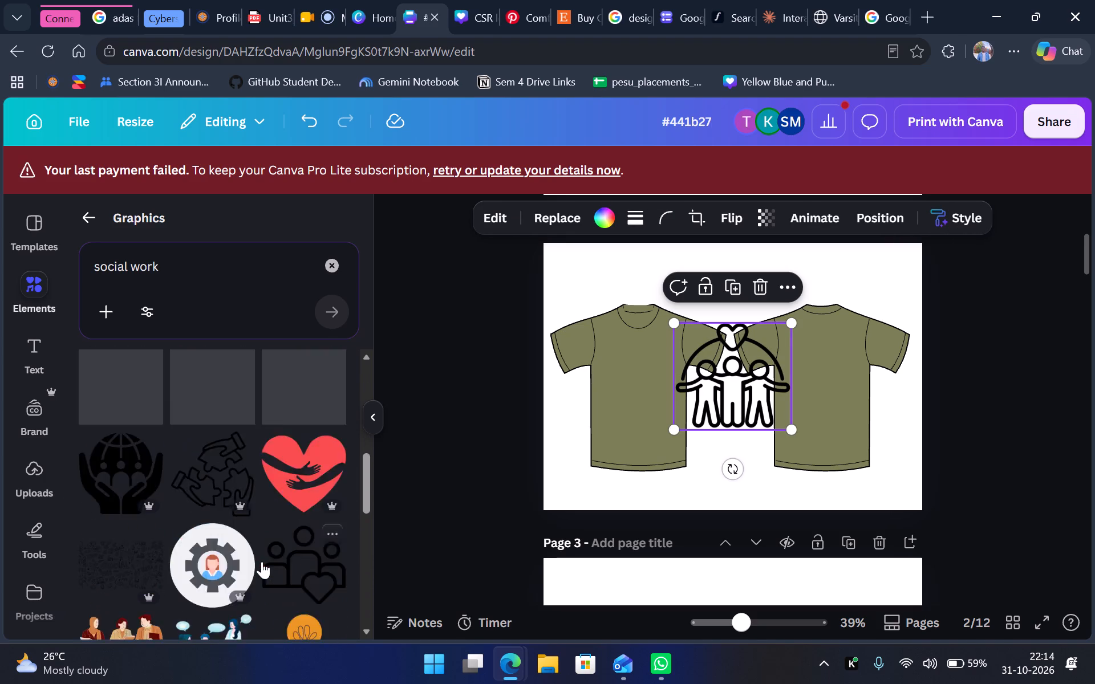
scroll(262, 561, up, 4)
scroll(261, 566, down, 1)
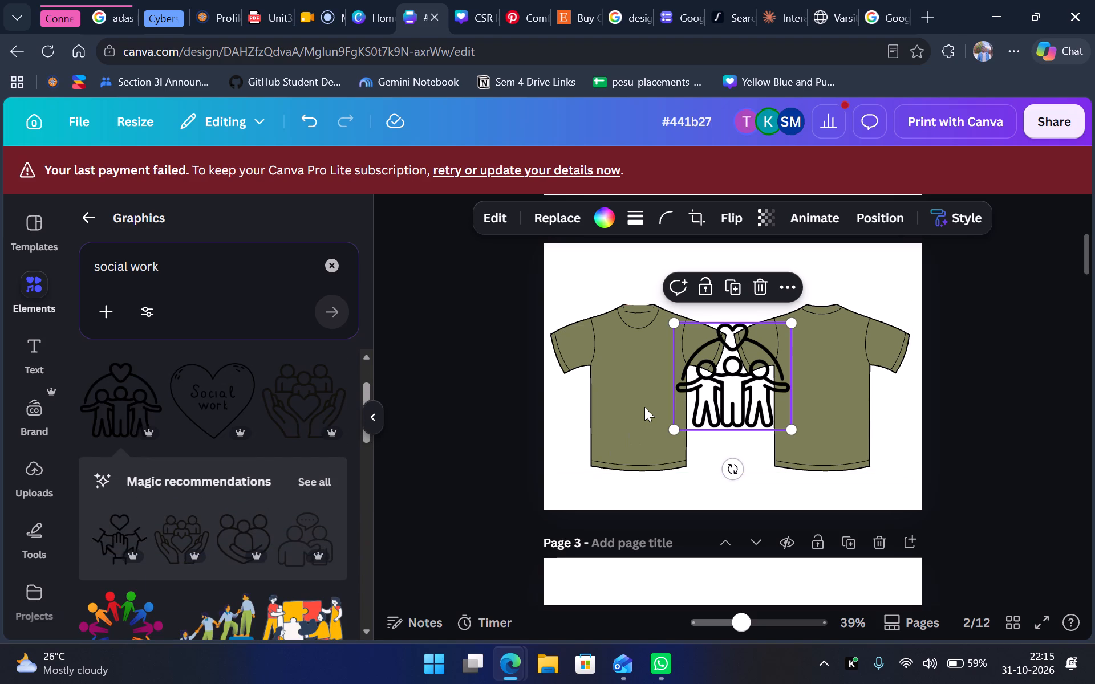
Place the three-people icon on the left side of the back shirt's torso, shrunk to about half the torso's width.
drag(731, 387, 823, 390)
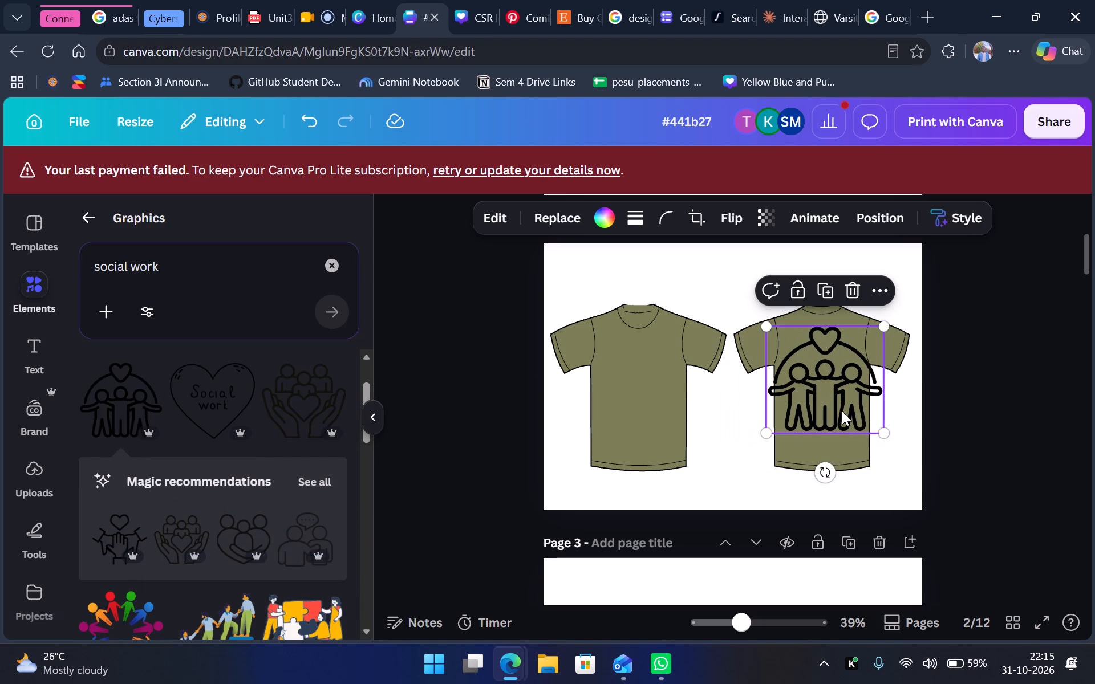
drag(881, 430, 824, 375)
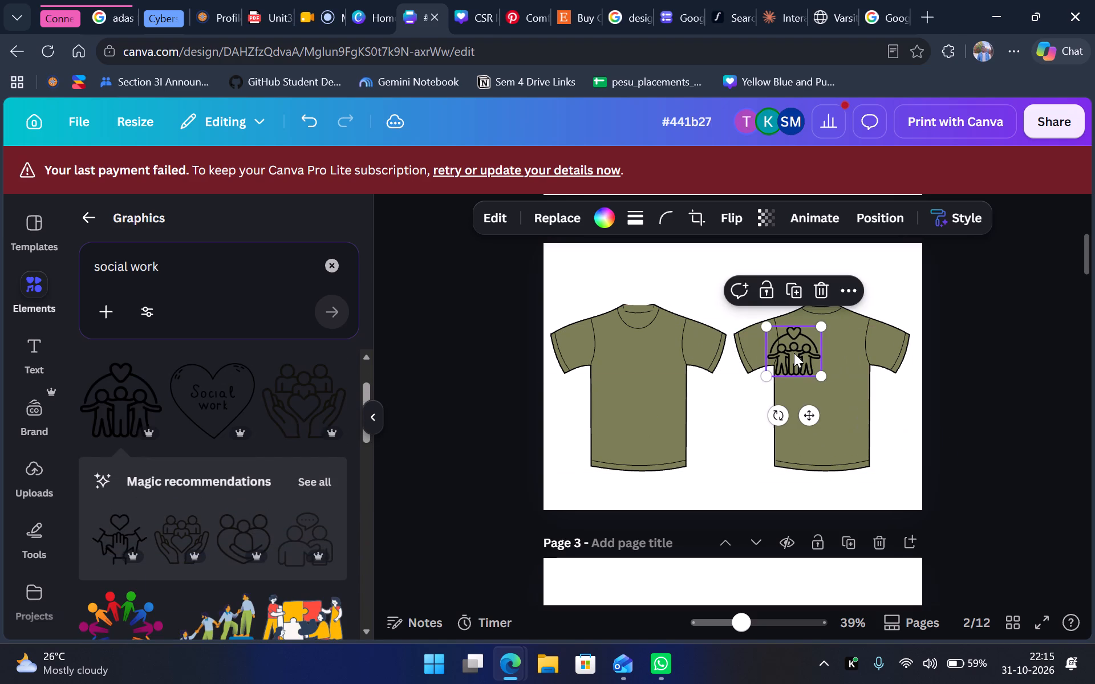
drag(794, 353, 807, 388)
drag(829, 413, 823, 408)
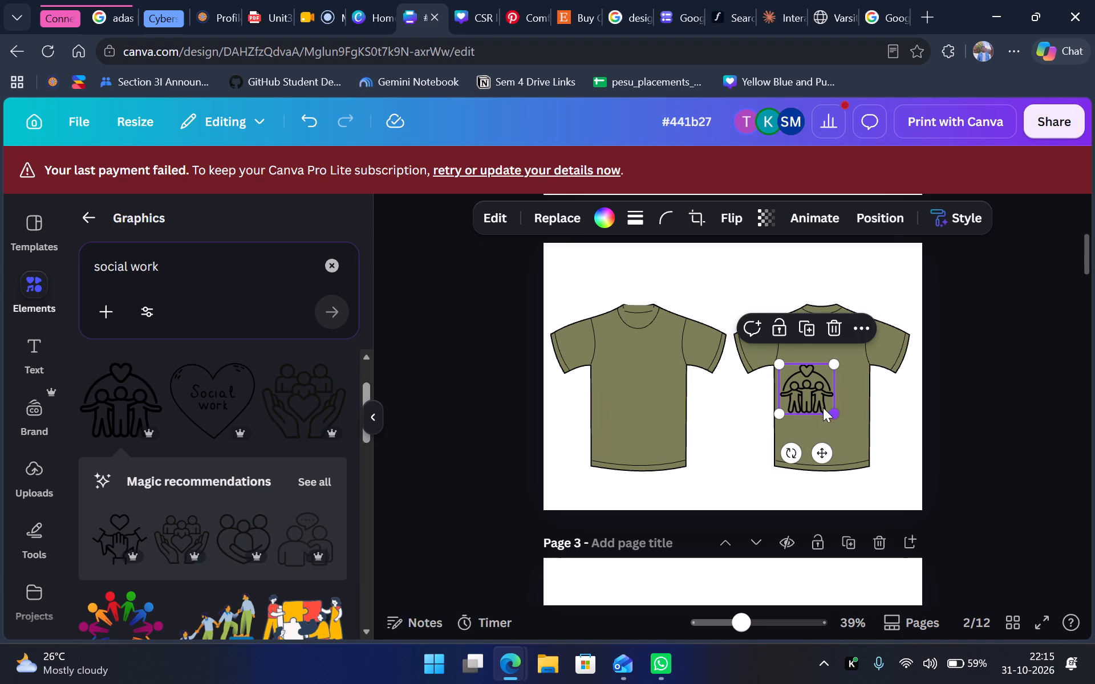
drag(823, 408, 825, 402)
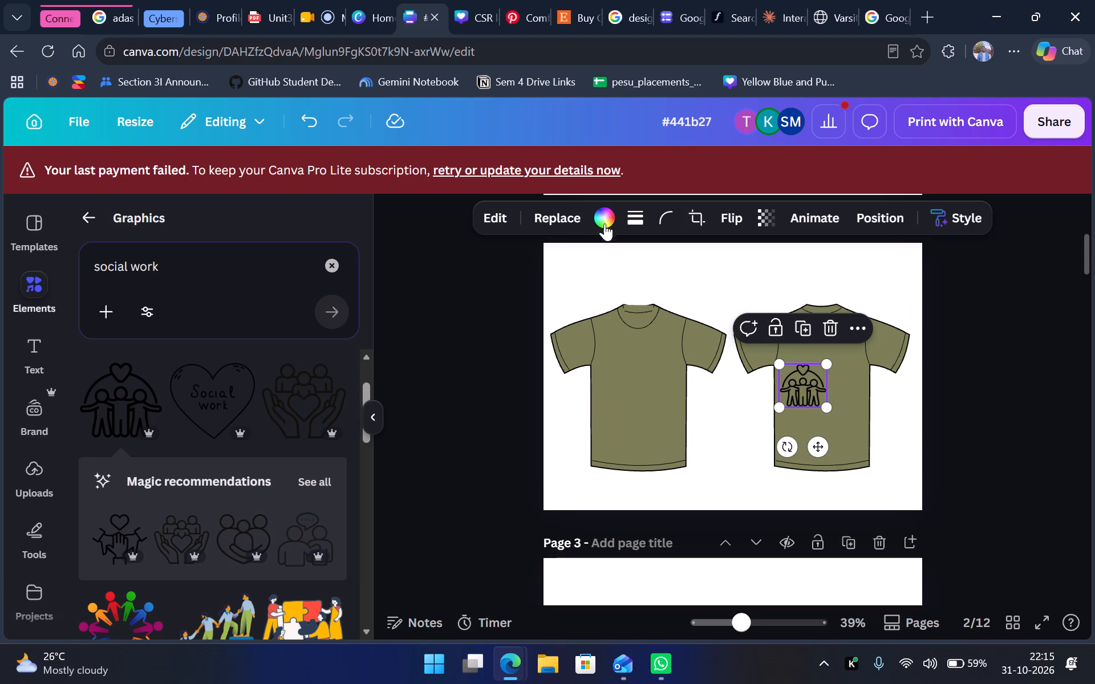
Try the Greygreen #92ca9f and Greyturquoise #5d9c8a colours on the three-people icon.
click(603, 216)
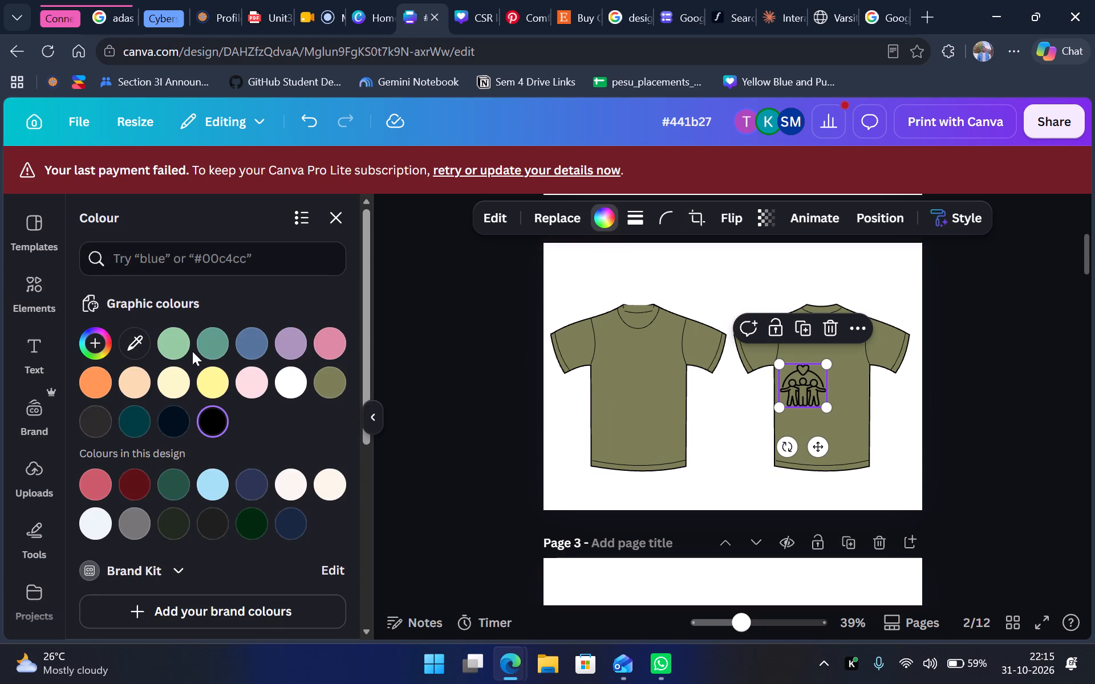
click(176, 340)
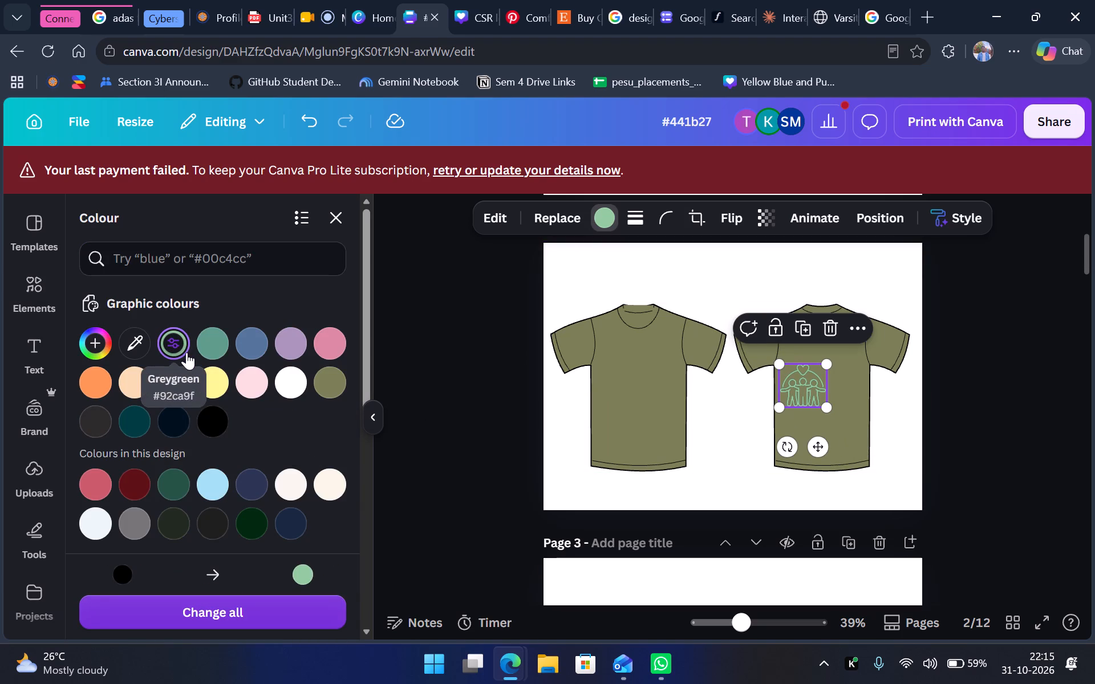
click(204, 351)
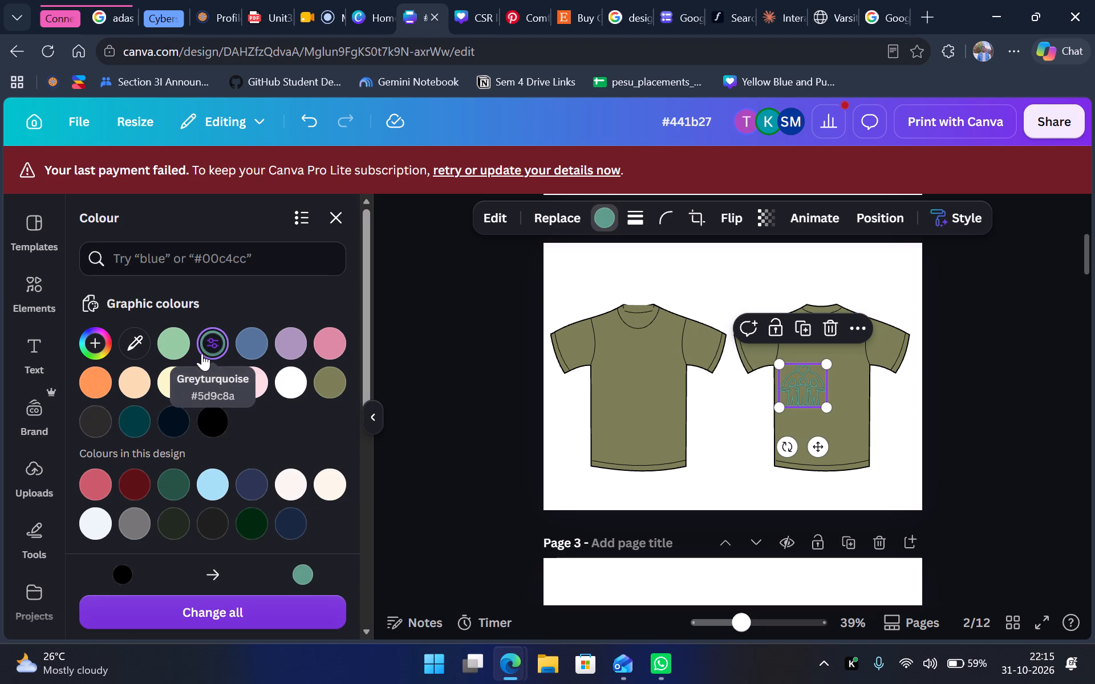
Recolour the three-people icon with Greyolive #7b7f56 and lighten that shade to #CCD38F.
click(334, 382)
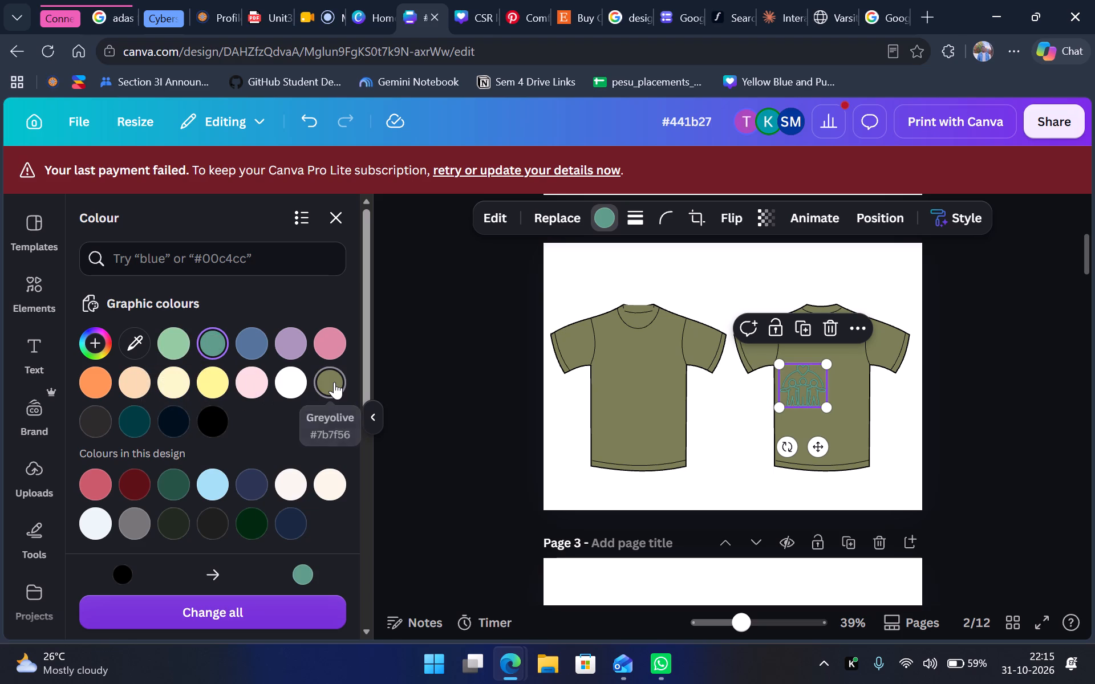
click(334, 382)
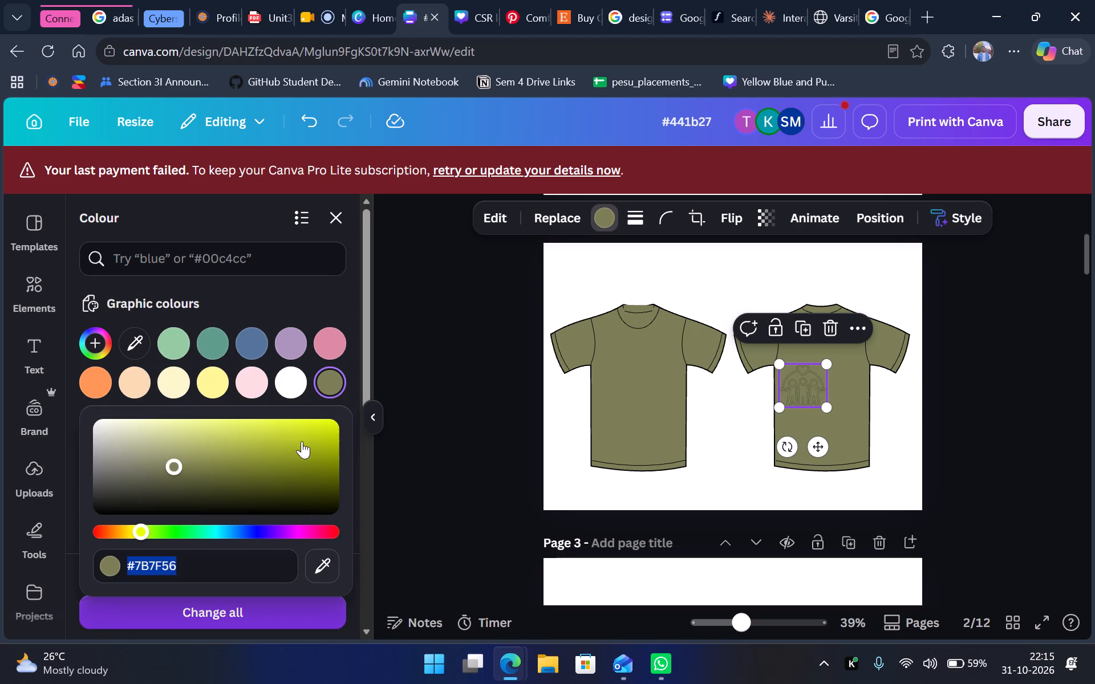
key(shift+Tab)
key(shift+Tab)
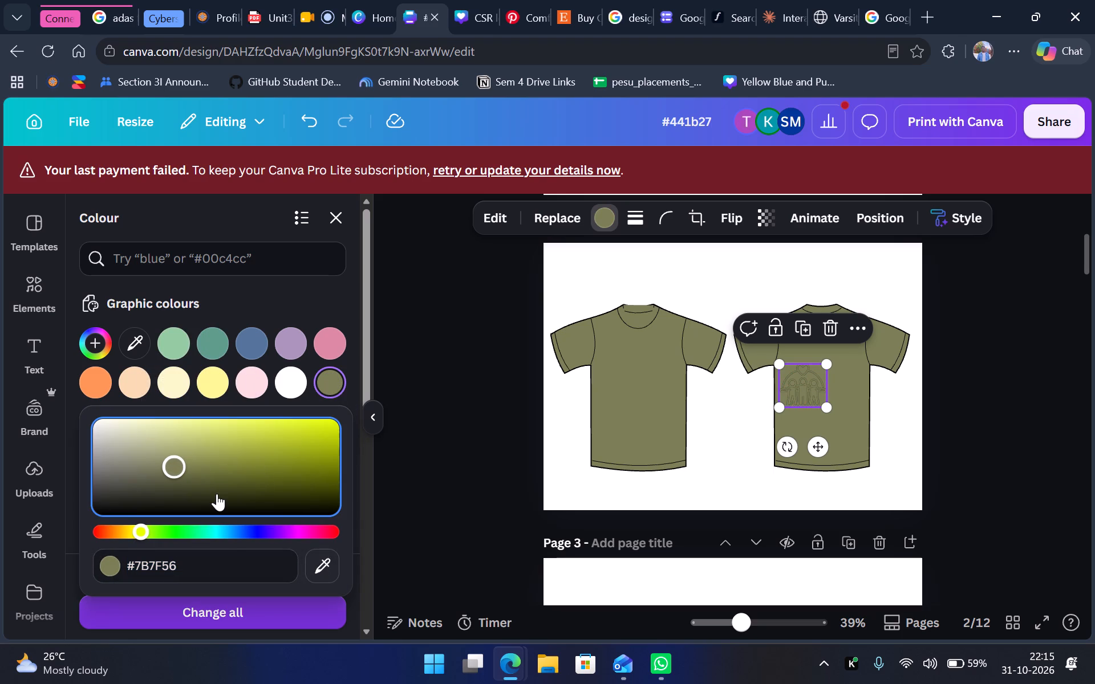
key(Up)
key(Up)
key(Up)
key(Up)
key(Up)
key(Up)
key(Up)
key(Up)
key(Up)
key(Up)
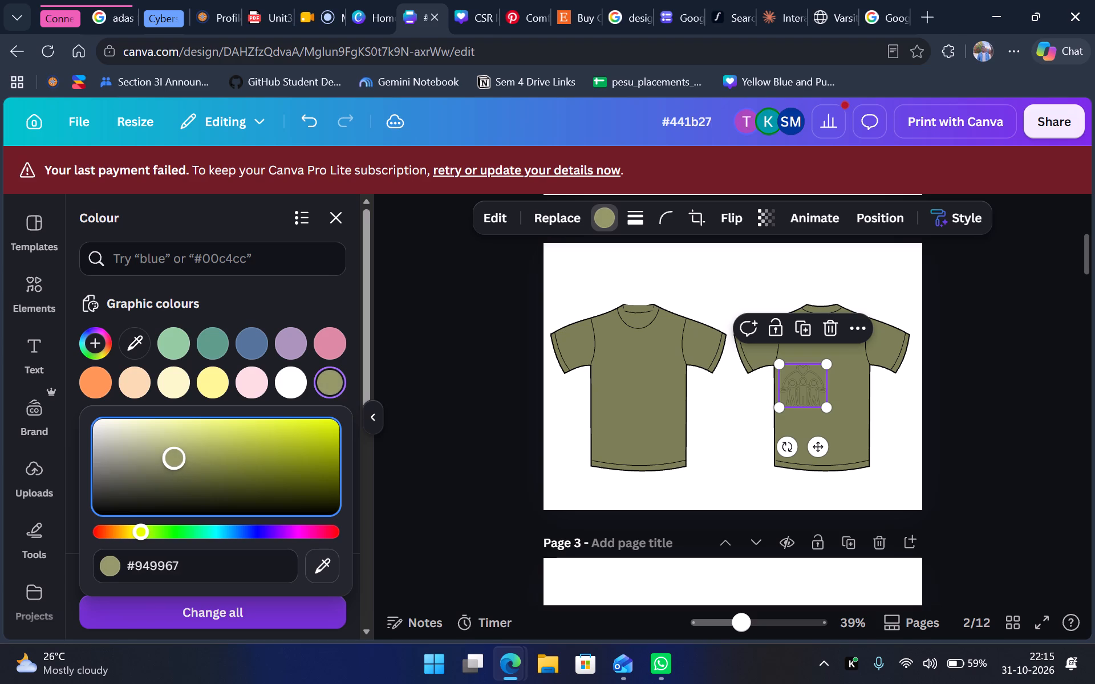
key(Up)
key(Up)
key(Up)
key(Up)
key(Up)
key(Up)
key(Up)
key(Up)
key(Up)
key(Up)
key(Up)
key(Up)
key(Up)
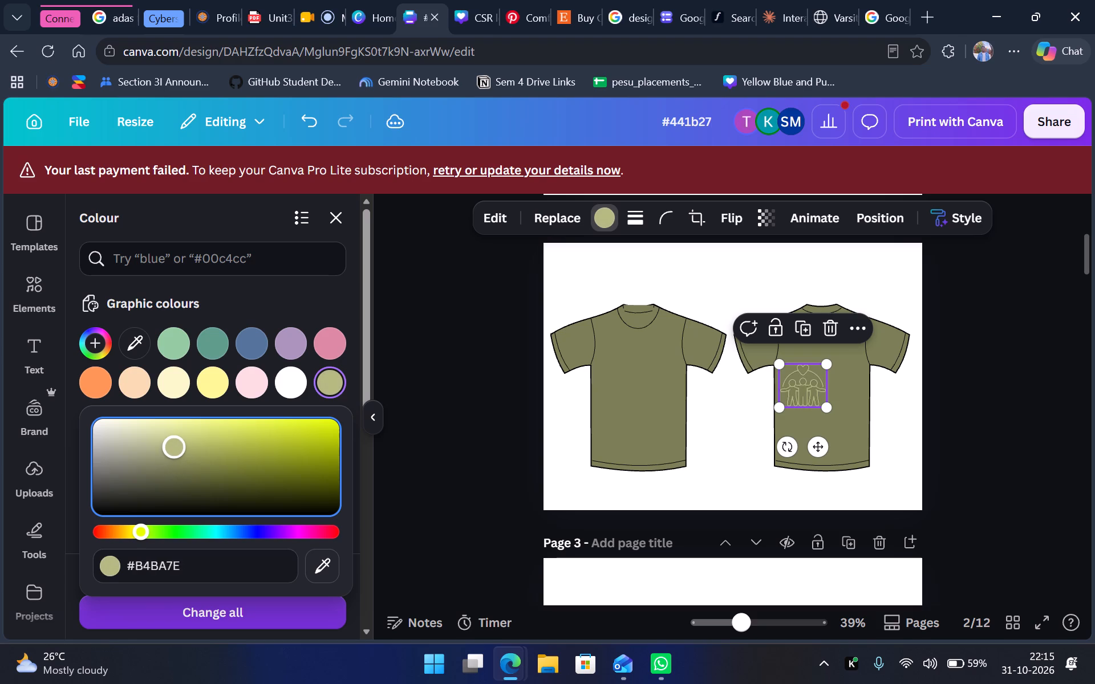
key(Up)
key(Up)
key(Up)
key(Up)
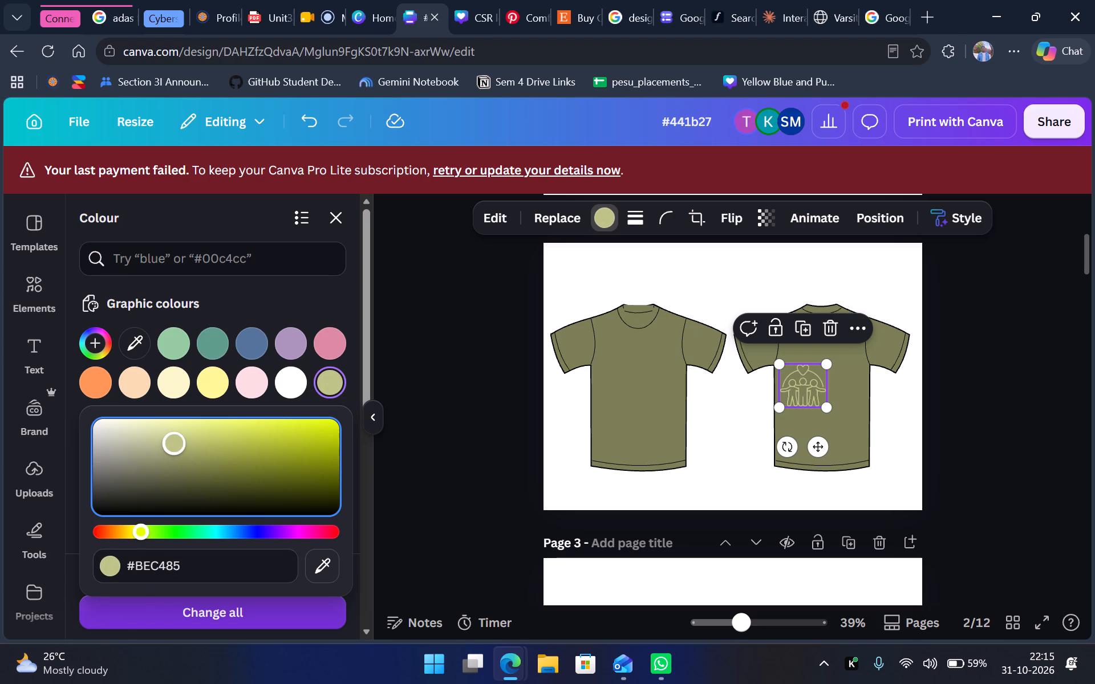
key(Up)
key(Up)
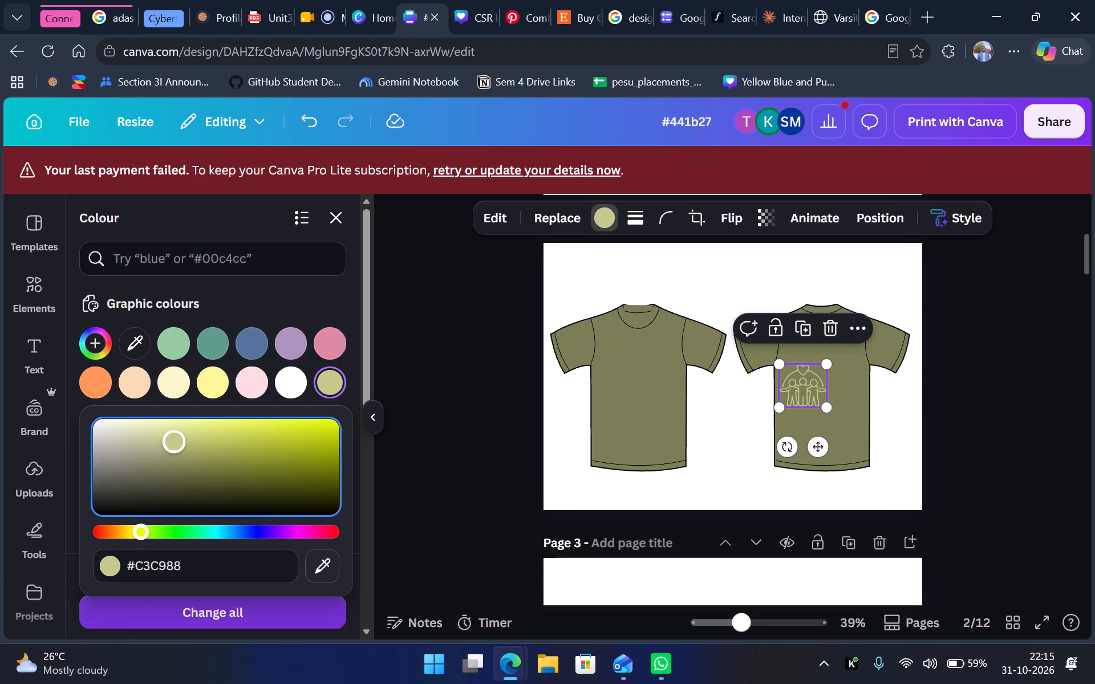
key(Up)
key(Up)
key(Up)
key(Up)
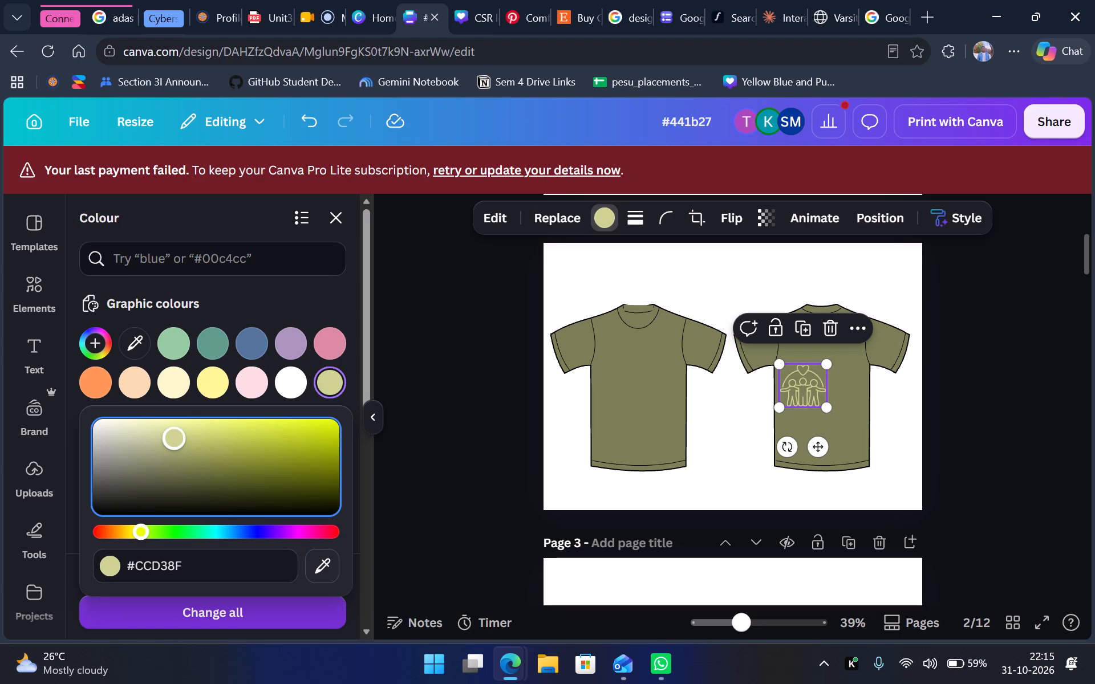
key(Up)
key(Down)
Darken the three-people icon's olive shade to #AFB57A.
key(Down)
key(Down)
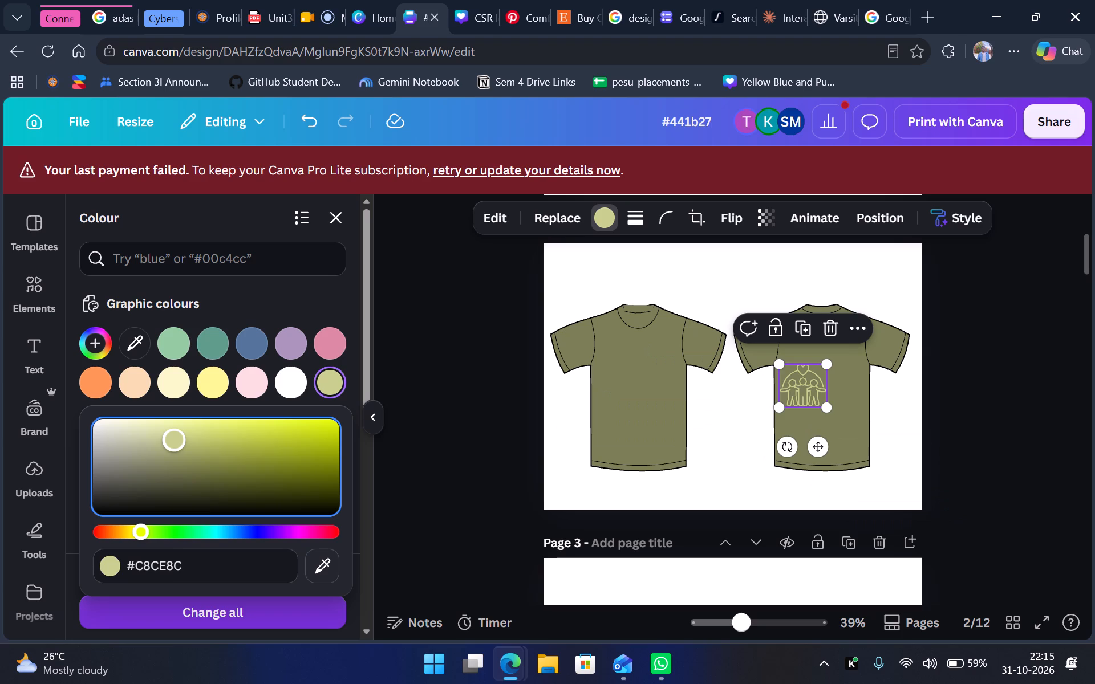
key(Down)
key(Up)
key(Down)
key(Down)
key(Down)
key(Down)
key(Down)
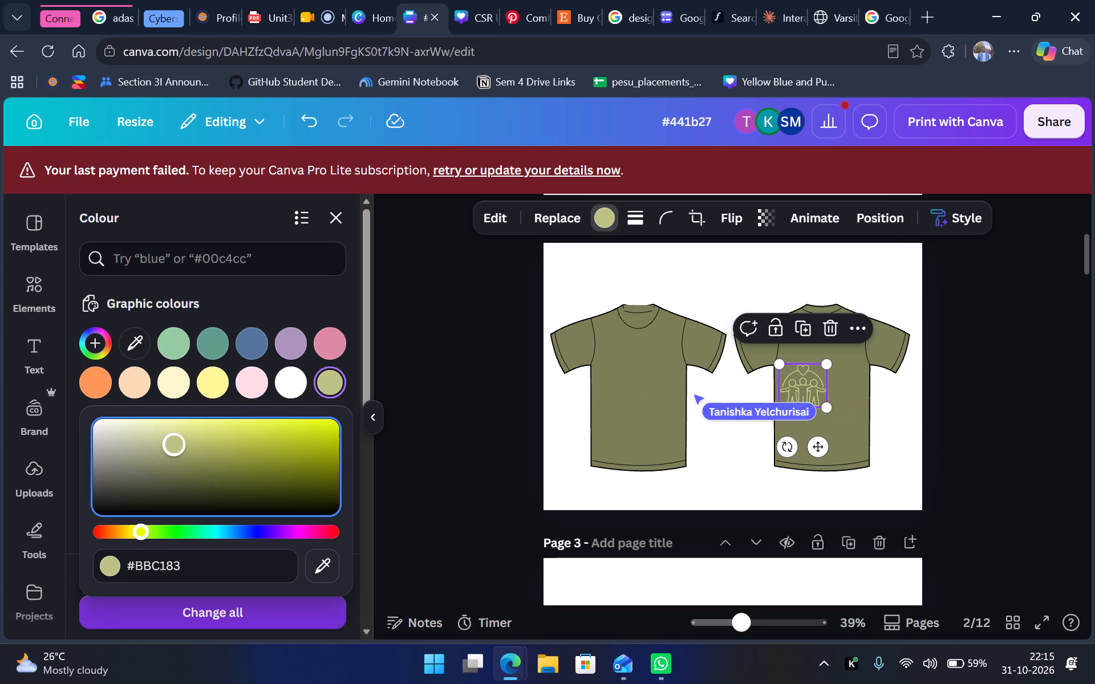
key(Down)
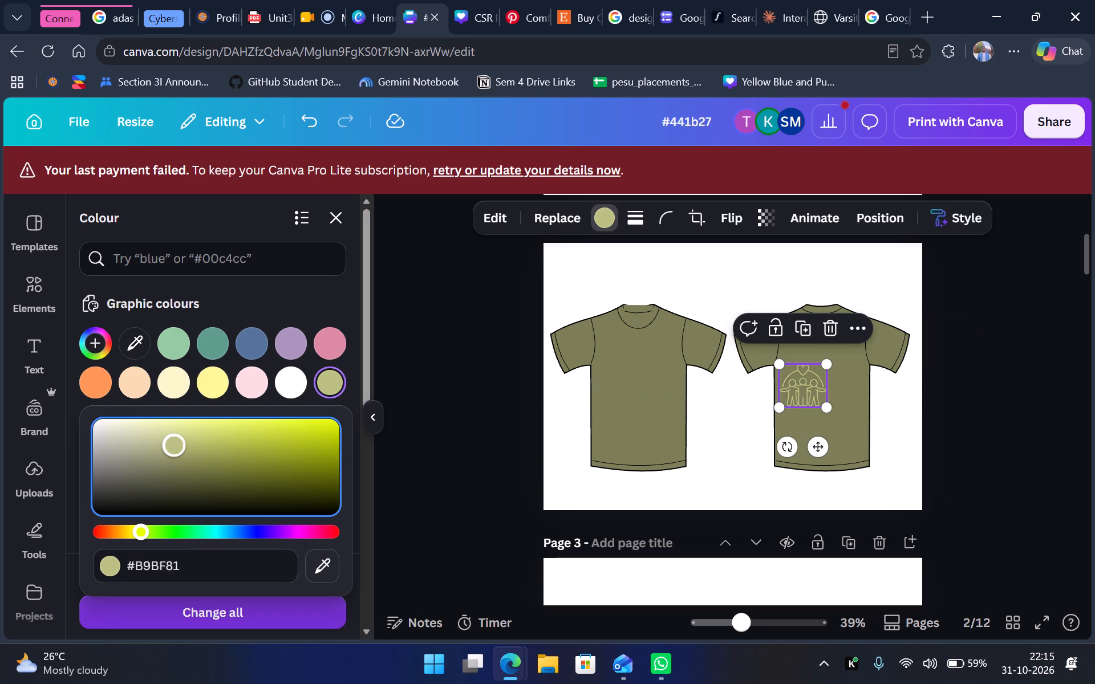
key(Down)
key(Down)
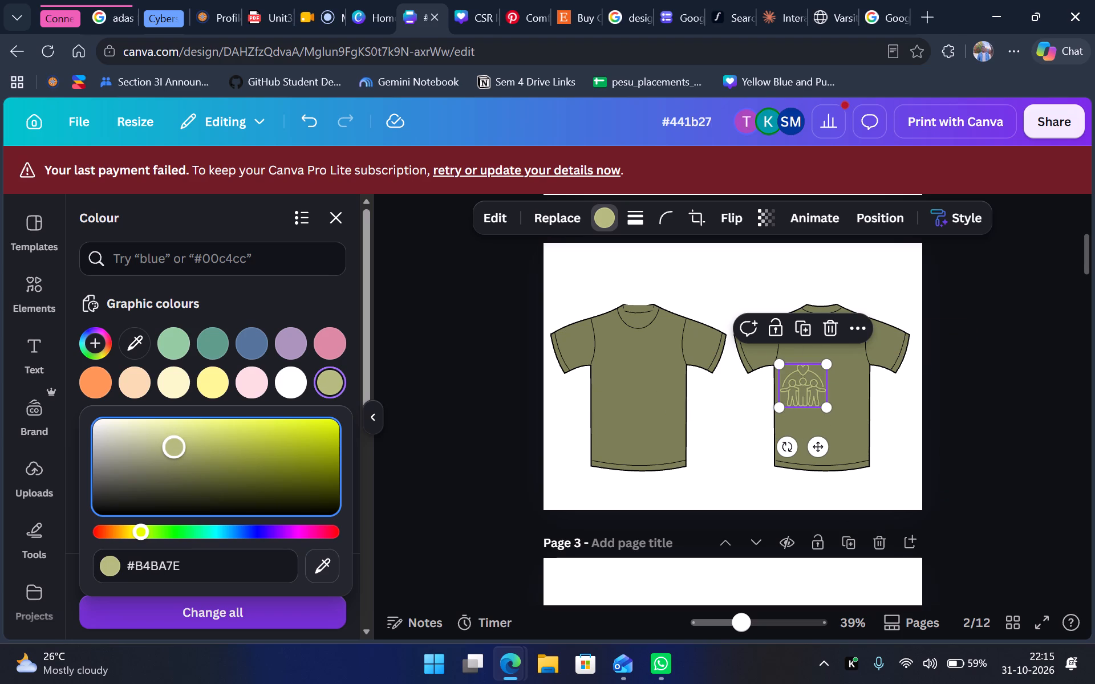
key(Down)
key(Down)
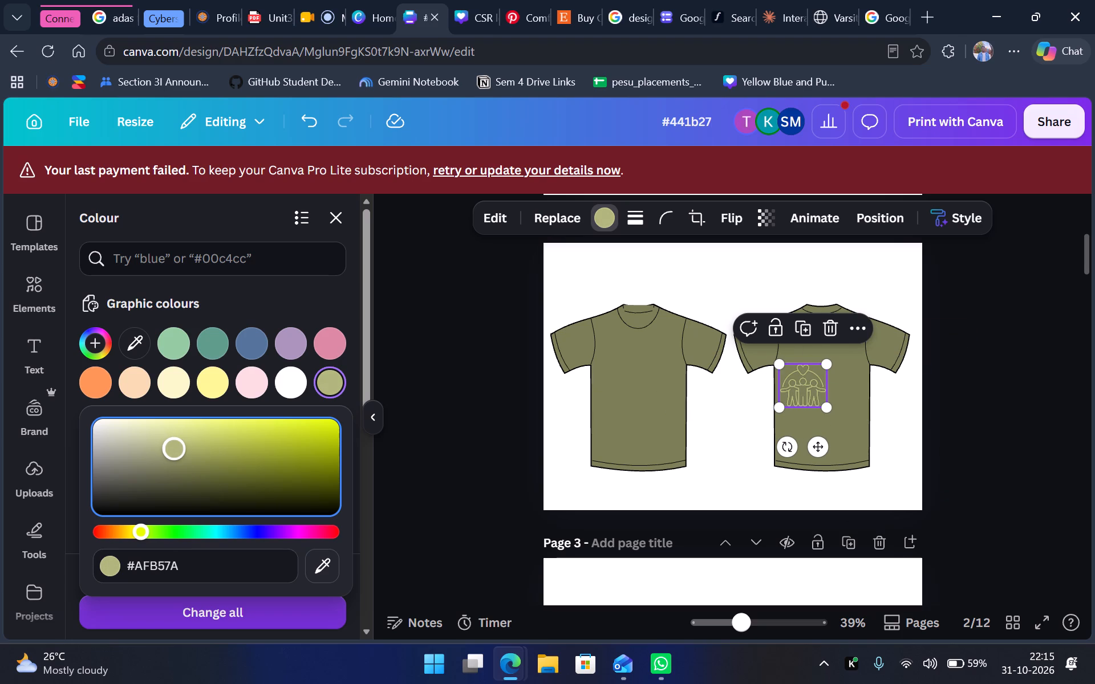
click(459, 438)
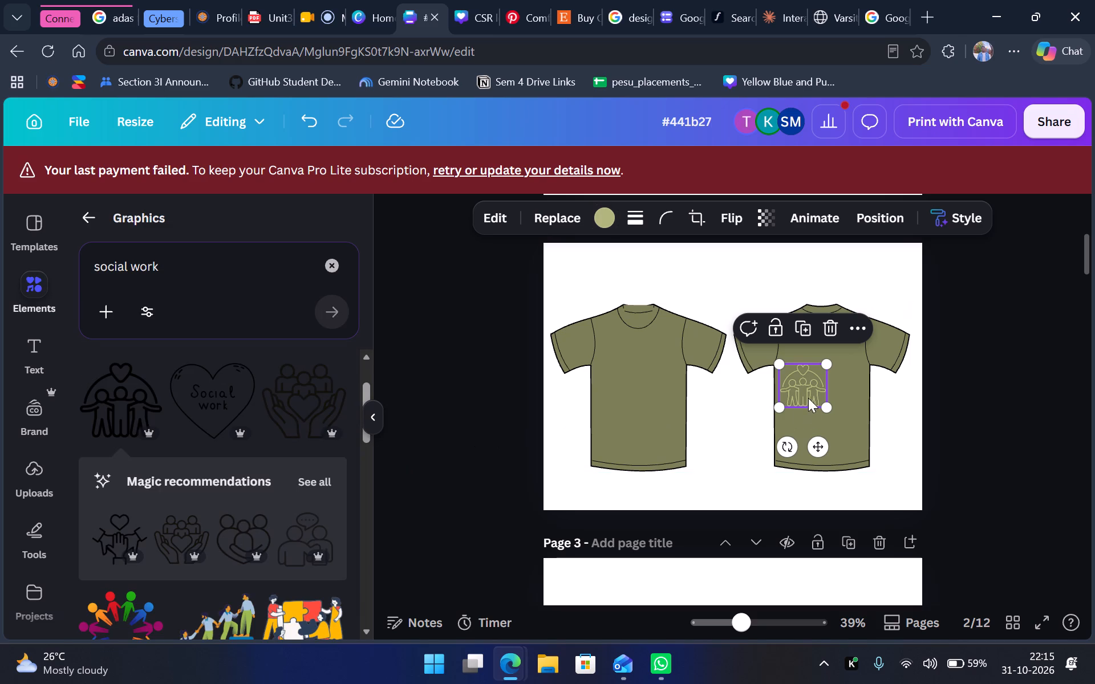
Shrink the three-people icon to about two-fifths of the back shirt's torso width and shift it slightly inward and down.
drag(825, 404, 814, 396)
drag(794, 383, 803, 387)
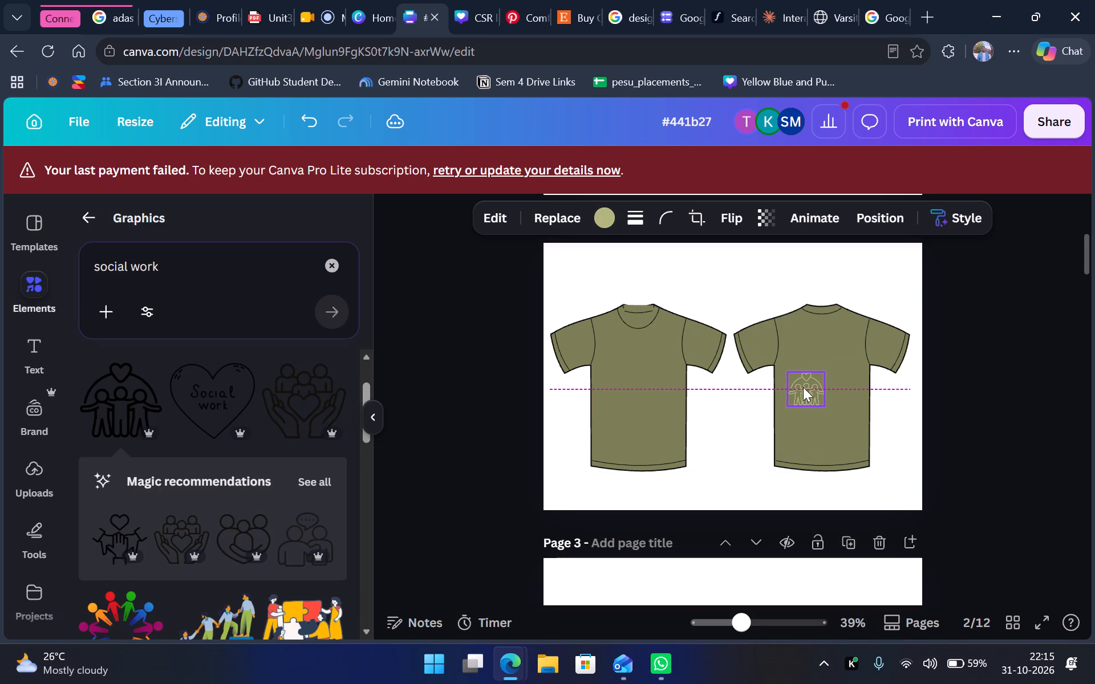
Add the outline graphic of two people with arms around each other from the social work graphics to page 2.
scroll(184, 482, down, 2)
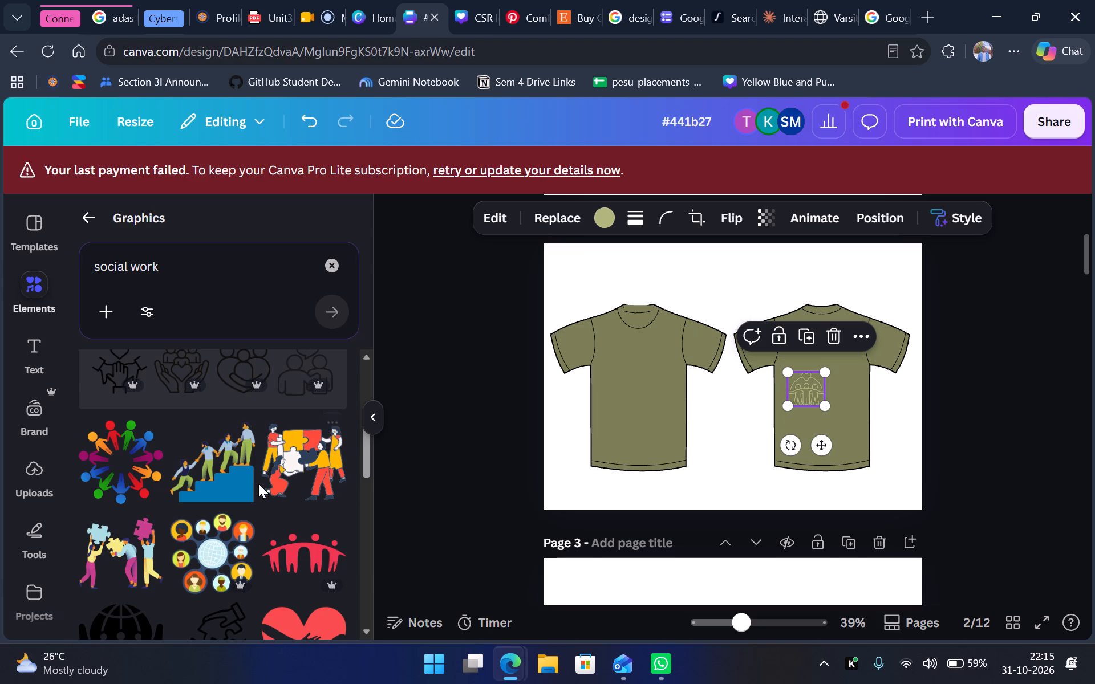
scroll(258, 483, down, 5)
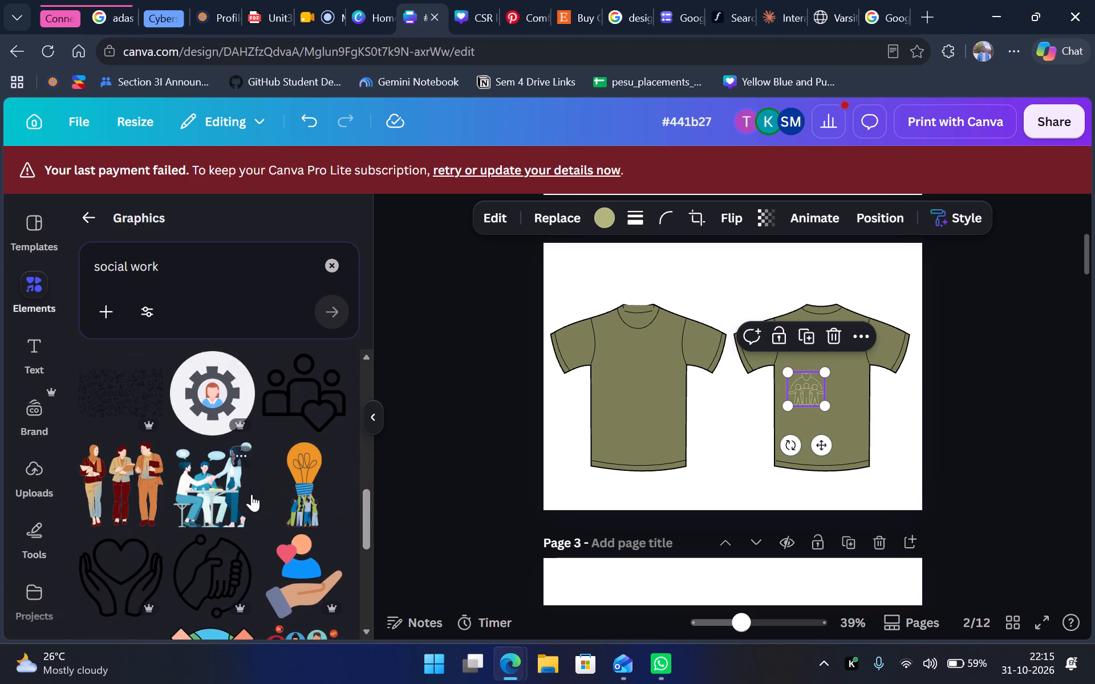
scroll(238, 485, down, 4)
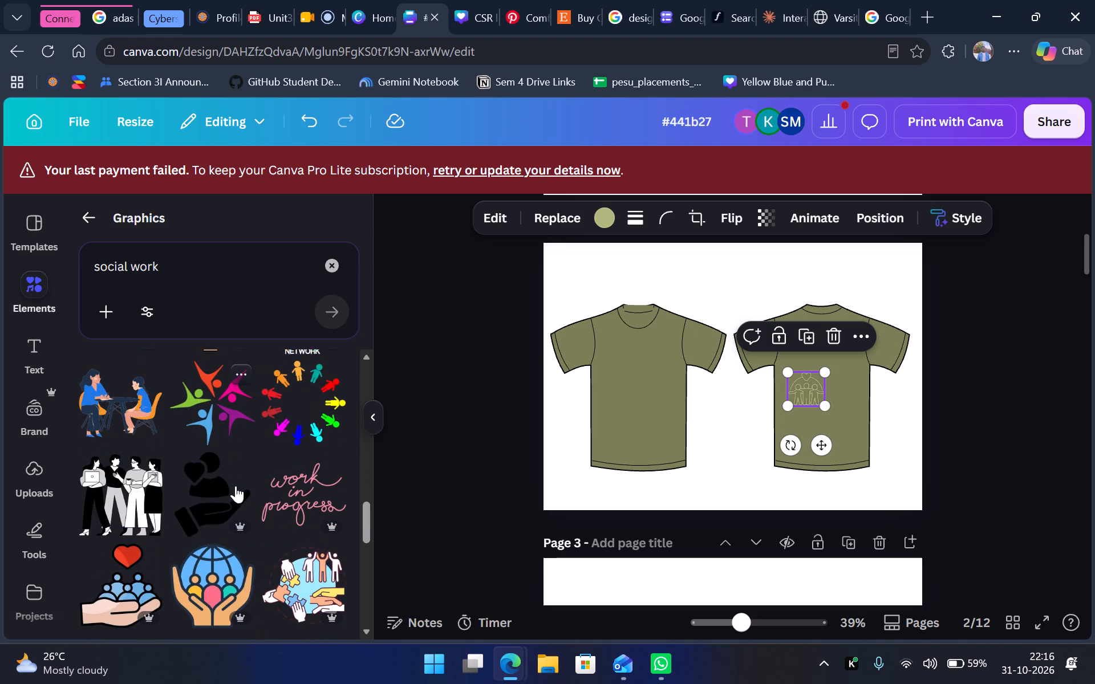
scroll(236, 486, down, 3)
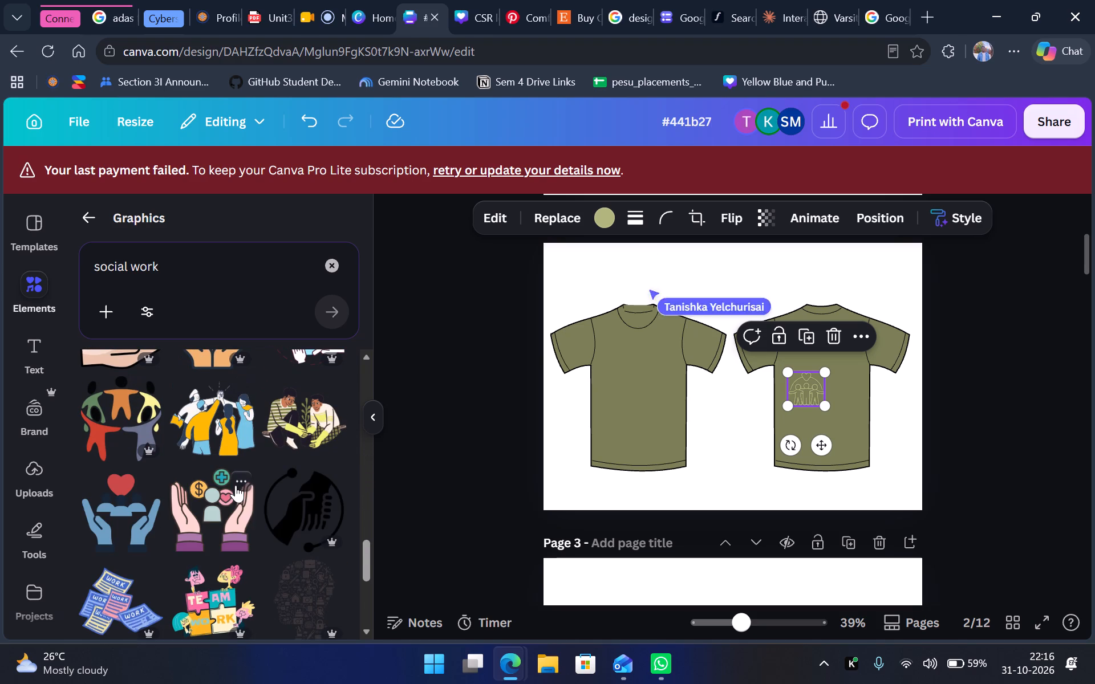
scroll(303, 481, down, 3)
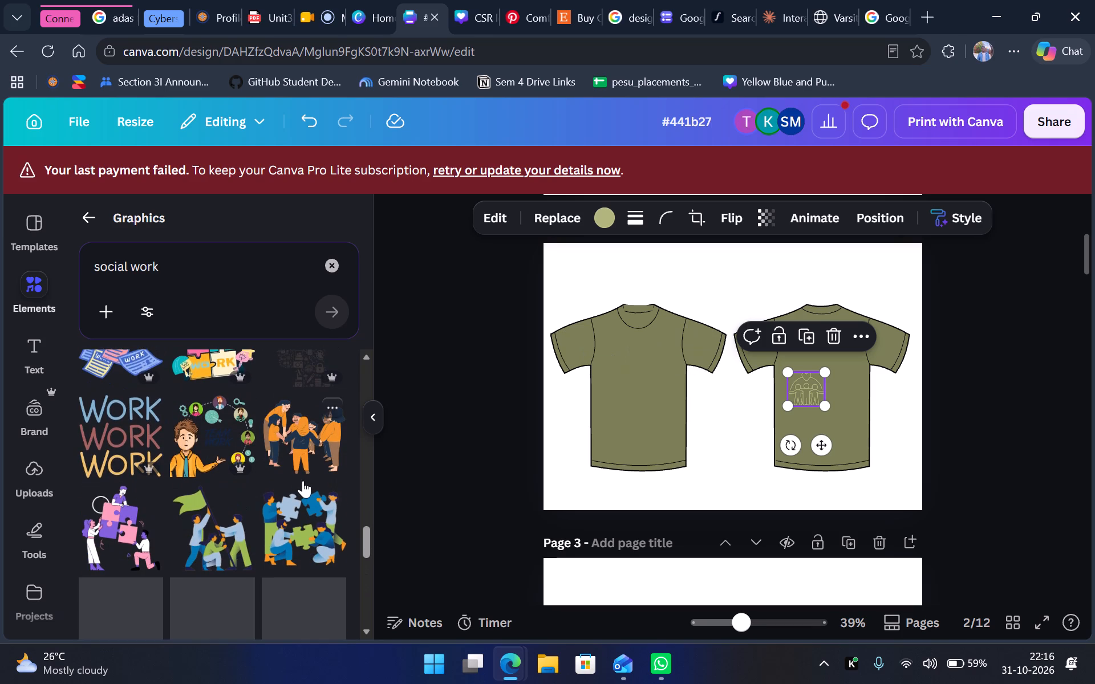
scroll(303, 481, down, 2)
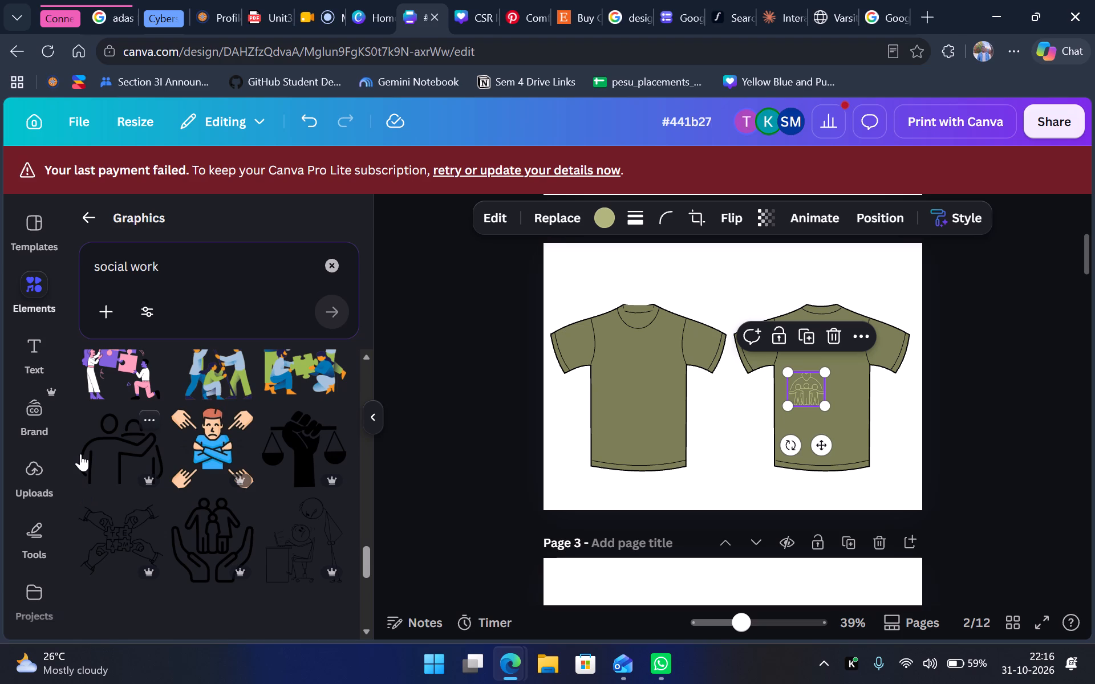
click(104, 457)
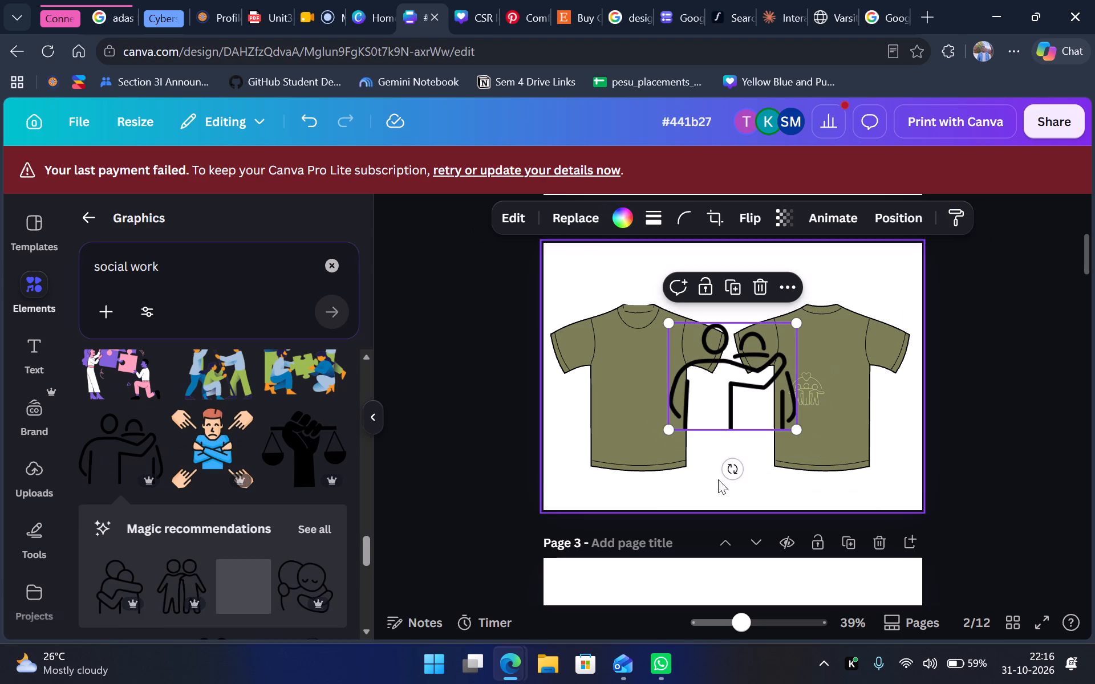
Recolour the black two-people graphic with the three-people icon's grey-yellow-green #AFB57A.
click(609, 223)
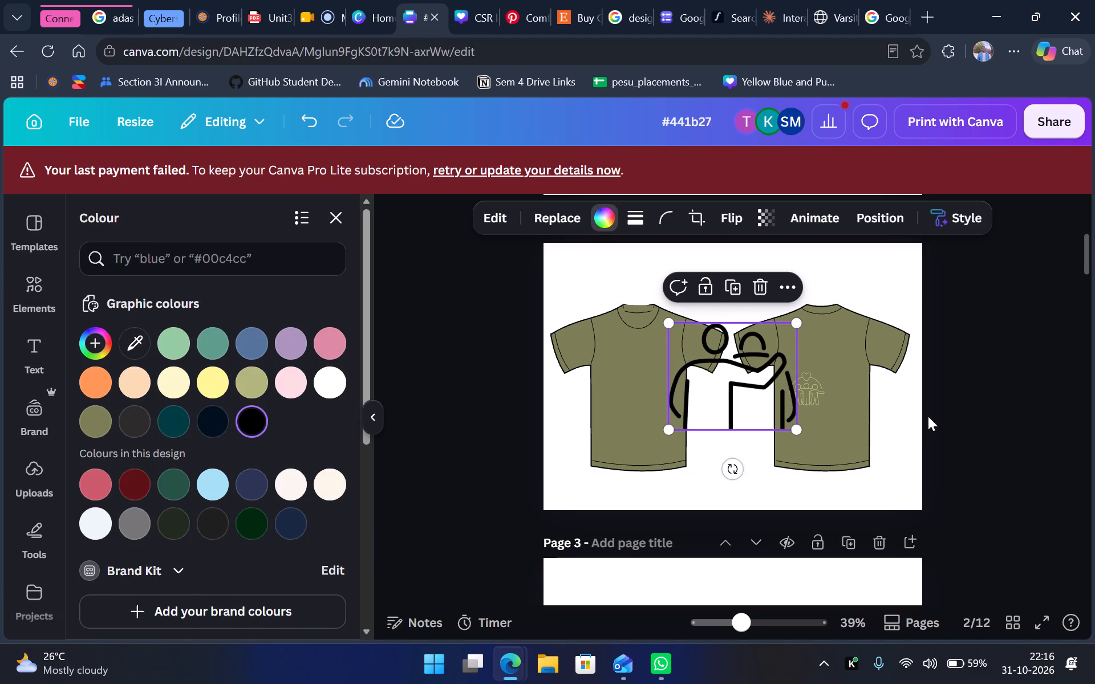
click(808, 392)
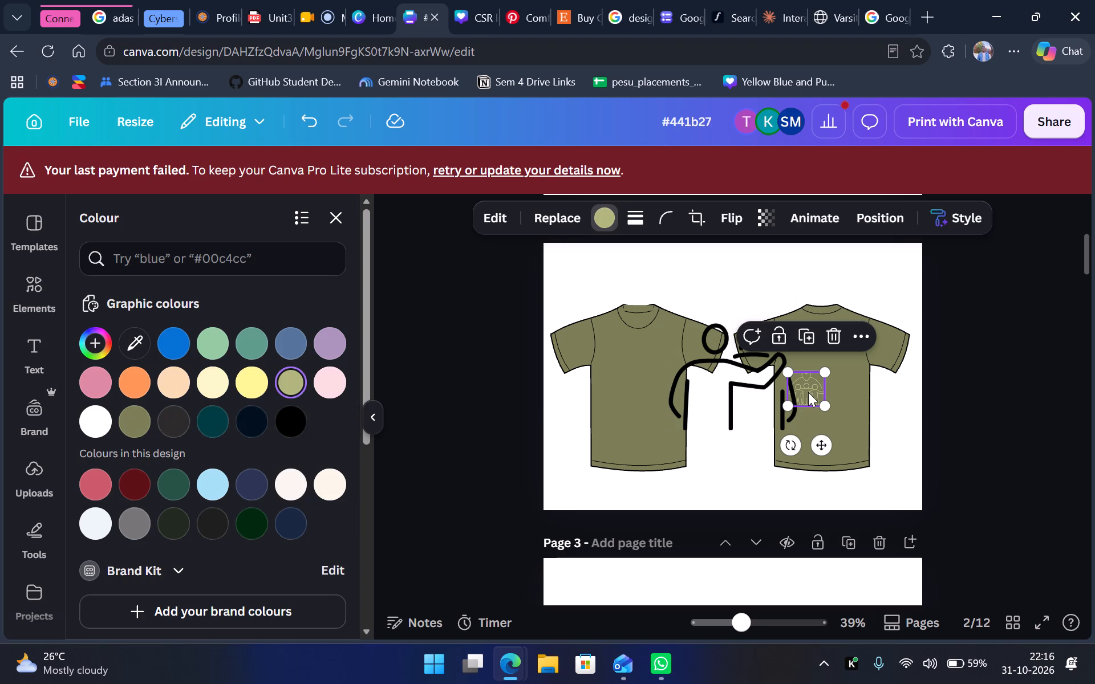
click(290, 381)
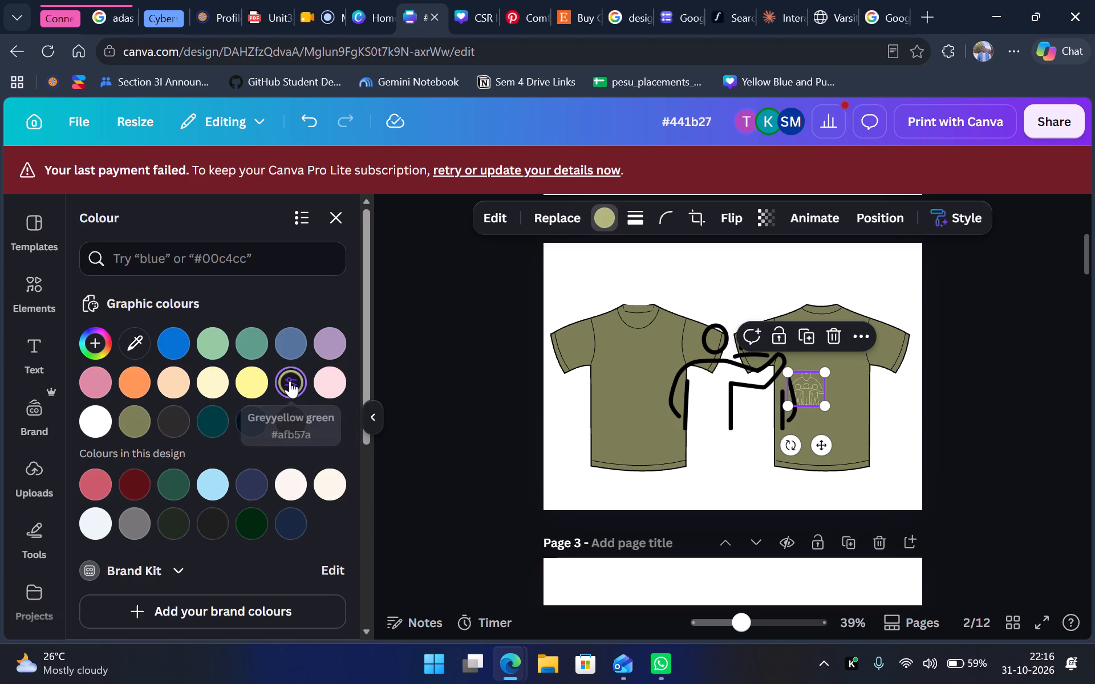
key(ctrl+c)
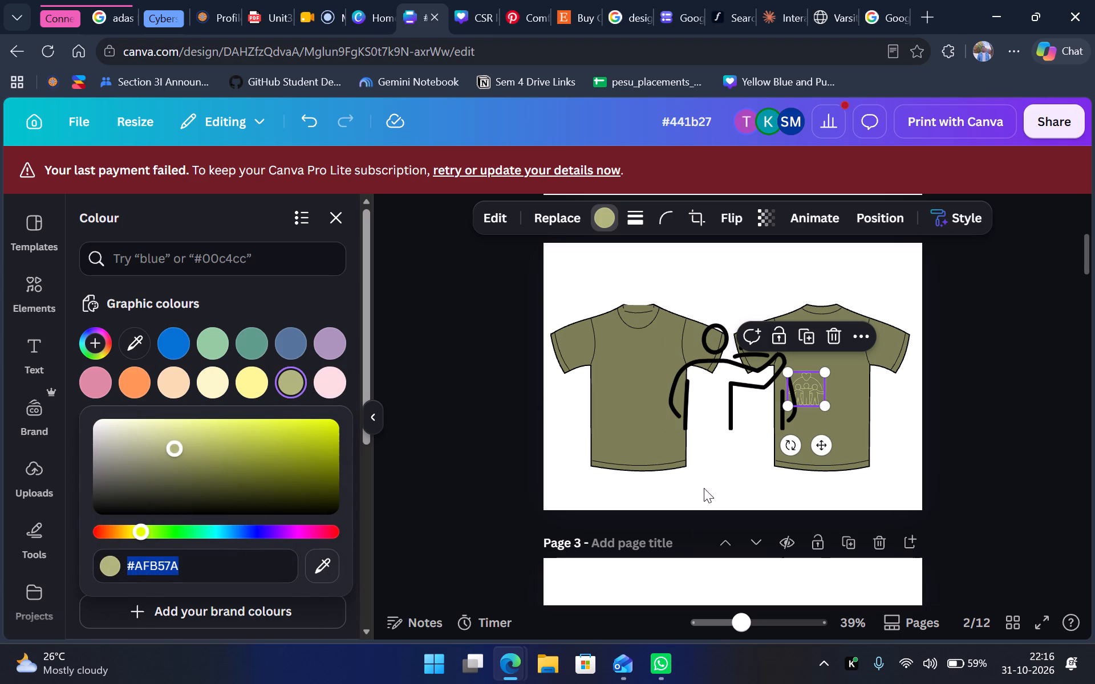
click(700, 412)
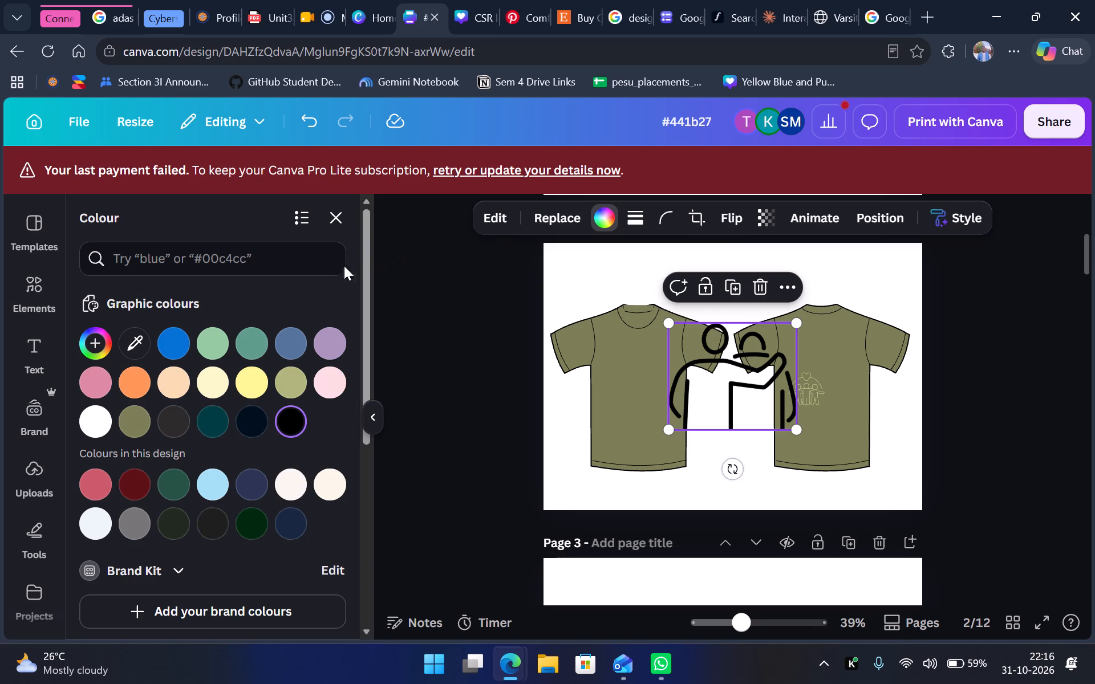
click(313, 262)
click(287, 389)
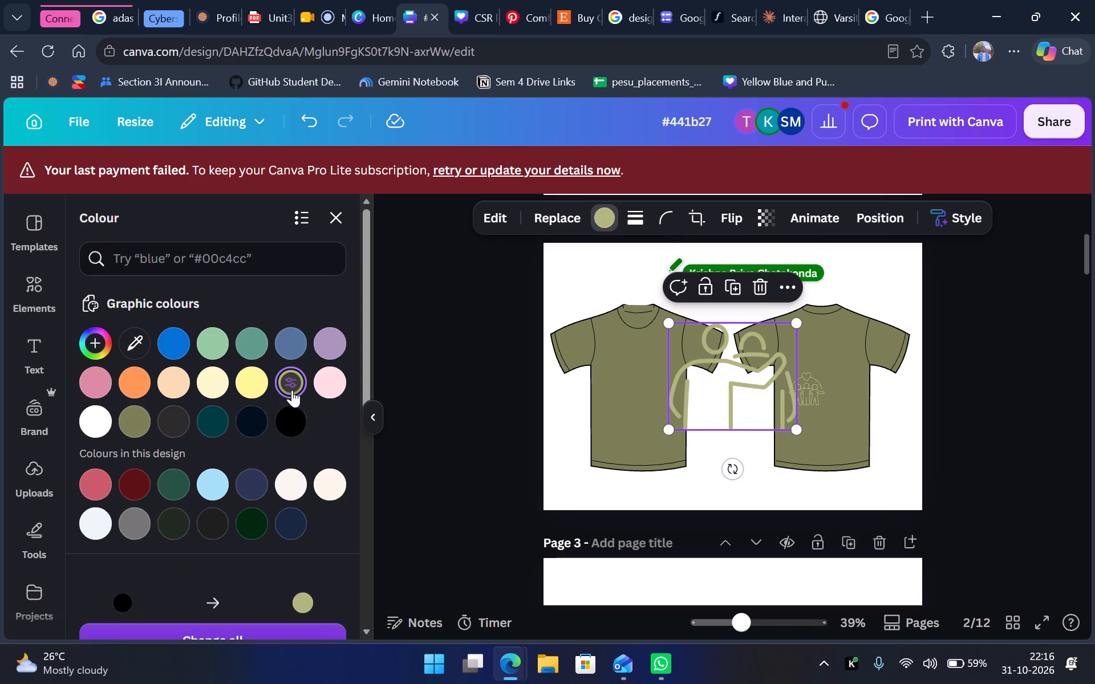
Shrink the two-people graphic to the three-people icon's width and place it slightly higher on the right side of the back shirt's torso.
drag(697, 381, 789, 412)
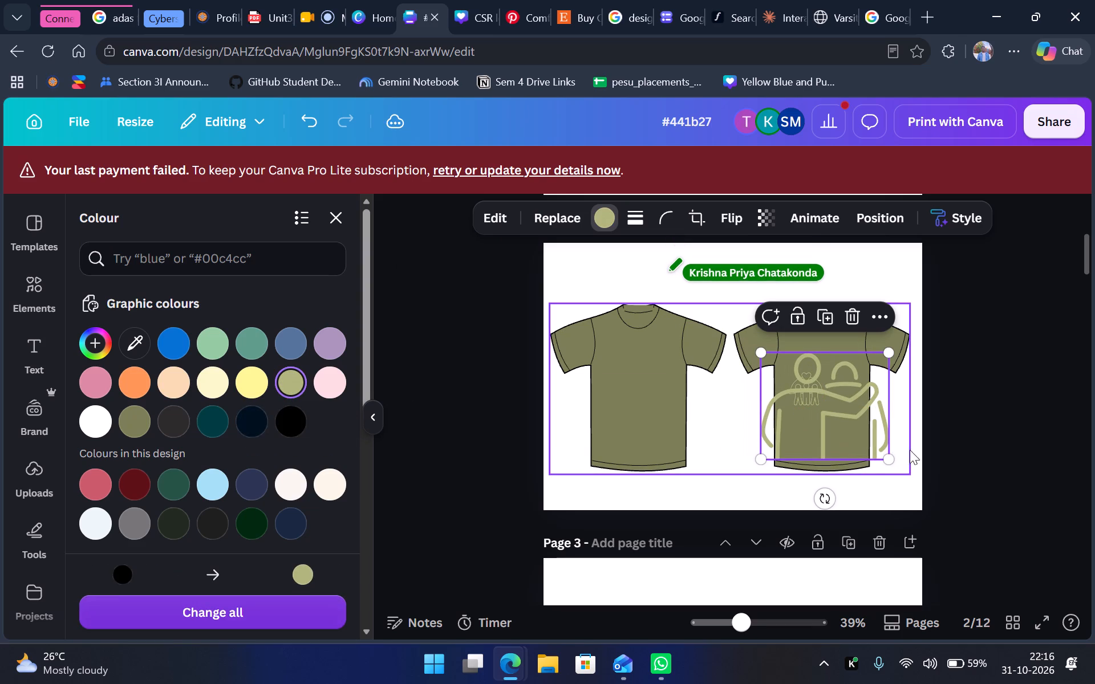
drag(891, 459, 801, 380)
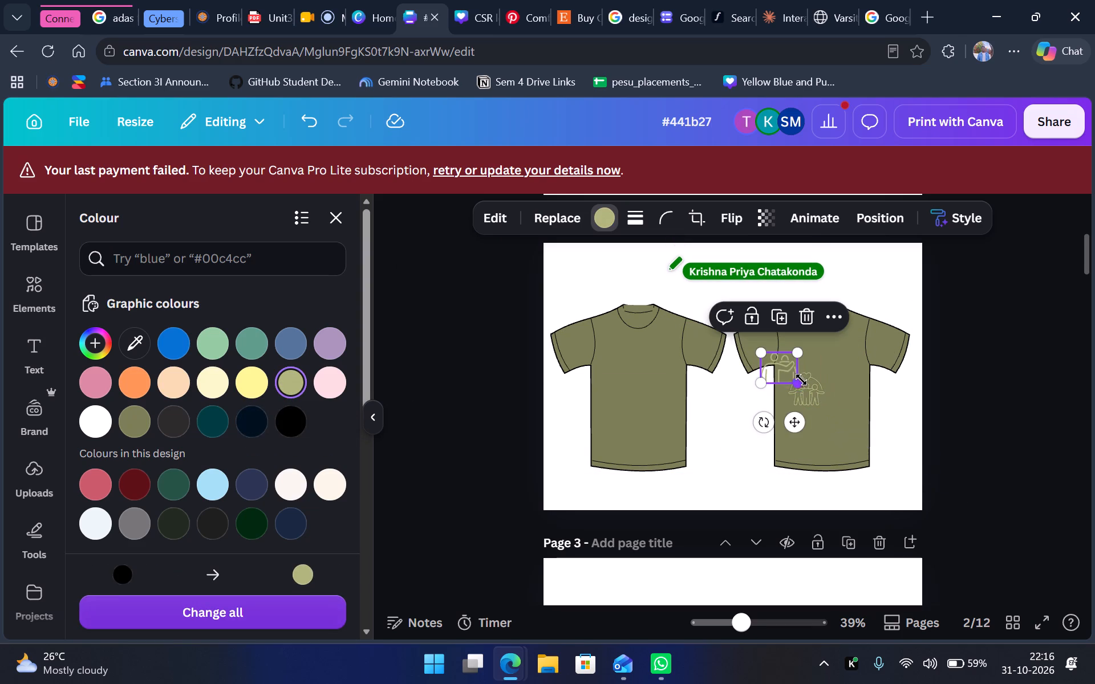
drag(778, 365, 840, 372)
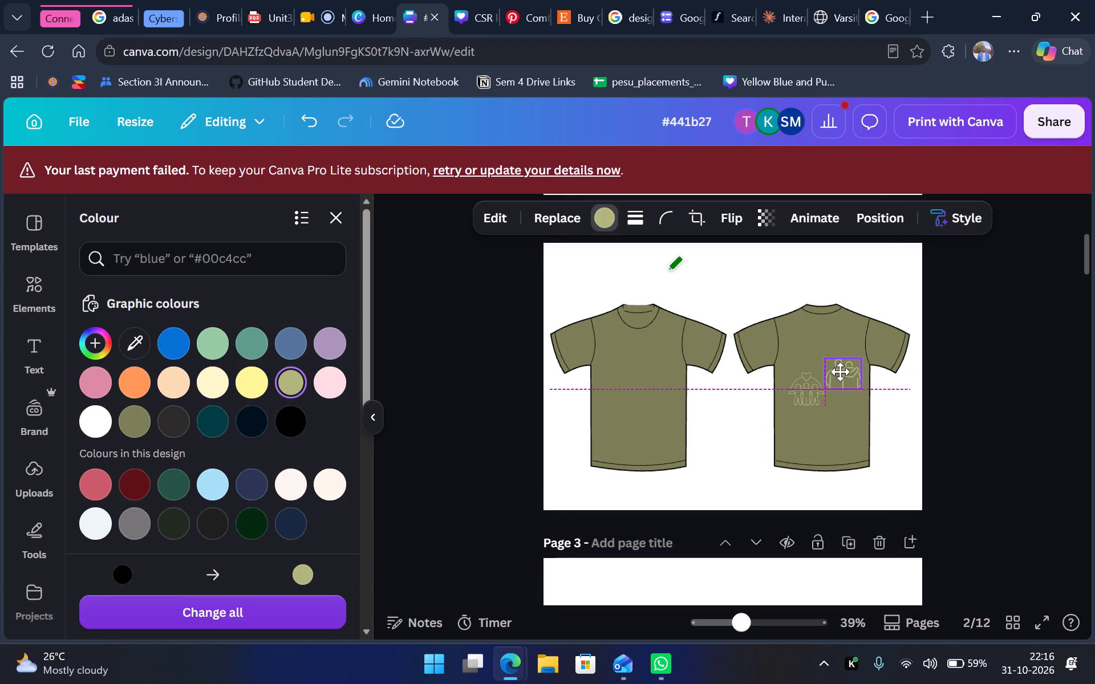
drag(840, 372, 838, 369)
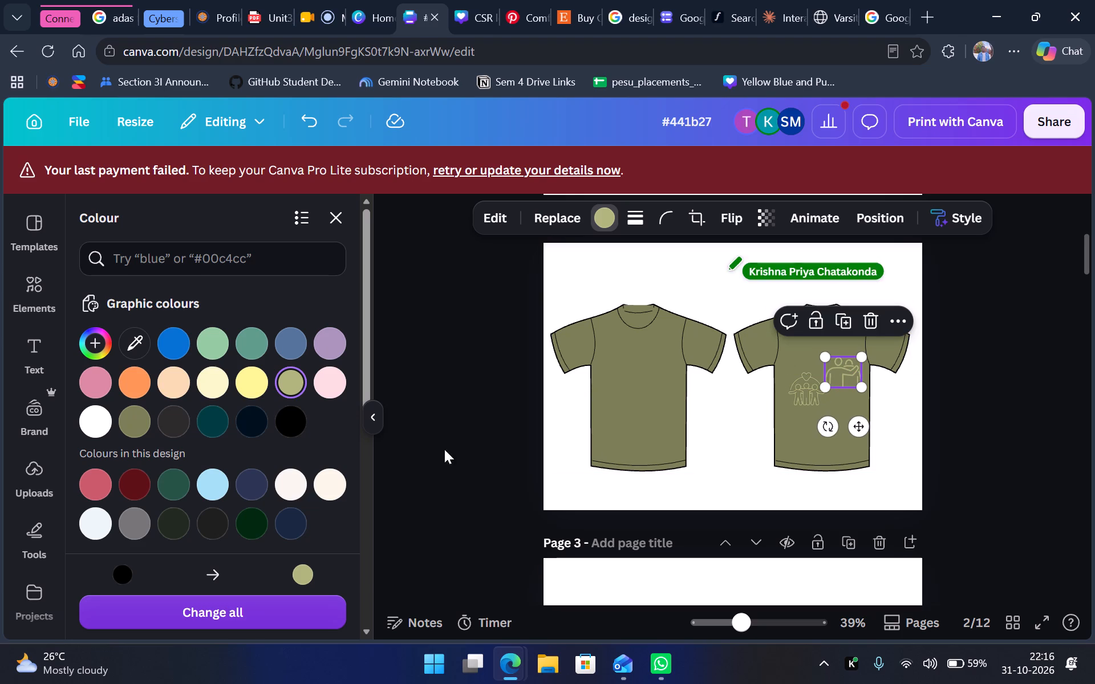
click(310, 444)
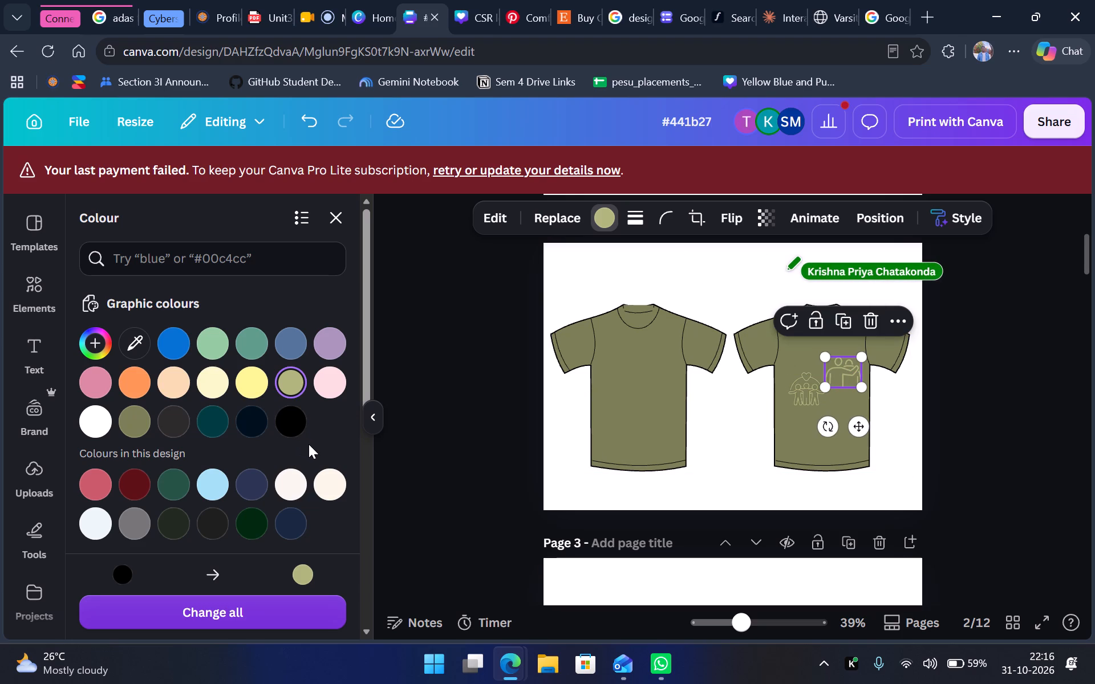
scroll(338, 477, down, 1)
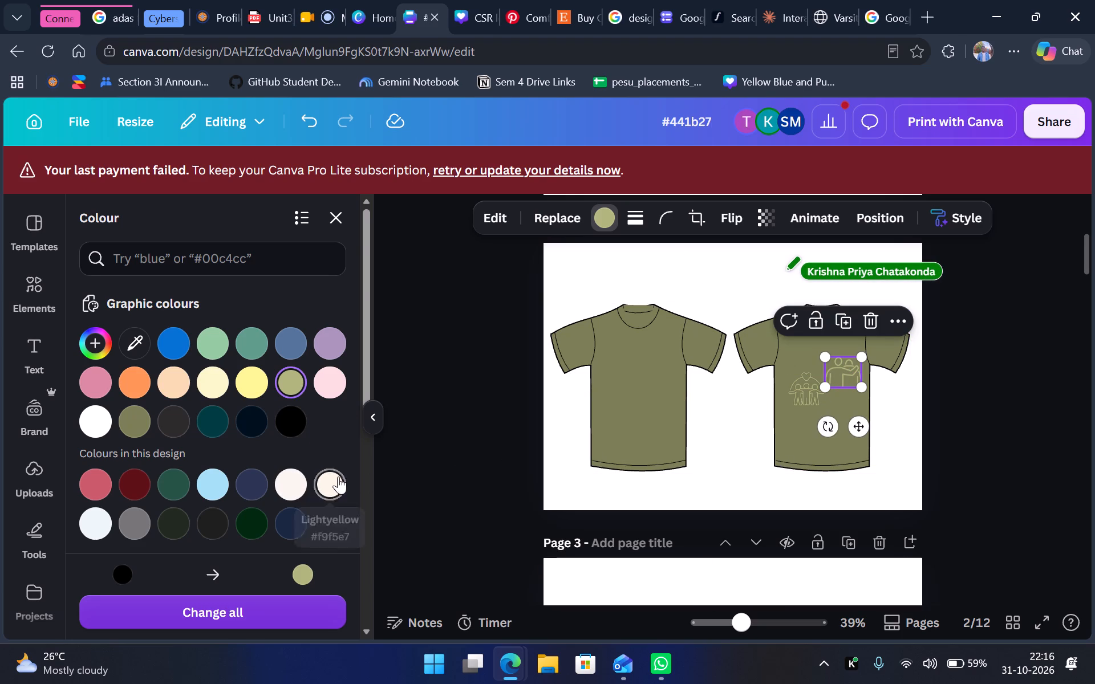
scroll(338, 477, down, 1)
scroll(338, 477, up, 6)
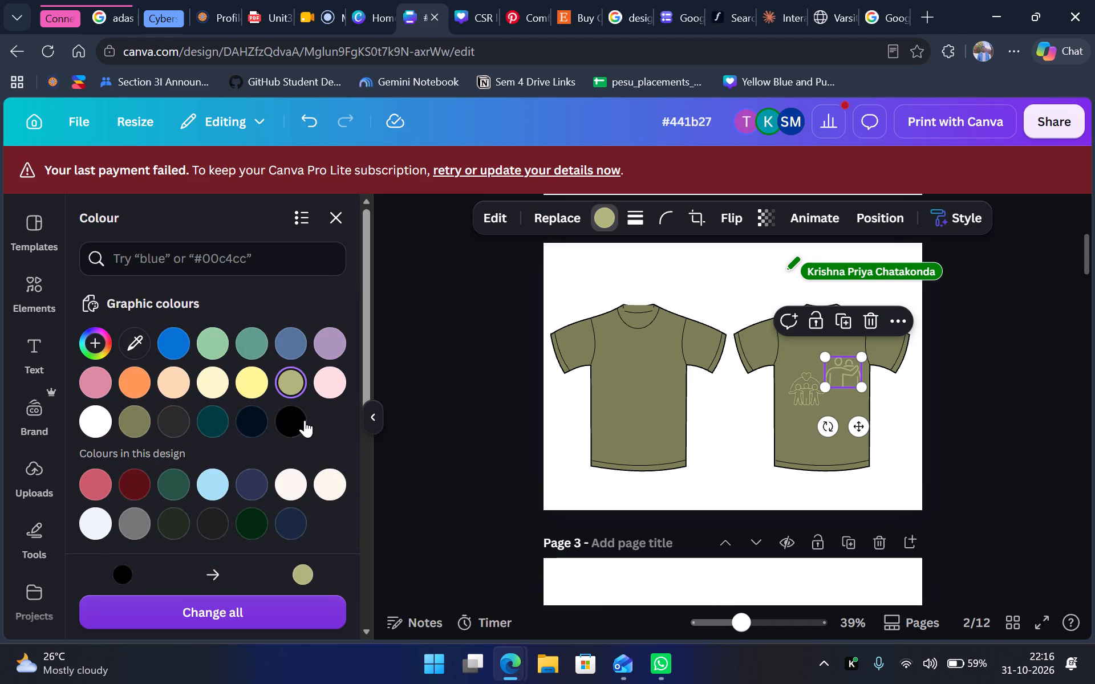
Add the bubble-lettered "Work in Progress" graphic from the social work graphics to page 2.
click(36, 279)
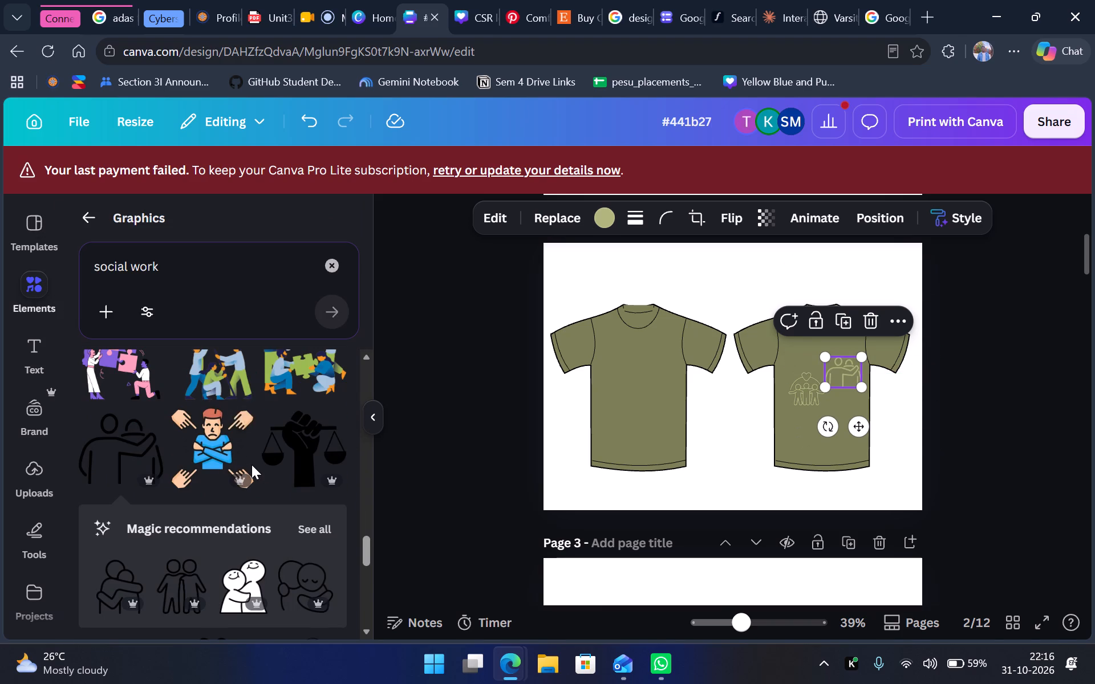
scroll(224, 457, down, 2)
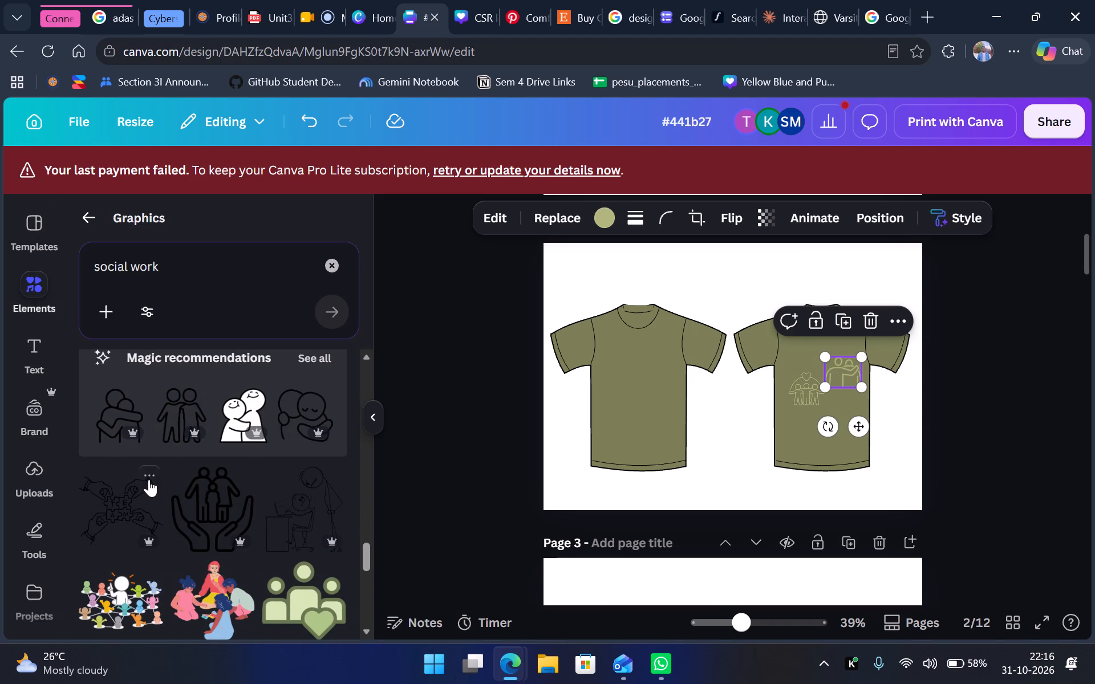
scroll(143, 483, down, 4)
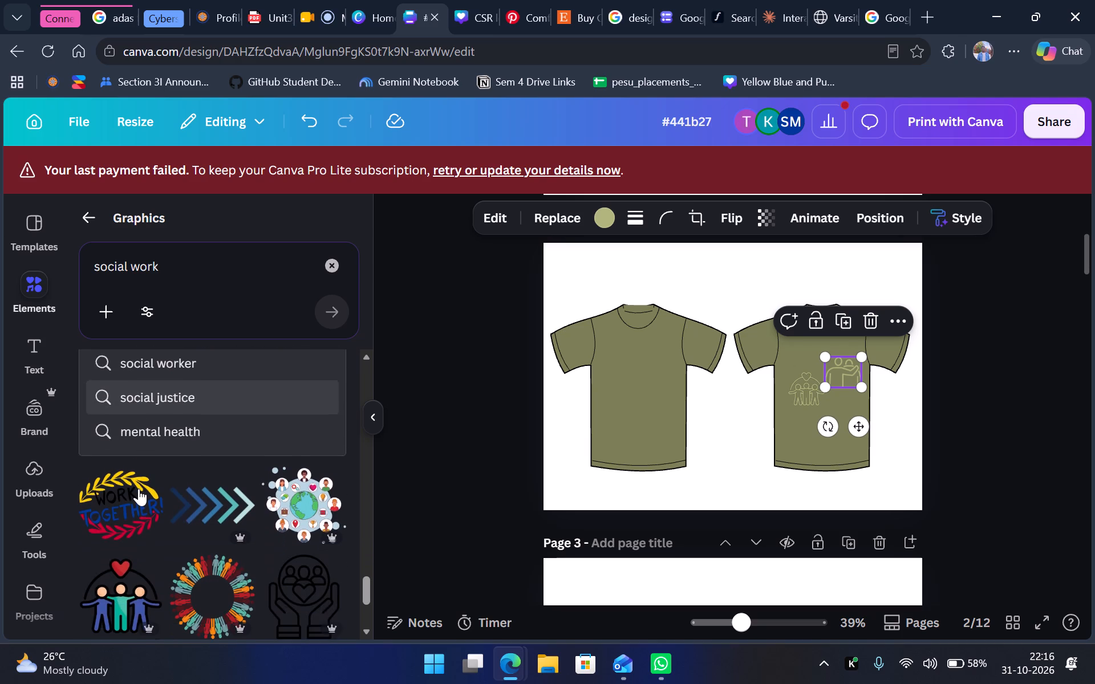
scroll(139, 488, down, 5)
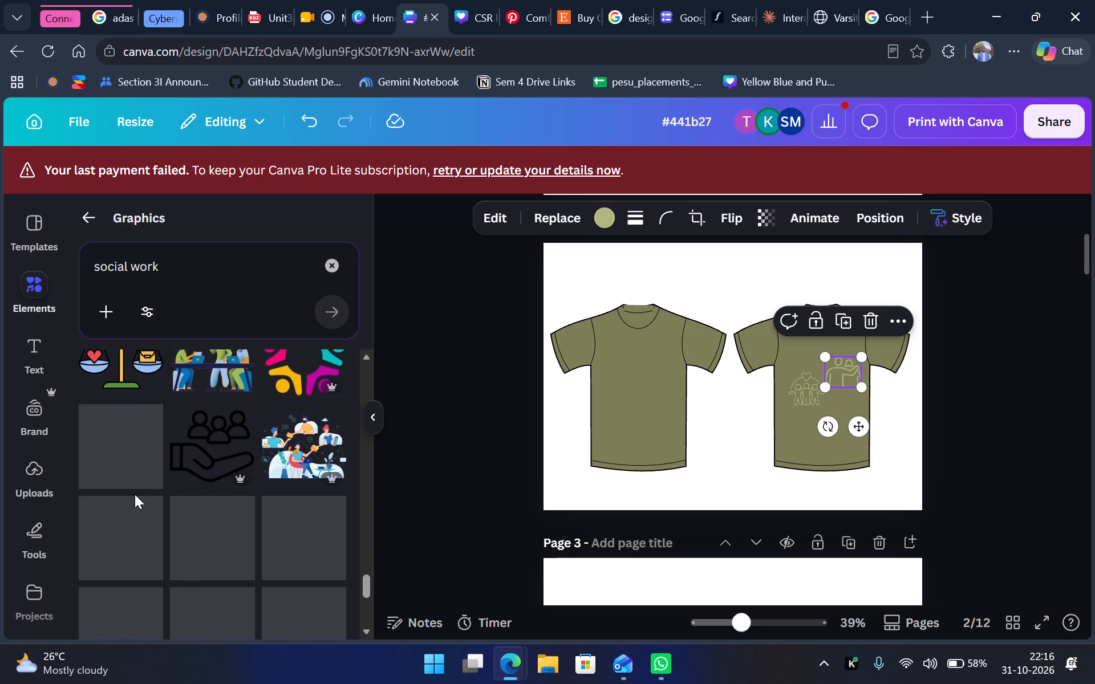
scroll(135, 494, down, 2)
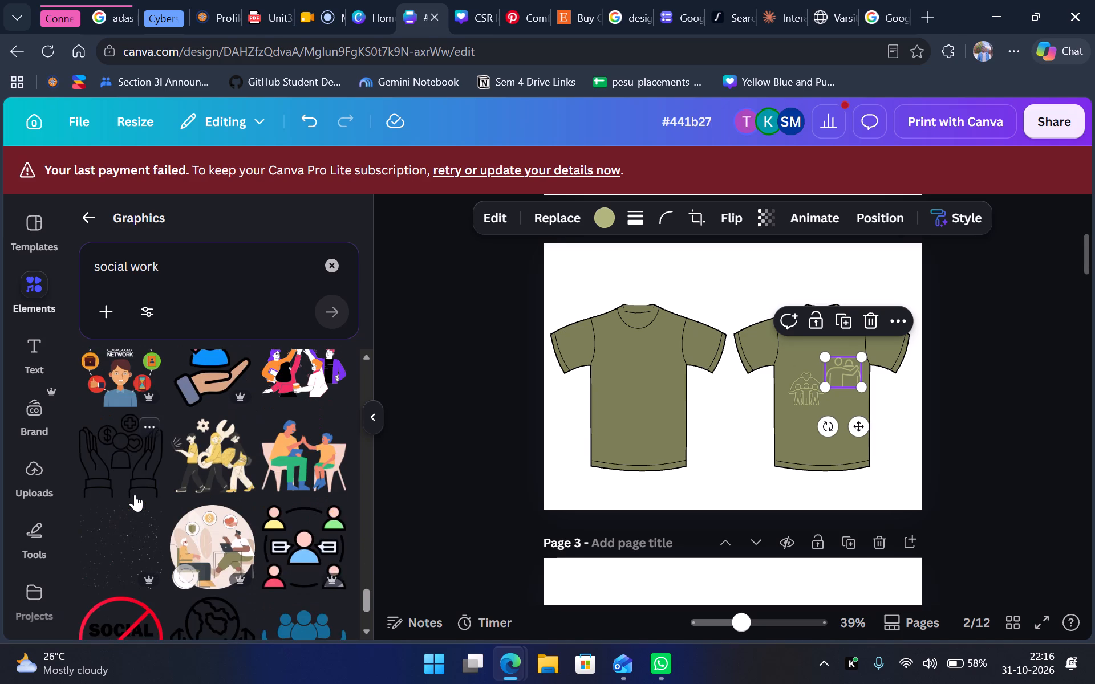
scroll(135, 494, down, 2)
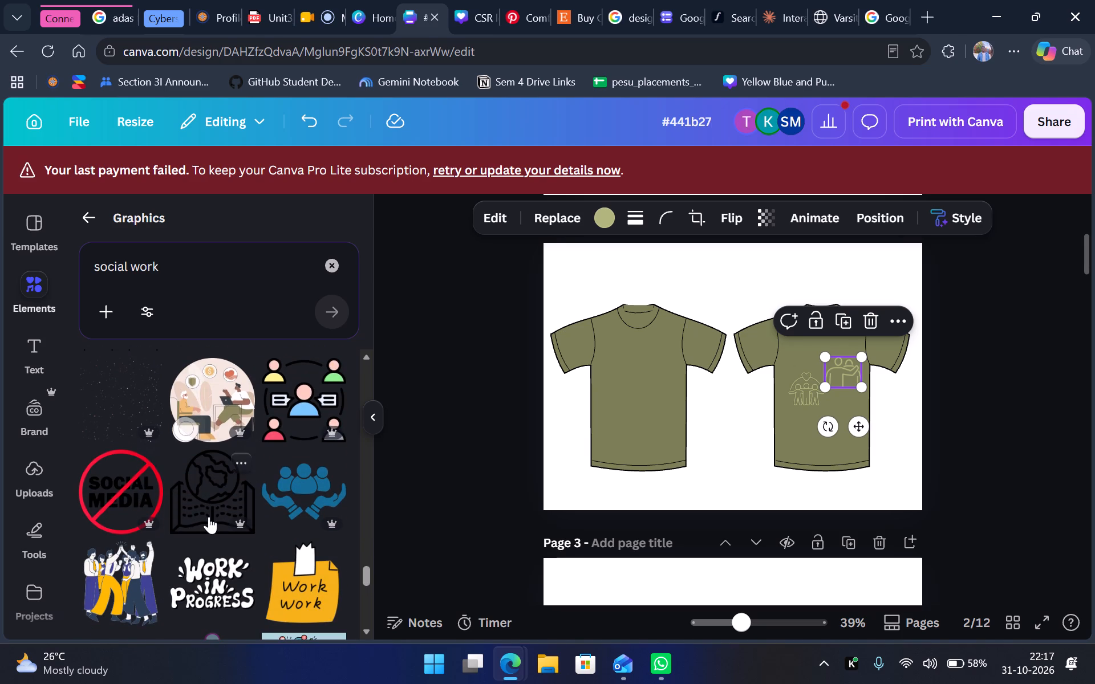
scroll(209, 516, down, 2)
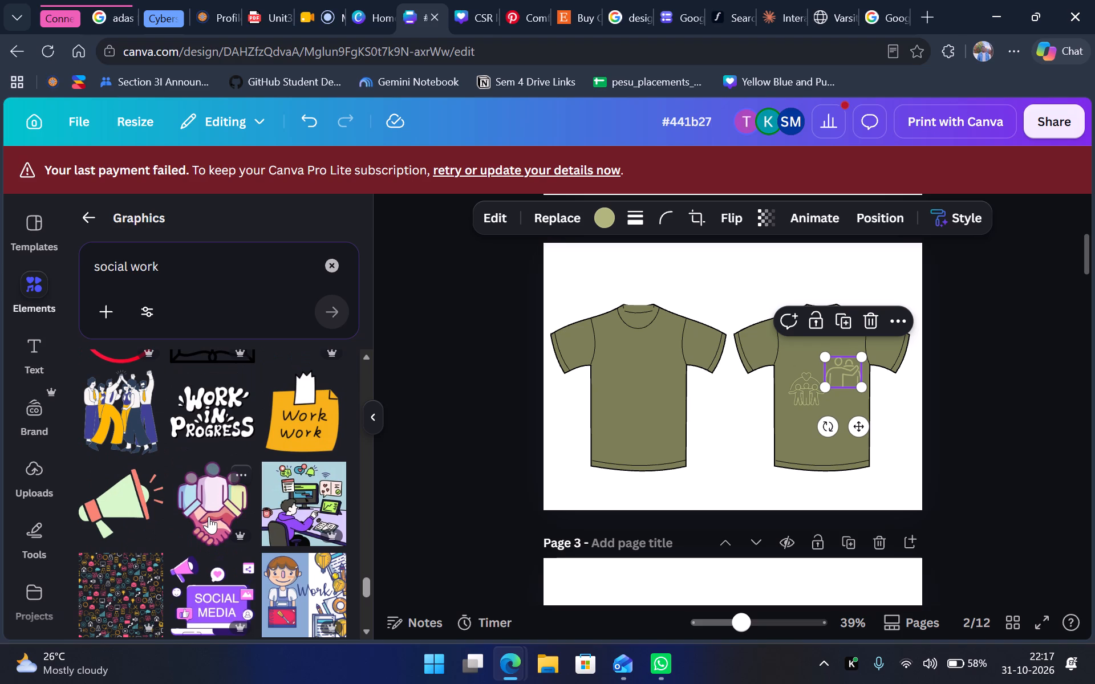
click(192, 410)
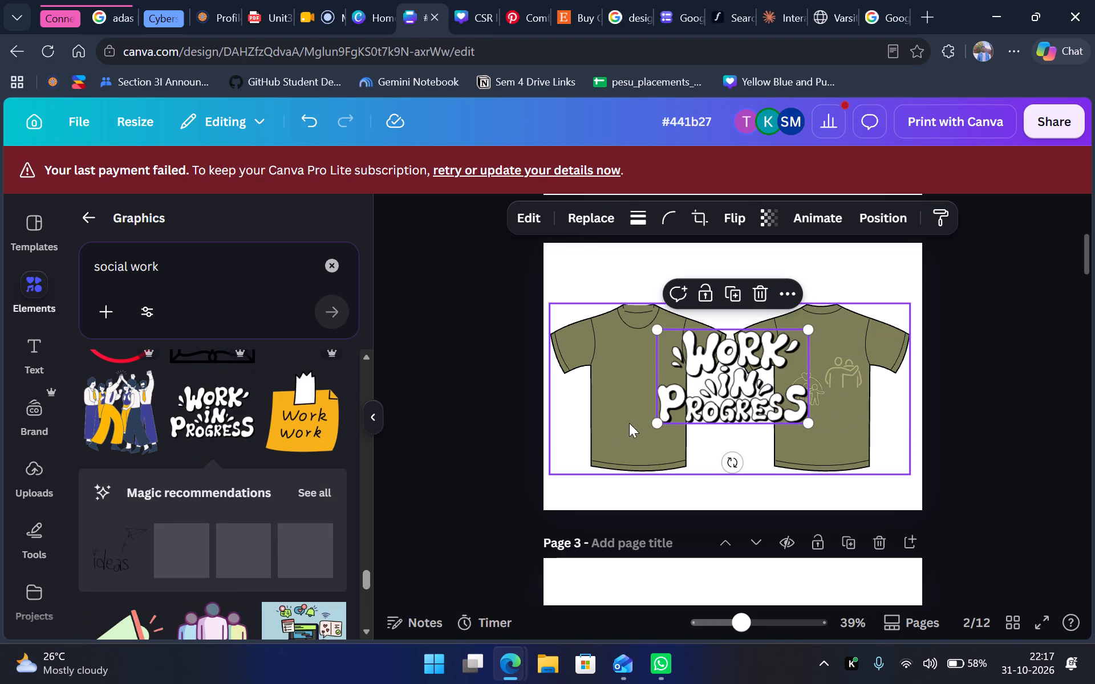
Change the black in the "Work in Progress" graphic to #afb57a.
click(591, 214)
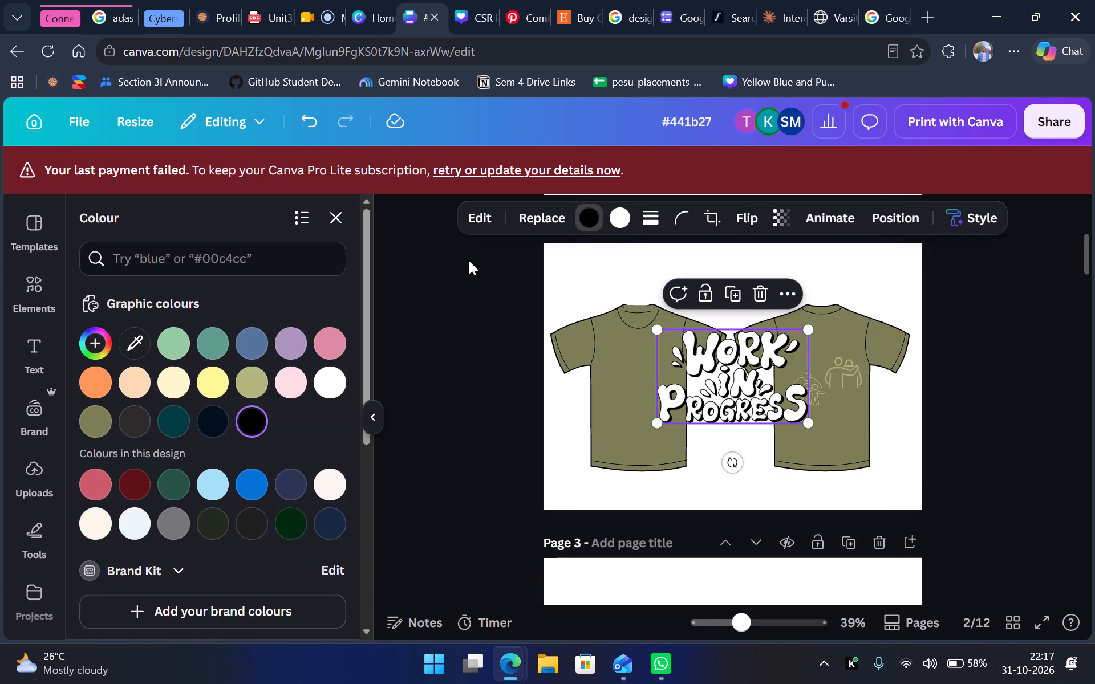
click(210, 263)
key(ctrl+v)
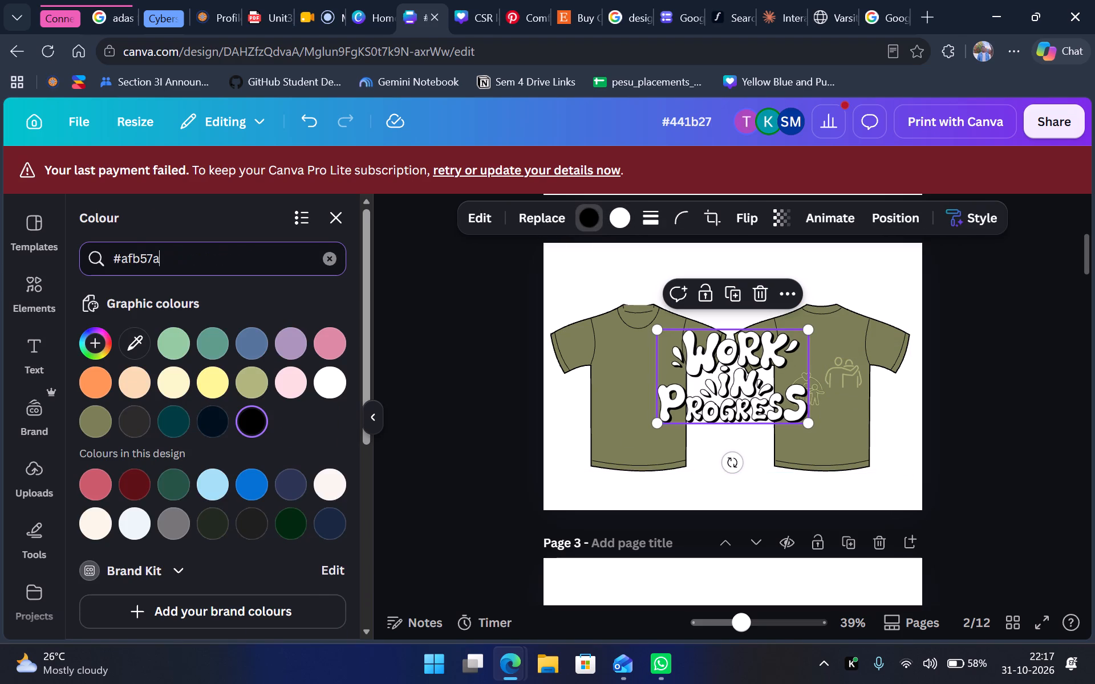
click(98, 332)
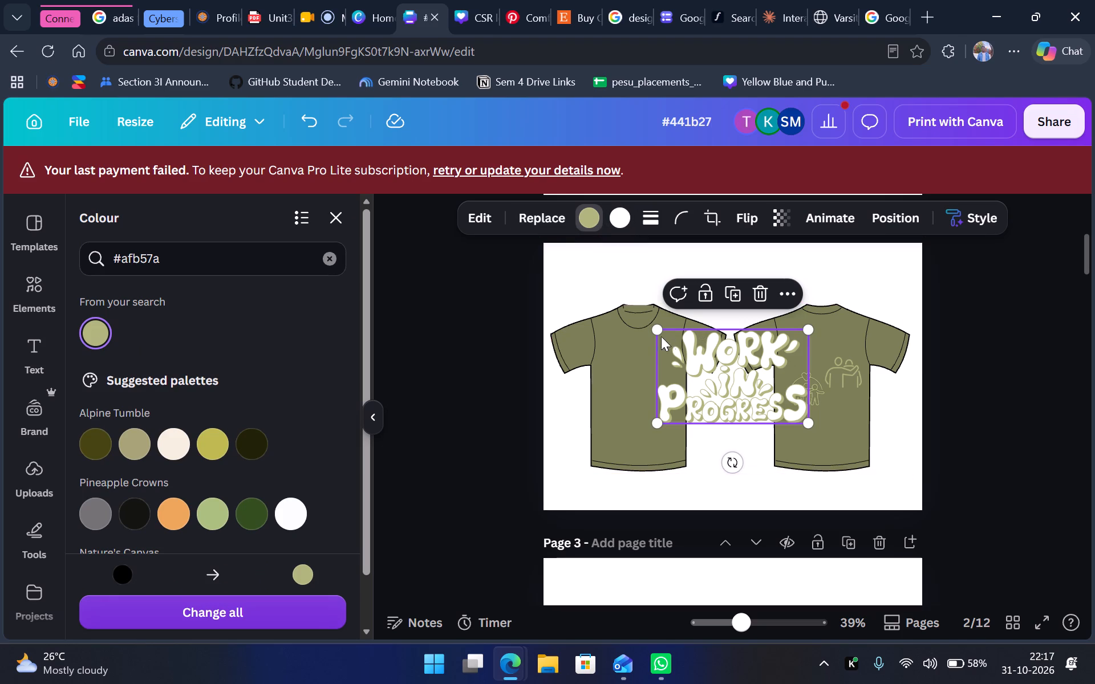
Shrink the "Work in Progress" graphic to about half the back torso's width and place it just below the three-people icon.
drag(654, 328, 729, 384)
drag(774, 406, 828, 438)
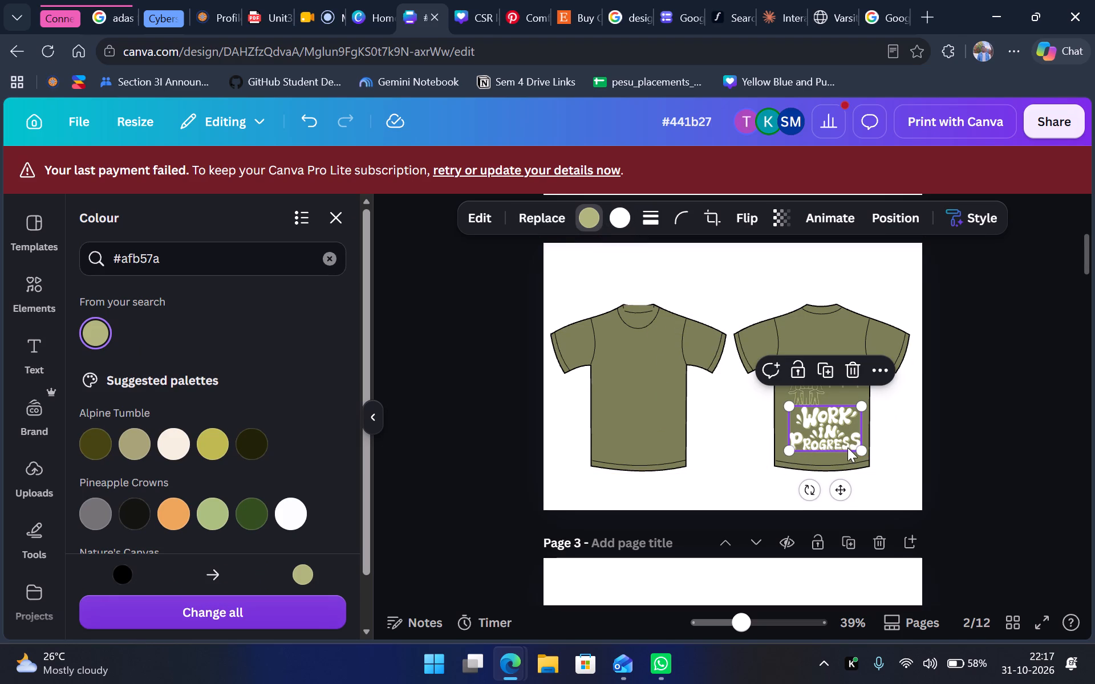
drag(857, 451, 826, 439)
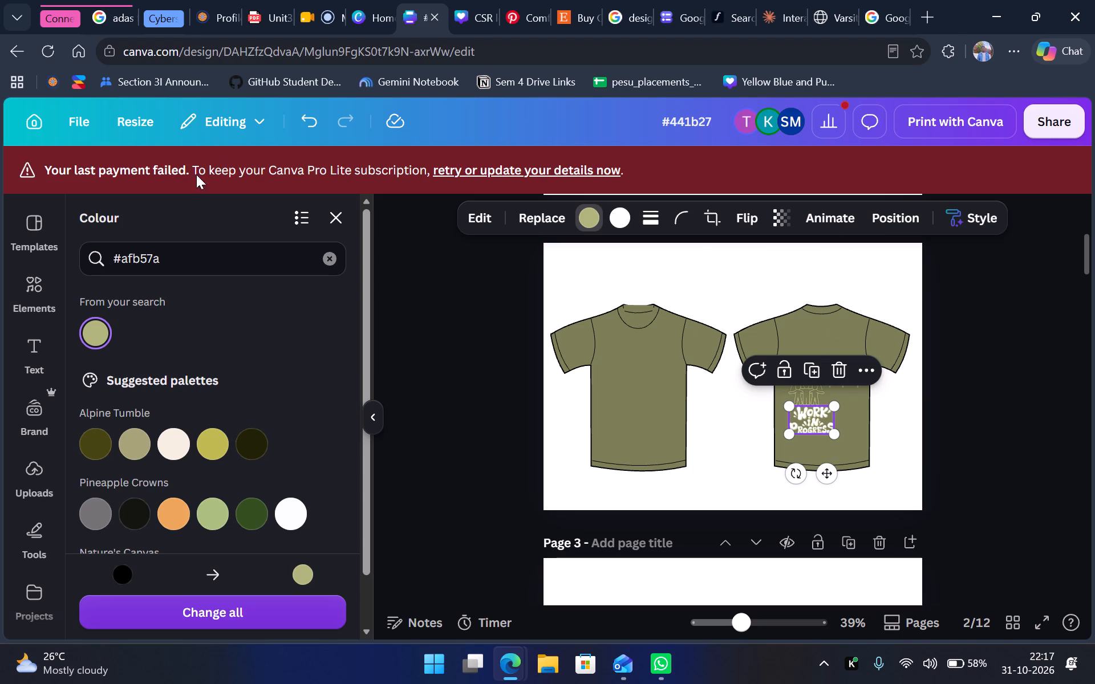
Delete the "Work in Progress" graphic from the back shirt on page 2.
click(37, 289)
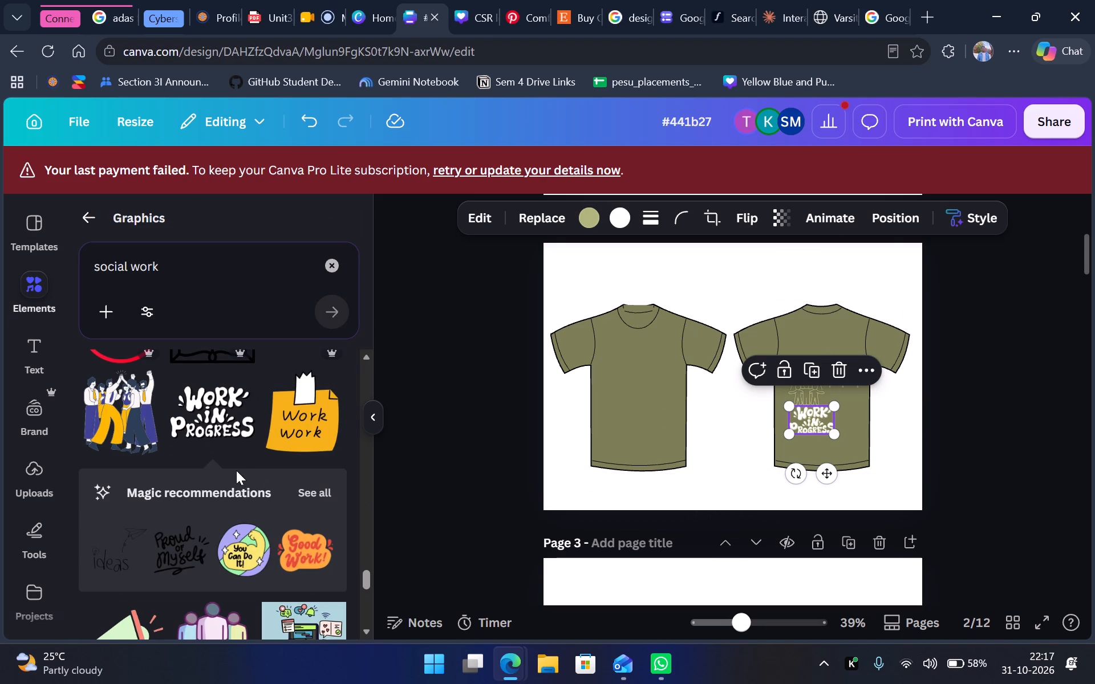
scroll(221, 502, down, 2)
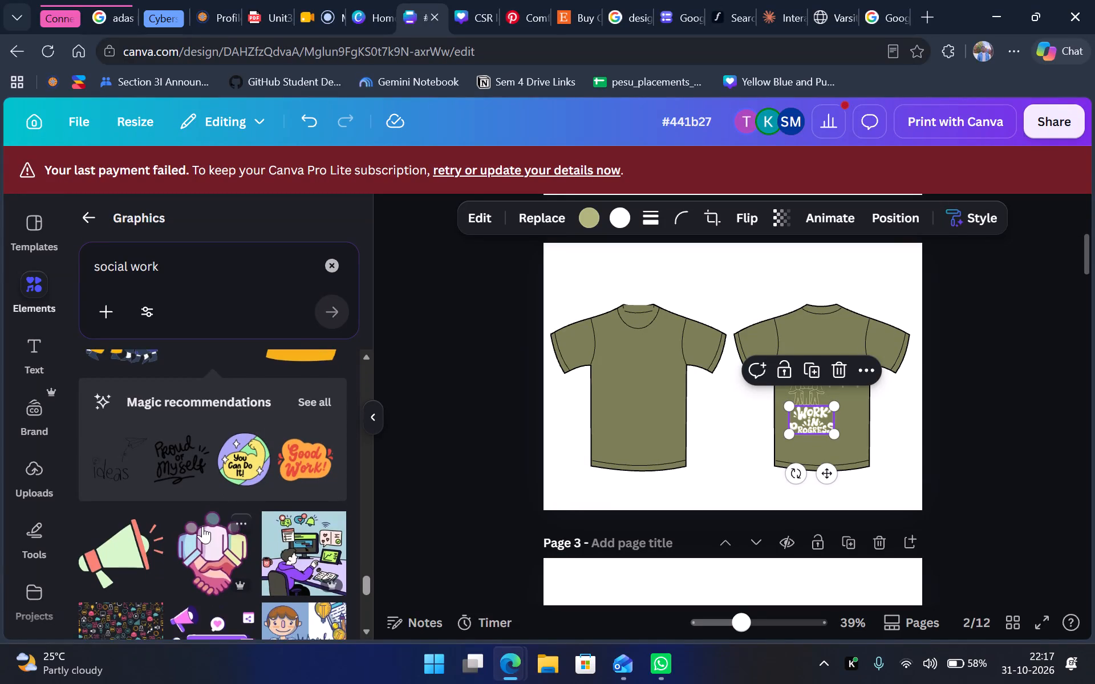
scroll(221, 537, down, 2)
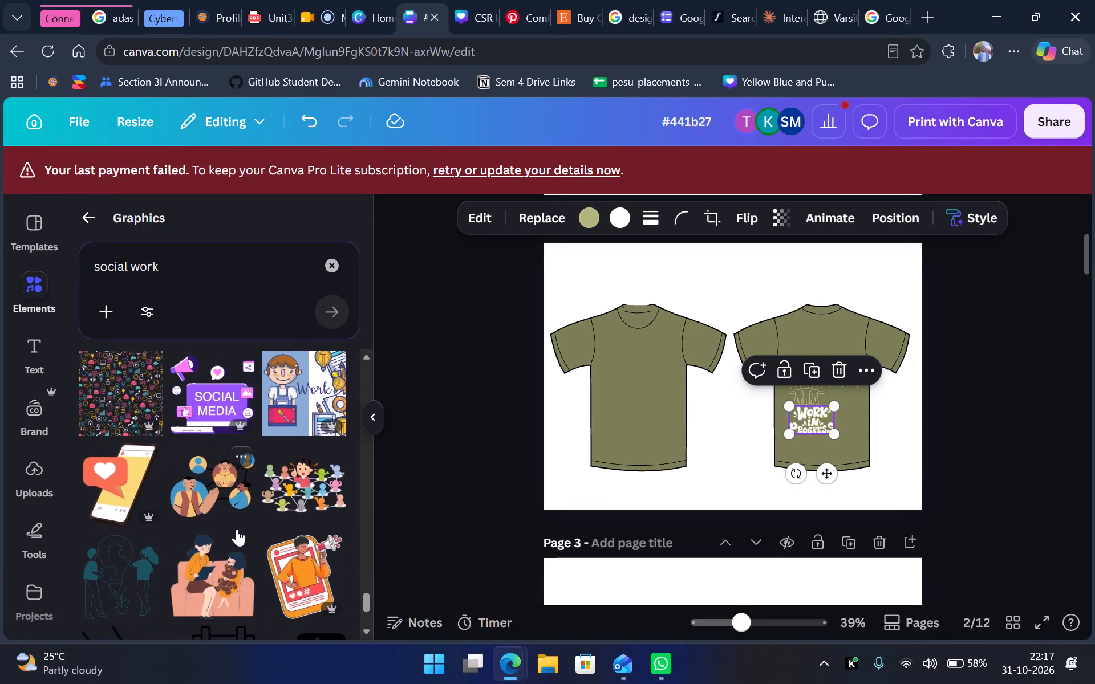
scroll(245, 524, down, 2)
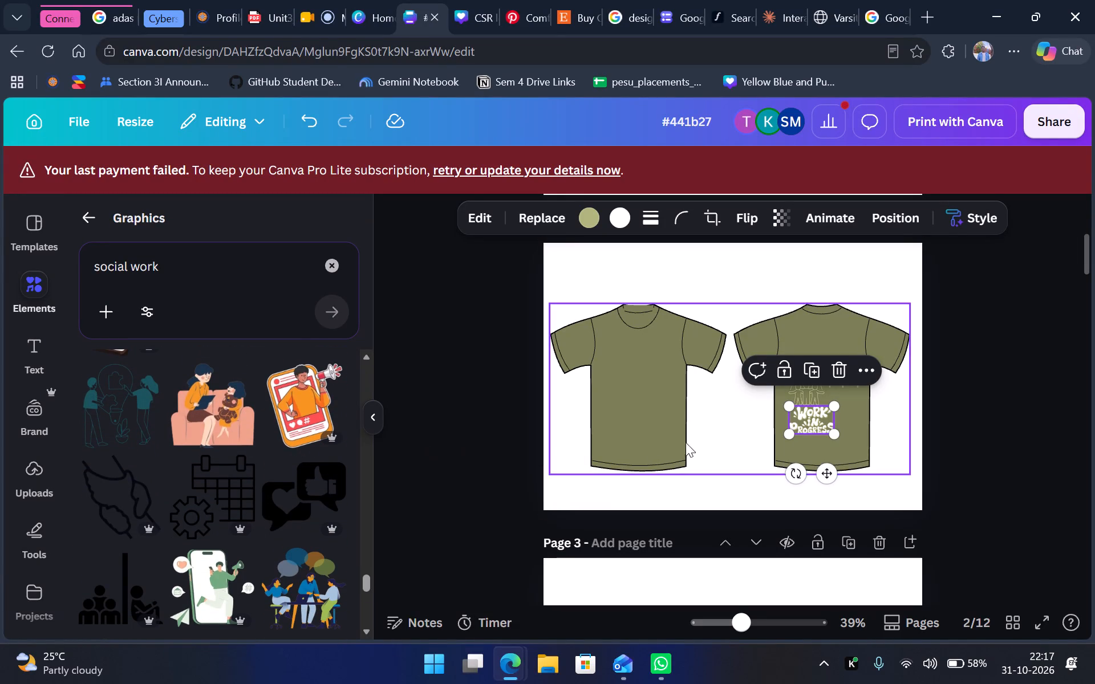
click(837, 376)
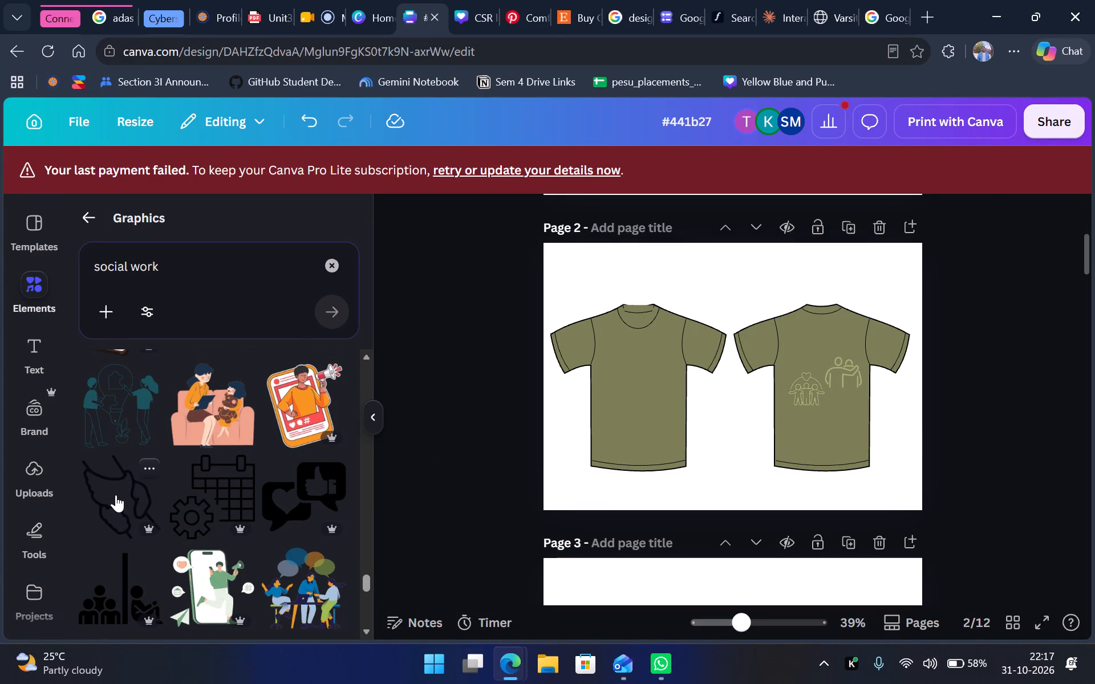
Add the outlined reaching-hands graphic from the social work graphics to page 2 and recolour its black to #afb57a.
click(115, 495)
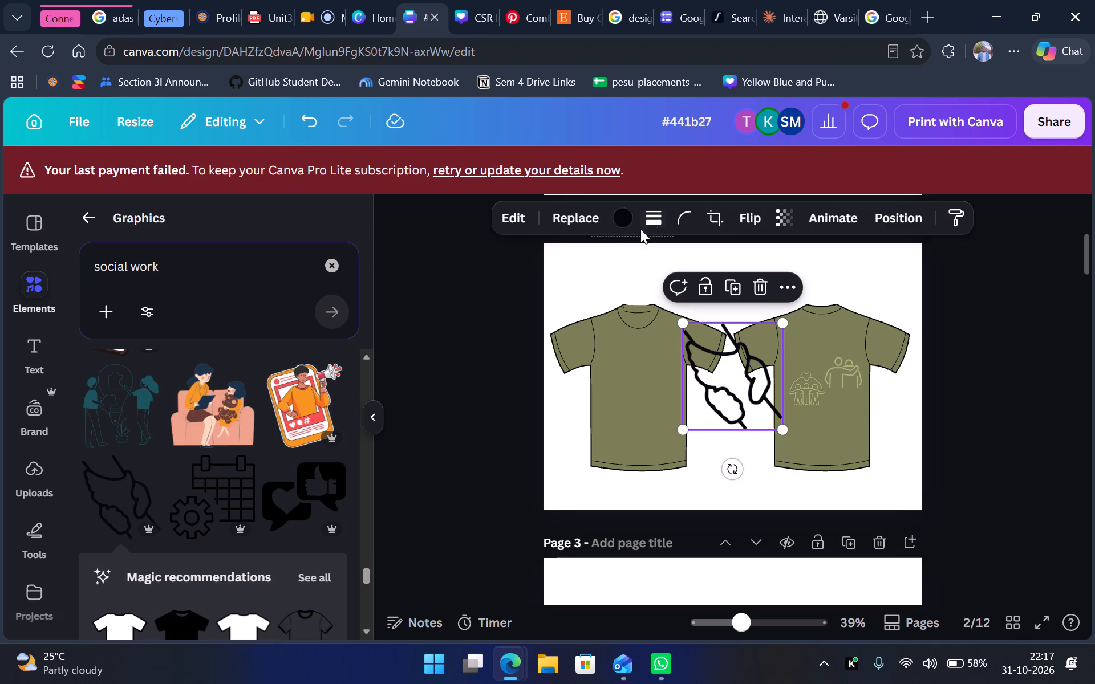
click(608, 224)
click(97, 333)
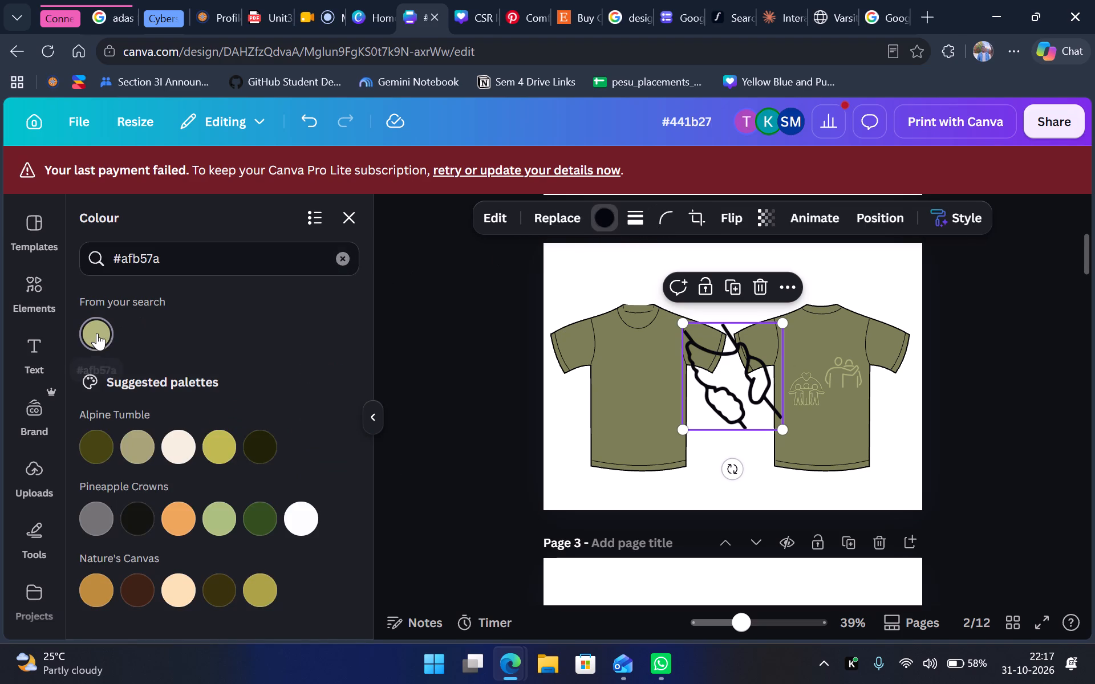
Shrink the hands graphic to about a third of the back torso's width and place it directly below the two-people graphic.
drag(728, 383, 825, 418)
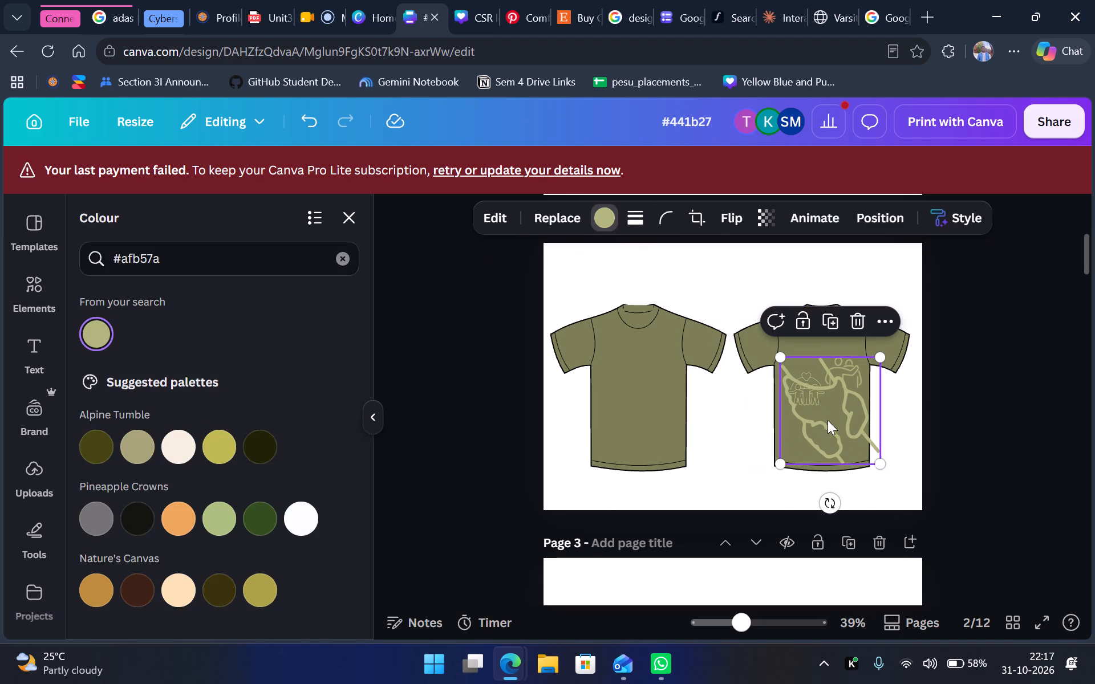
drag(877, 459, 831, 384)
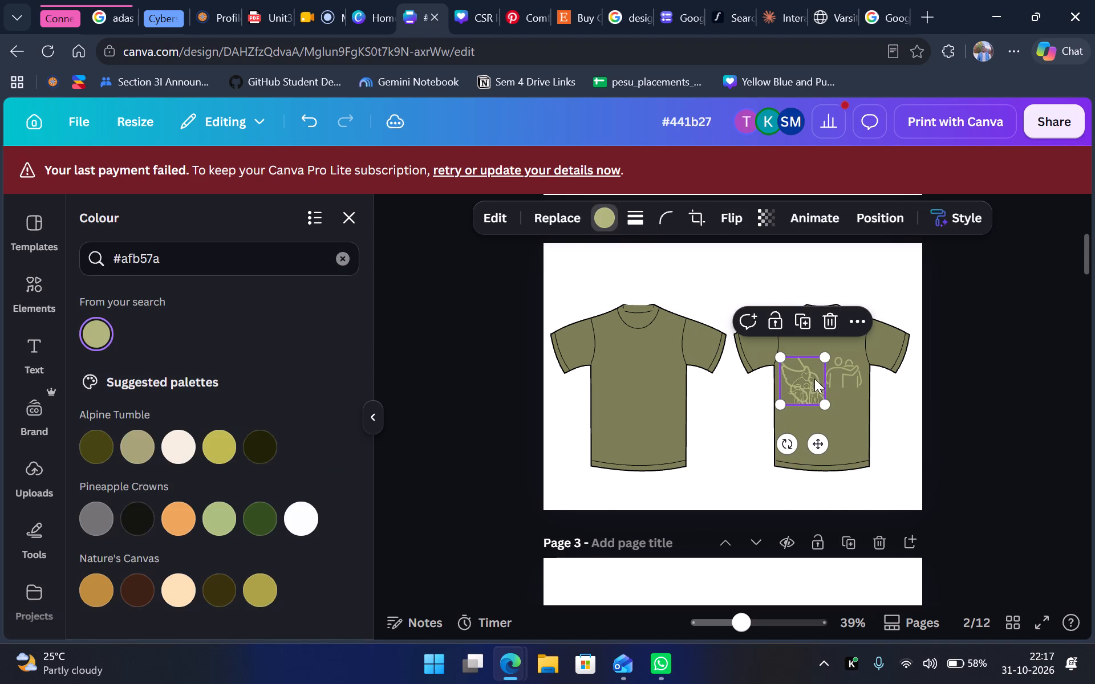
drag(808, 376, 855, 412)
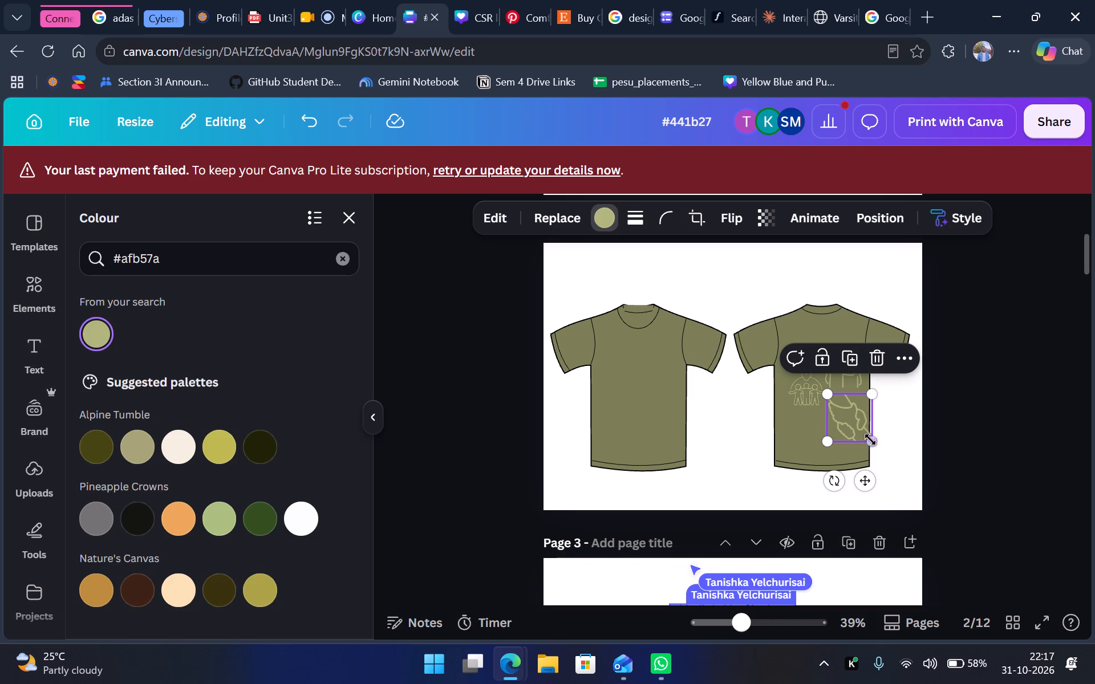
drag(870, 439, 857, 430)
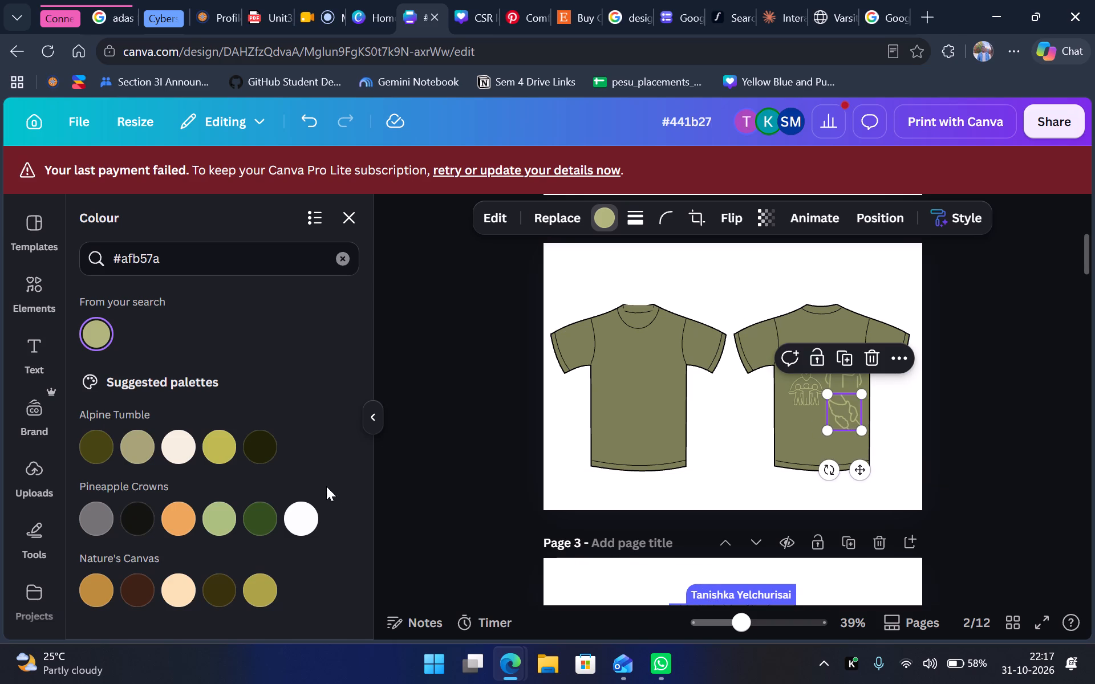
Look through the social work graphics for further simple one-colour icons that suit the back-shirt collage.
click(338, 258)
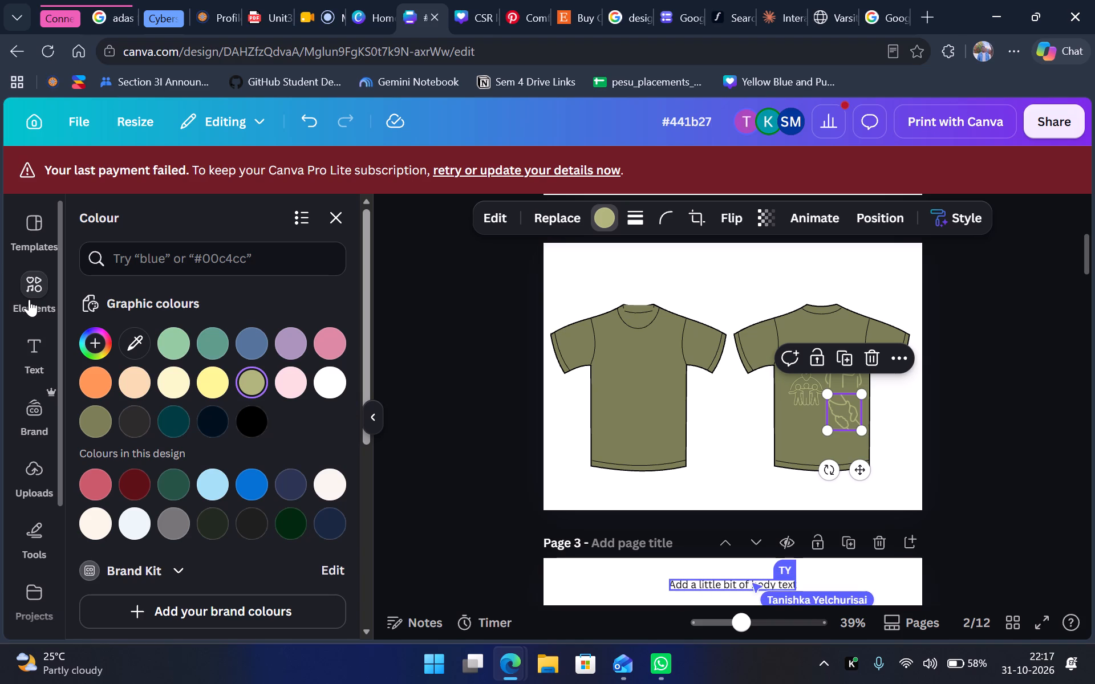
click(29, 299)
scroll(192, 431, down, 3)
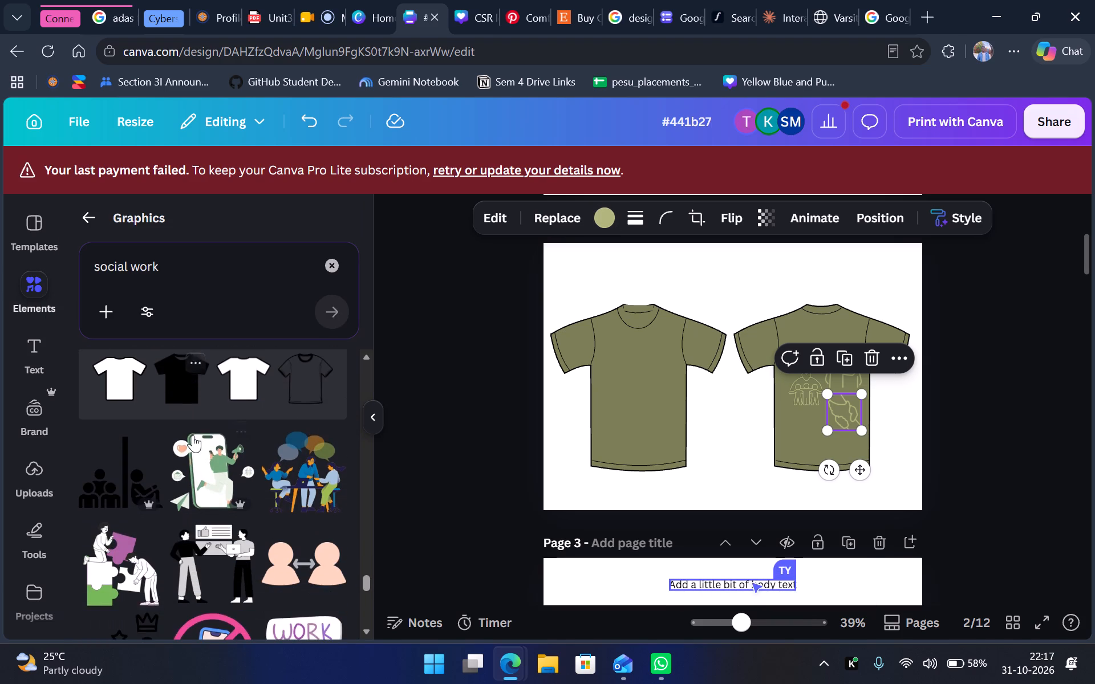
scroll(193, 435, down, 1)
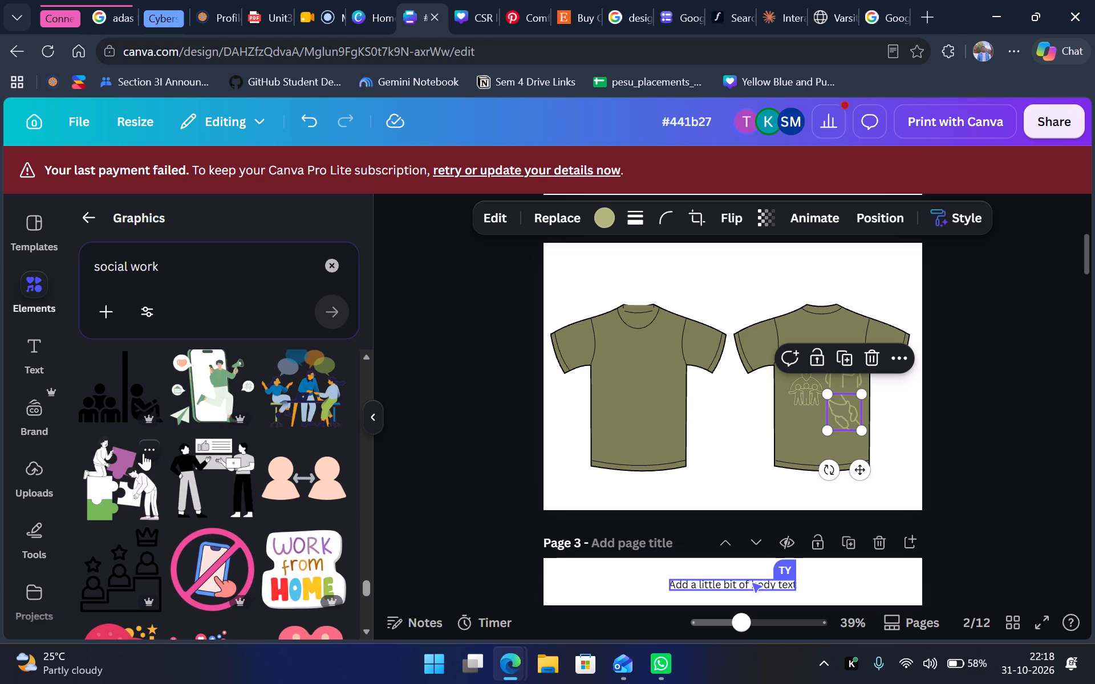
scroll(141, 455, down, 3)
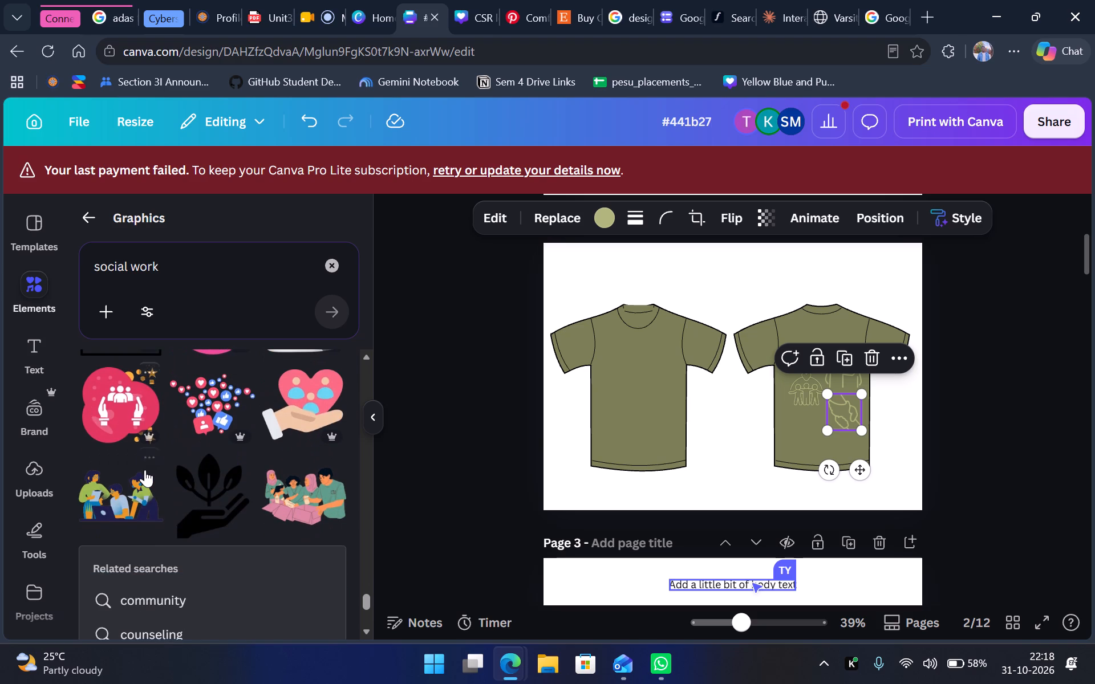
scroll(145, 470, down, 6)
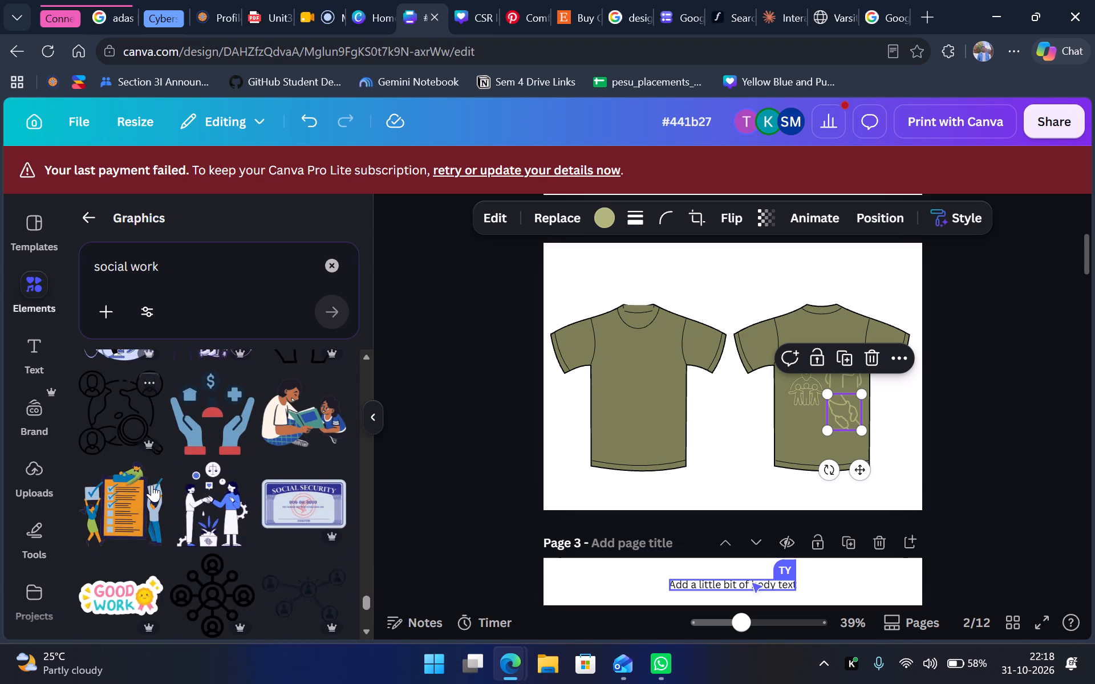
scroll(152, 484, down, 5)
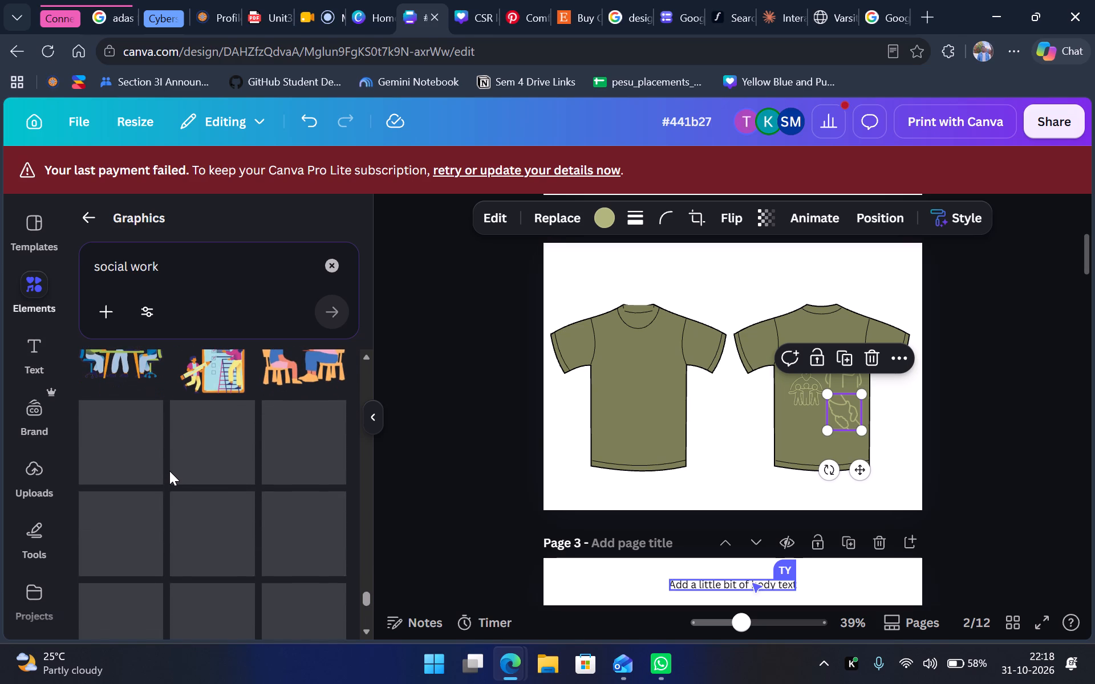
scroll(169, 471, down, 3)
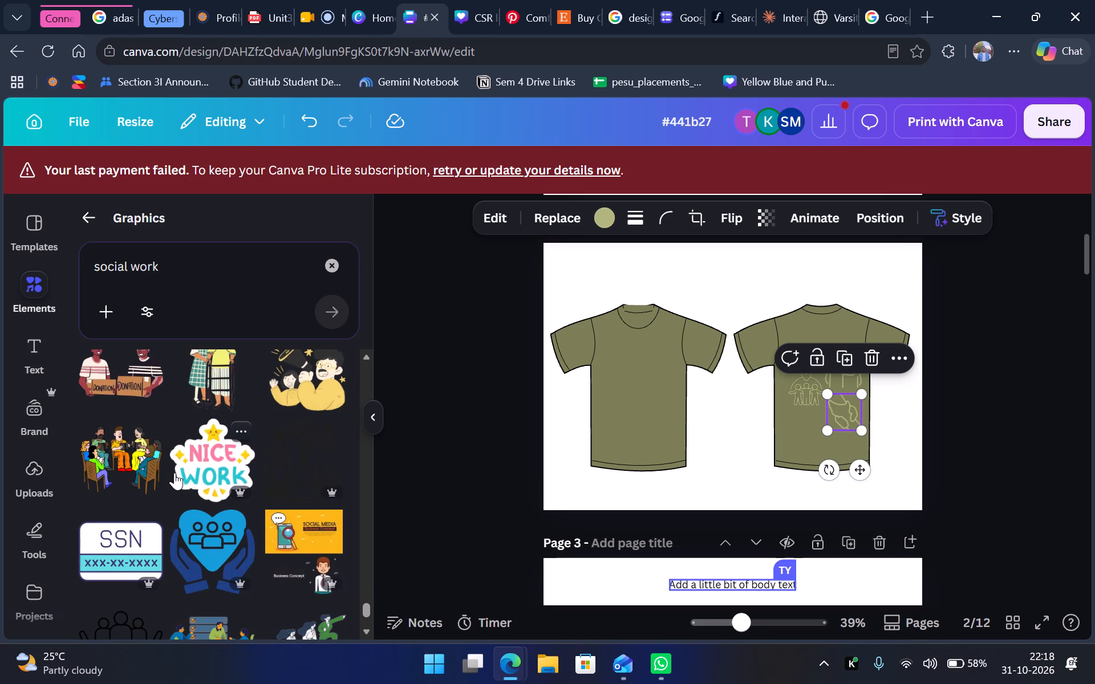
scroll(176, 483, down, 3)
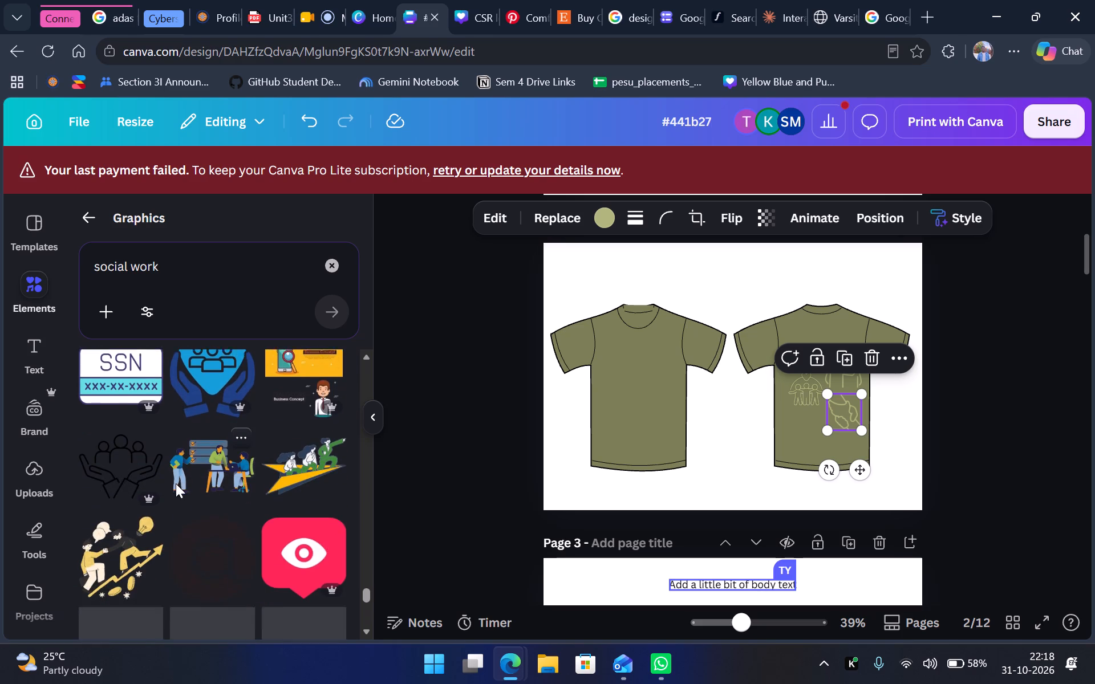
scroll(176, 483, down, 6)
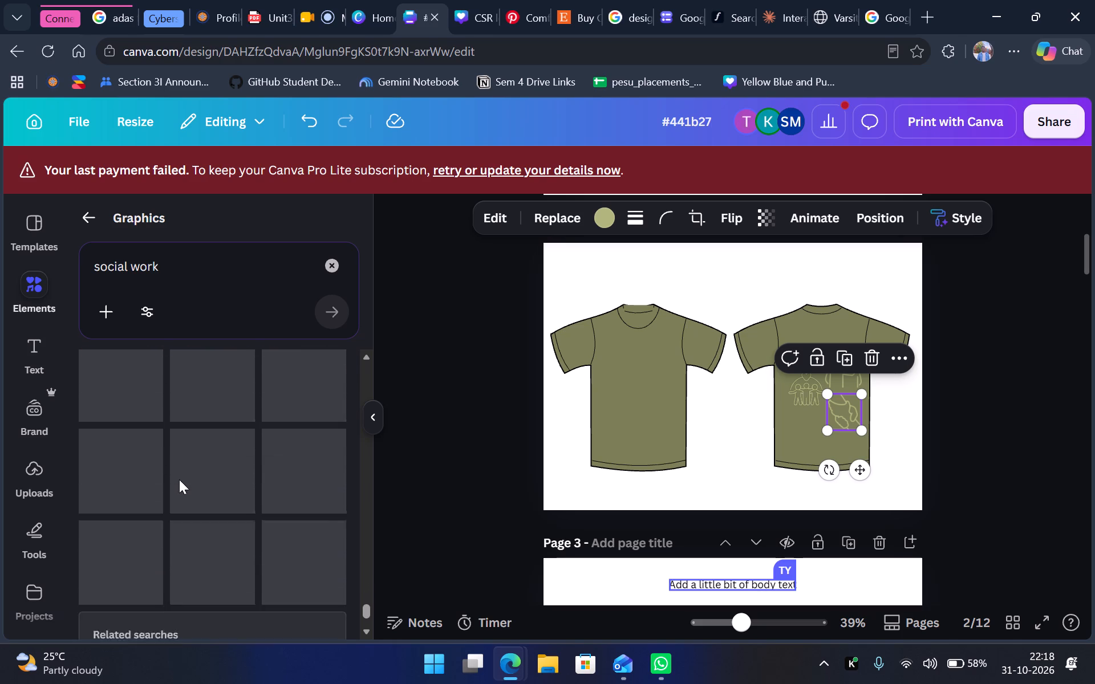
scroll(179, 479, down, 4)
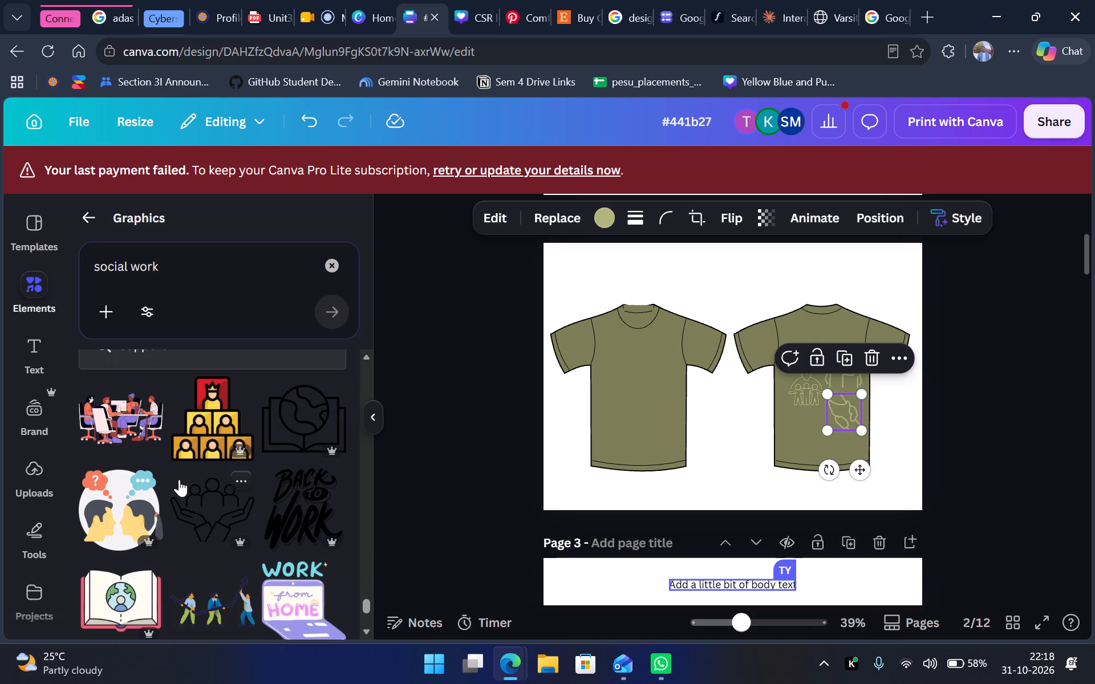
scroll(179, 479, down, 1)
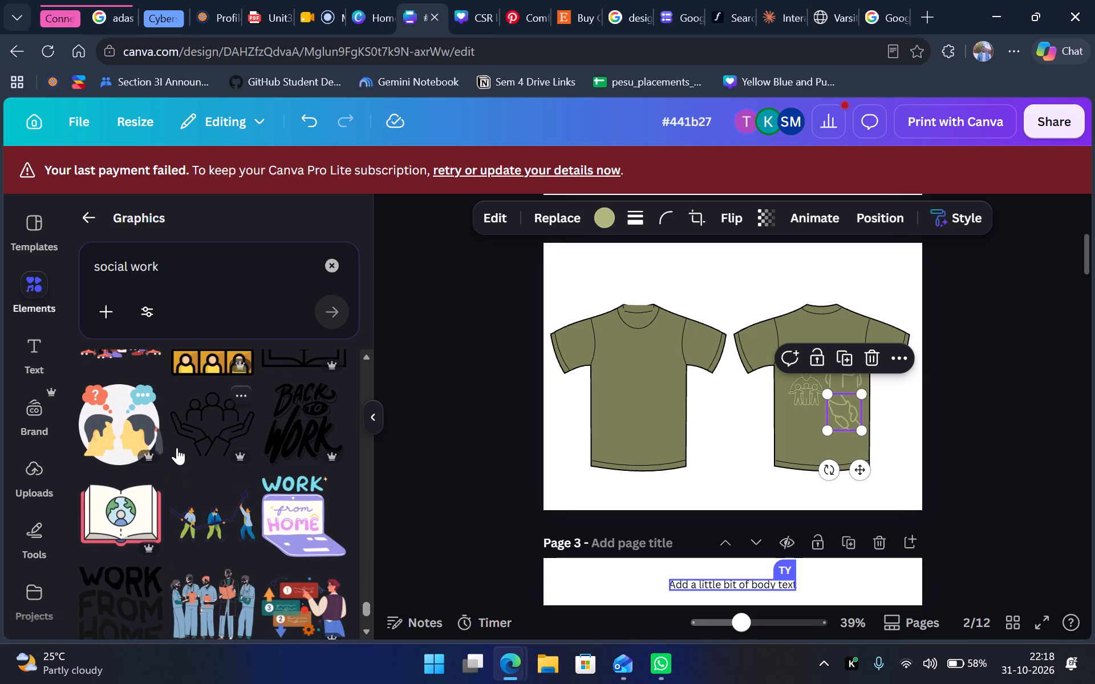
scroll(246, 524, down, 1)
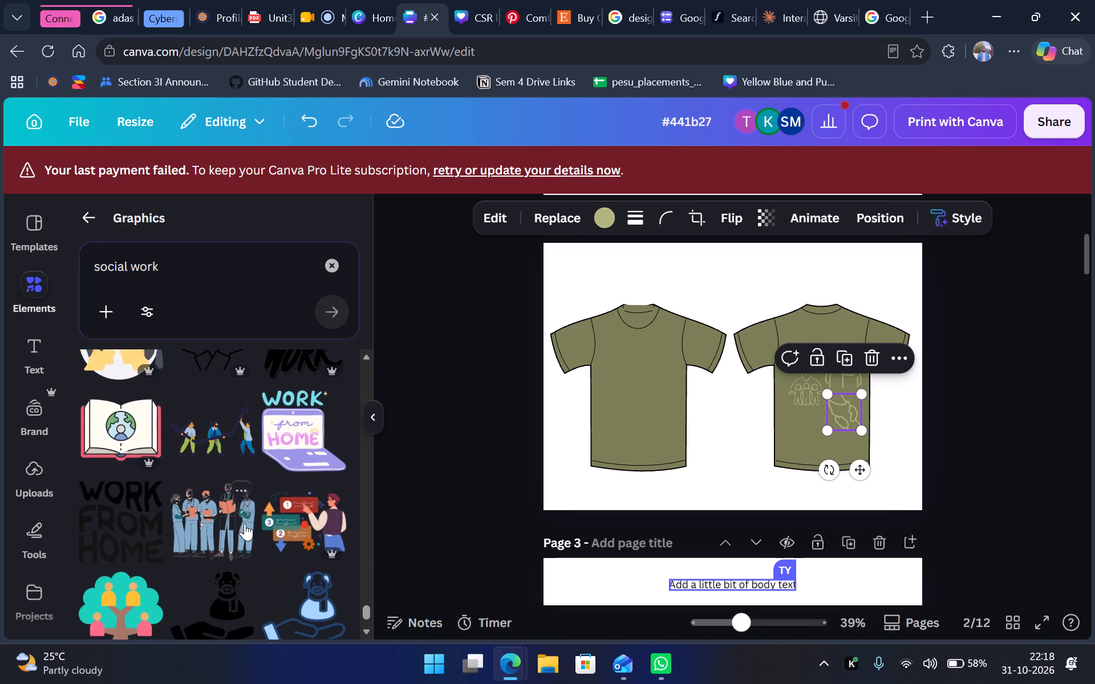
scroll(244, 523, down, 5)
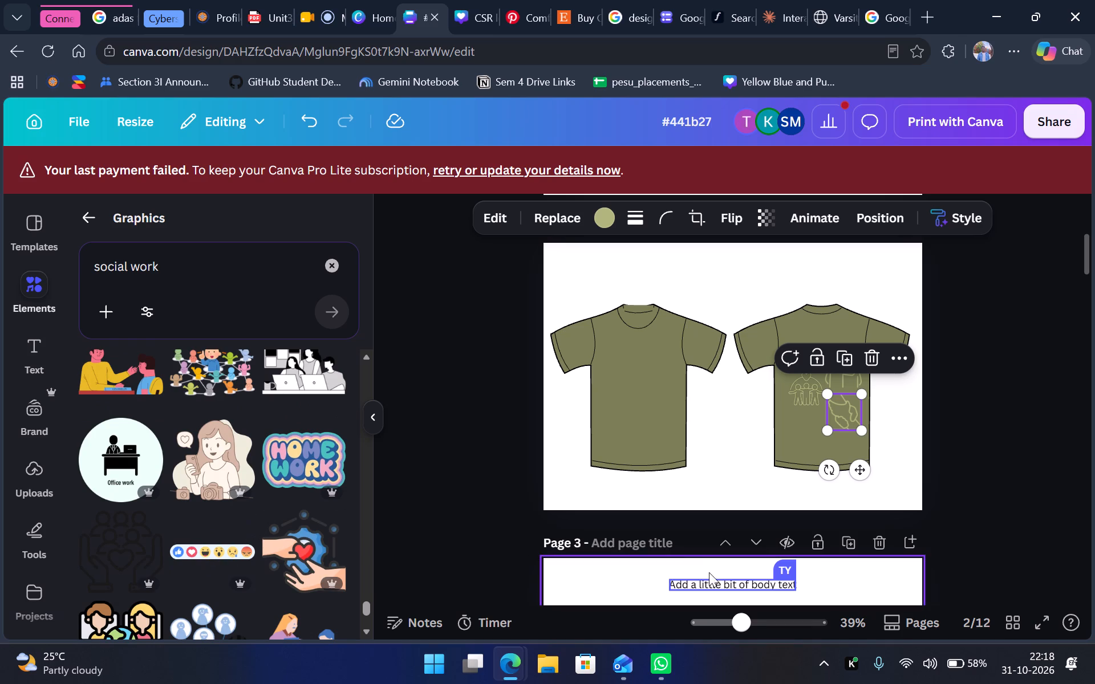
click(413, 456)
scroll(234, 531, down, 2)
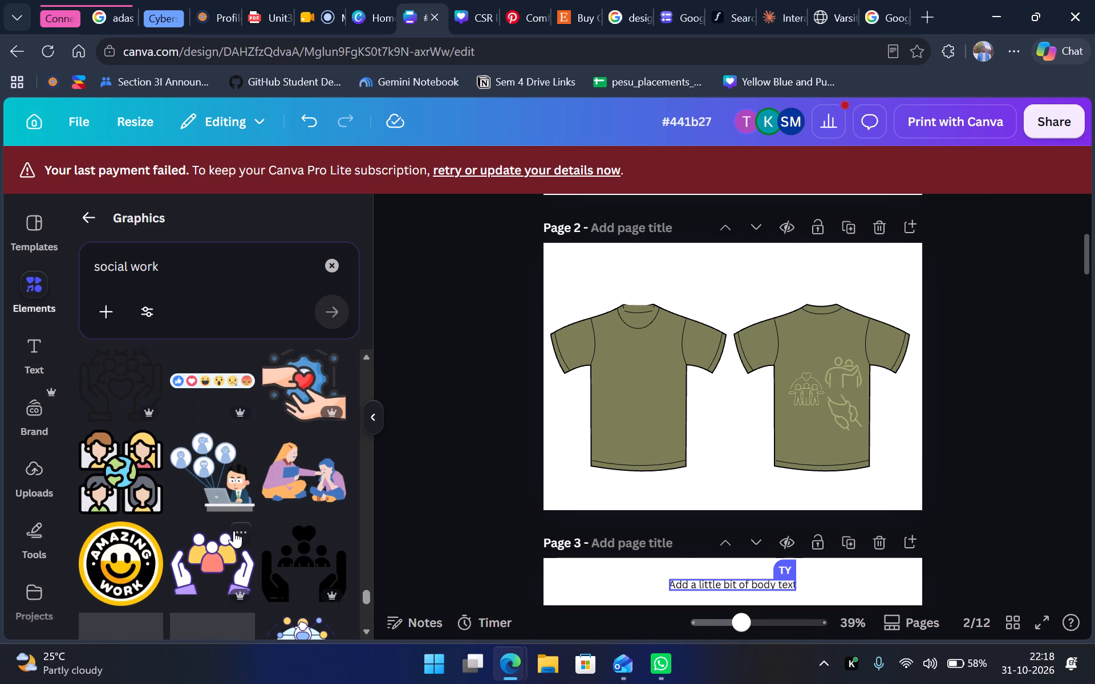
scroll(242, 508, down, 1)
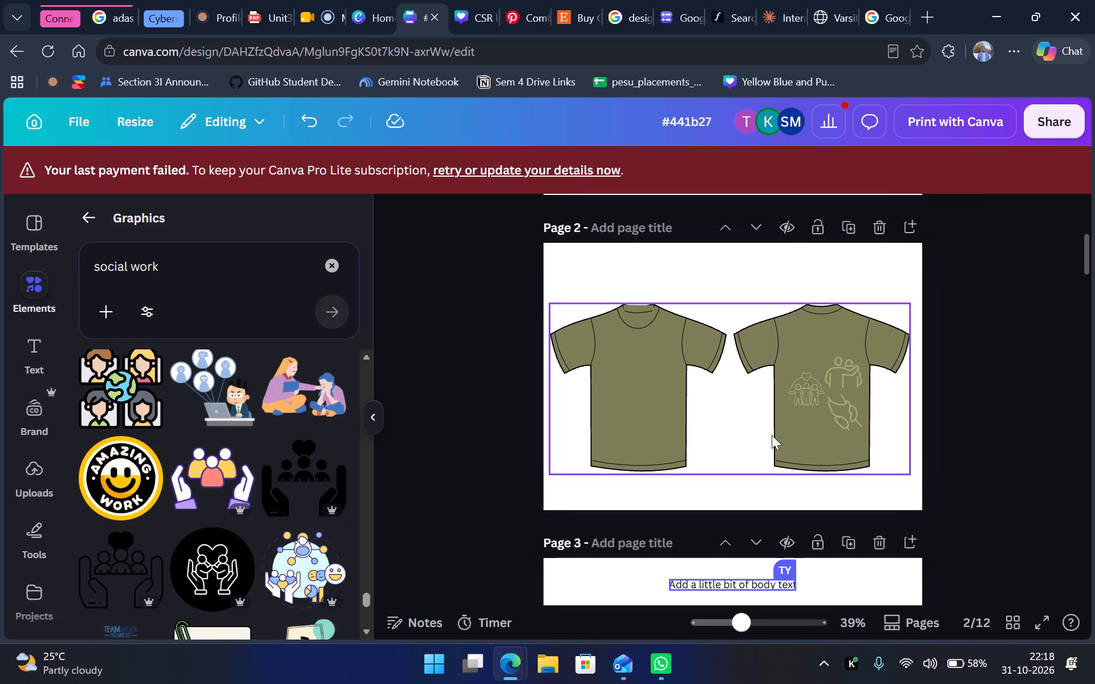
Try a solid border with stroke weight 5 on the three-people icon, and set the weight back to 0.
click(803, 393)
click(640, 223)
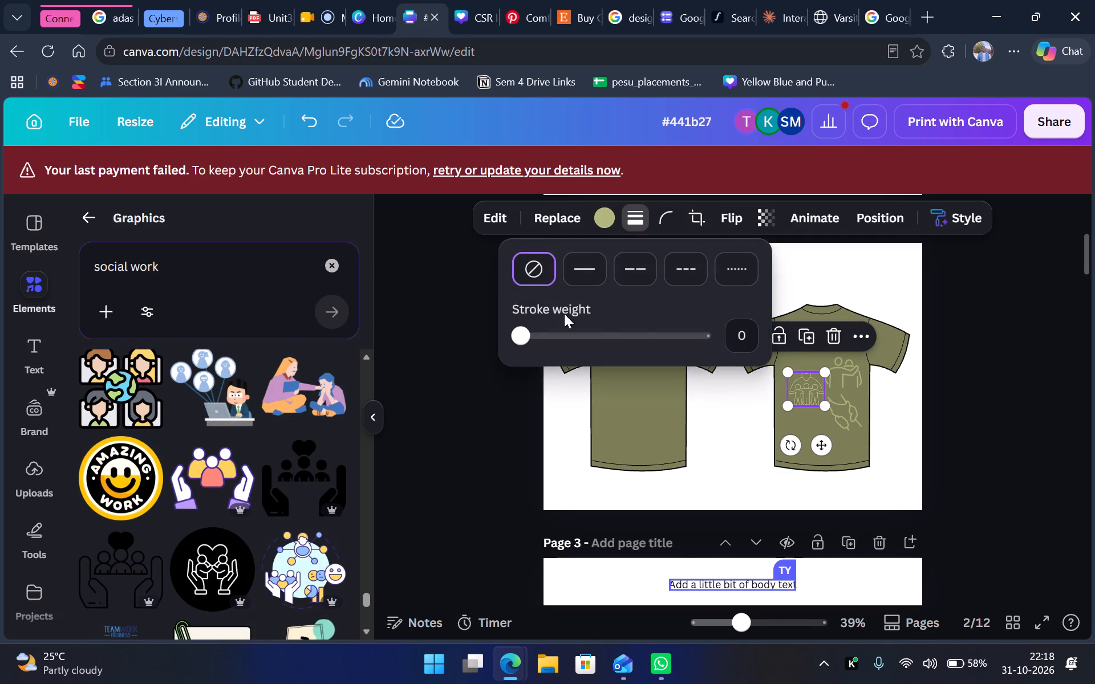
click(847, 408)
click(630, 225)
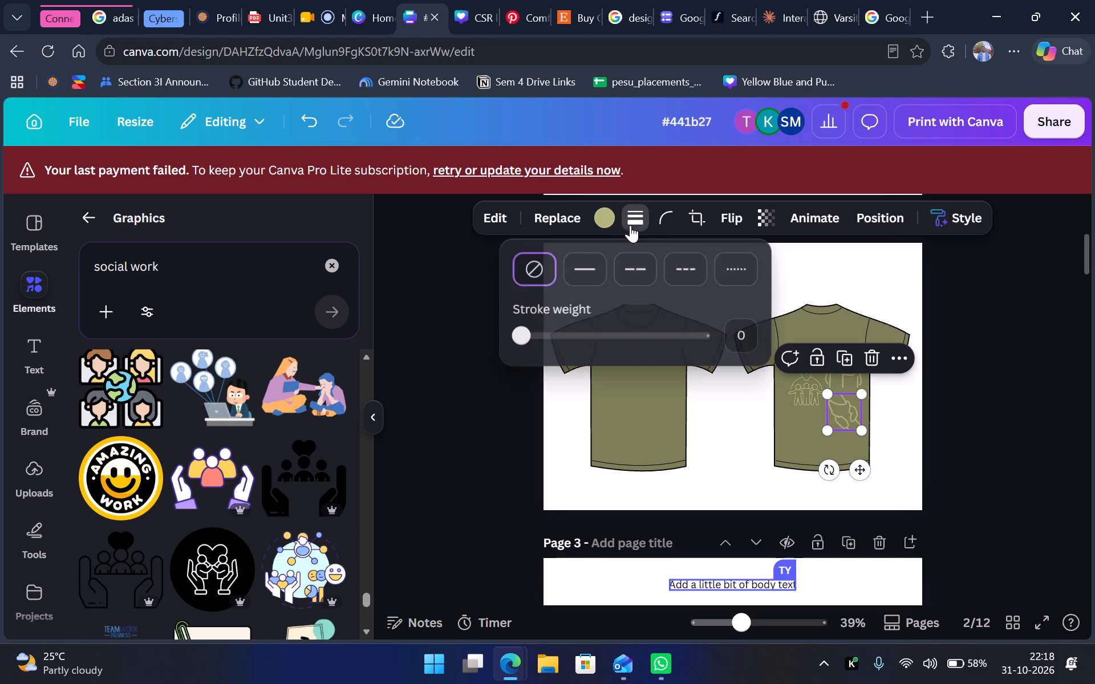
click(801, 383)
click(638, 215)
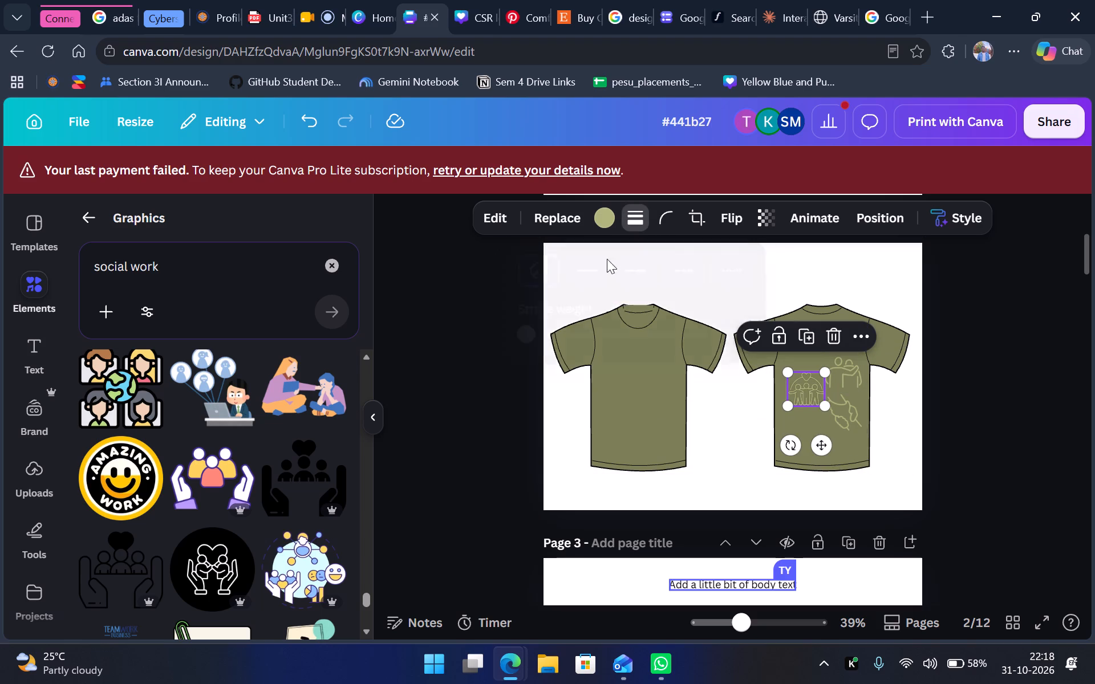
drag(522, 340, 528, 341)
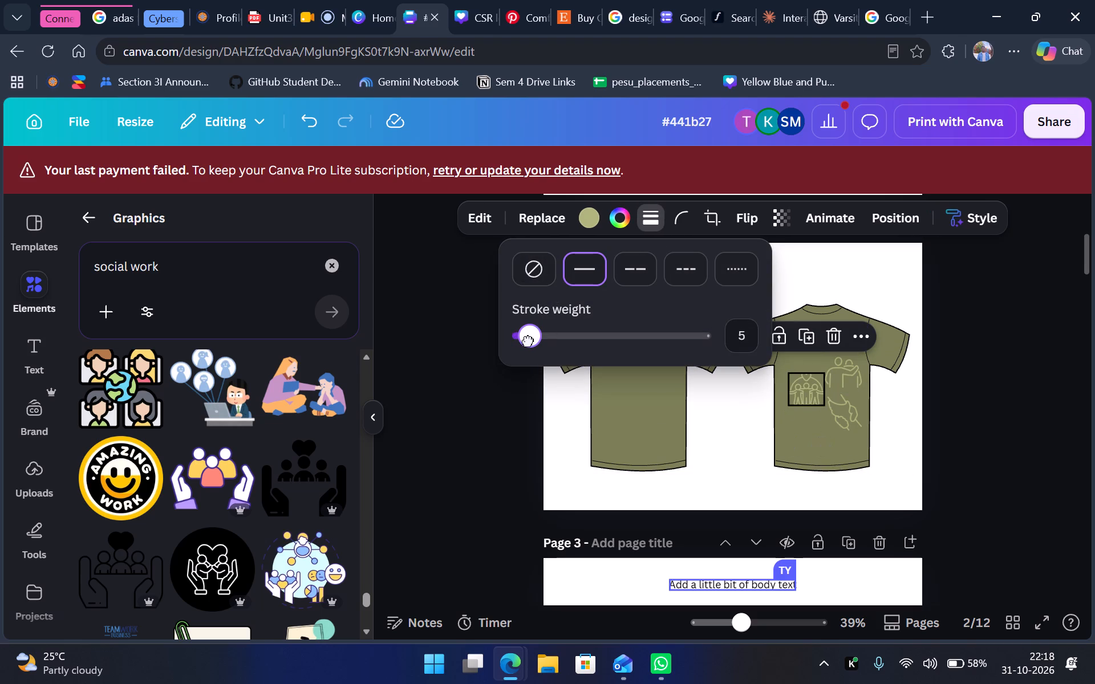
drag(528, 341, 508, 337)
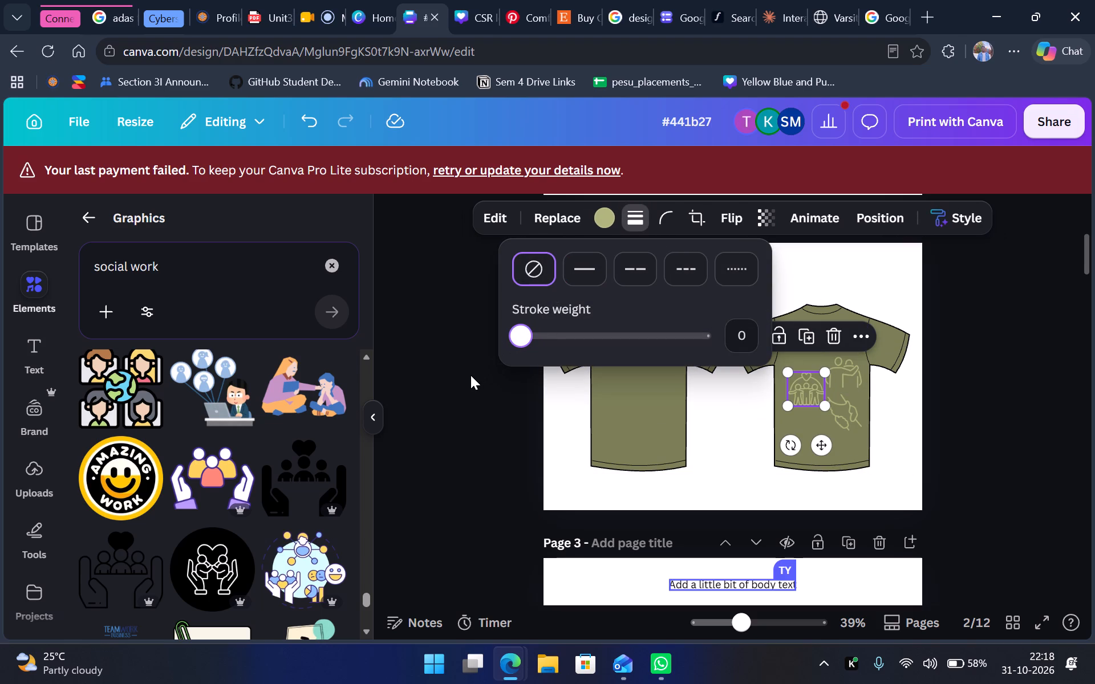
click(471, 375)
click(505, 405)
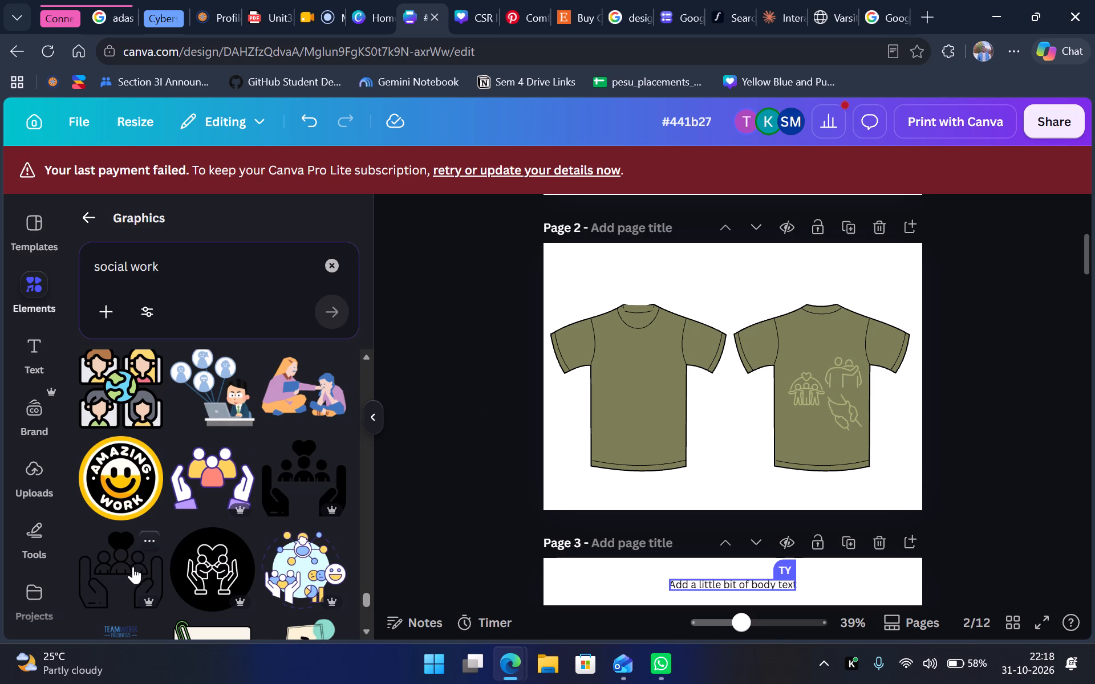
Look through the social work graphics for another simple one-colour line icon that suits the back-shirt collage.
scroll(133, 566, down, 4)
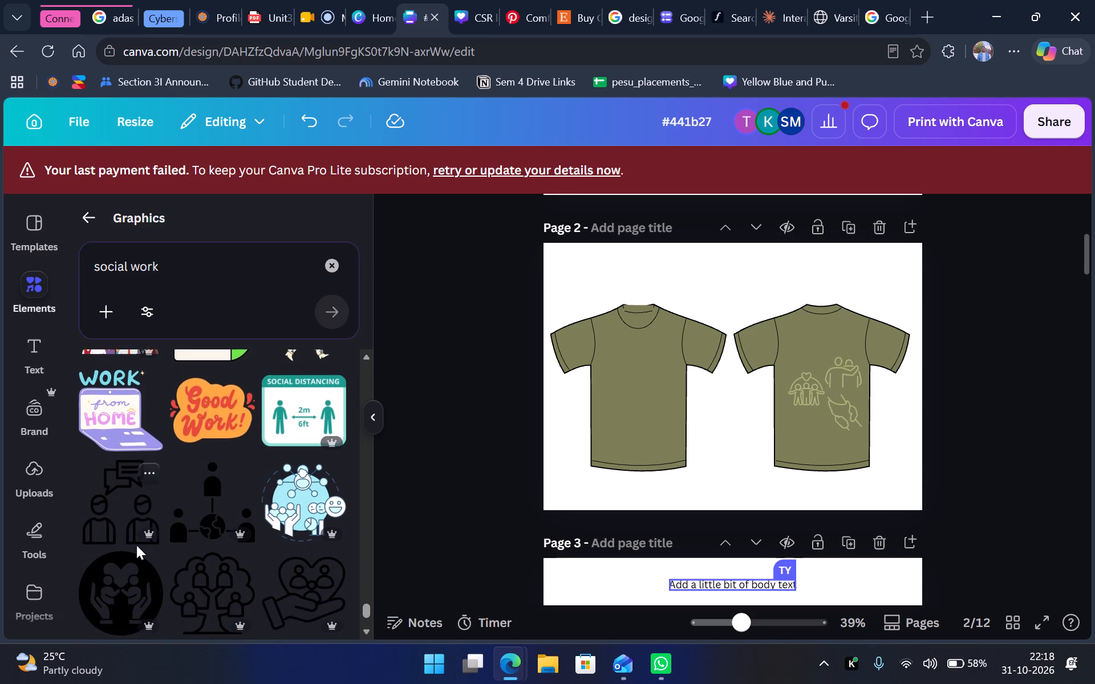
scroll(136, 545, down, 3)
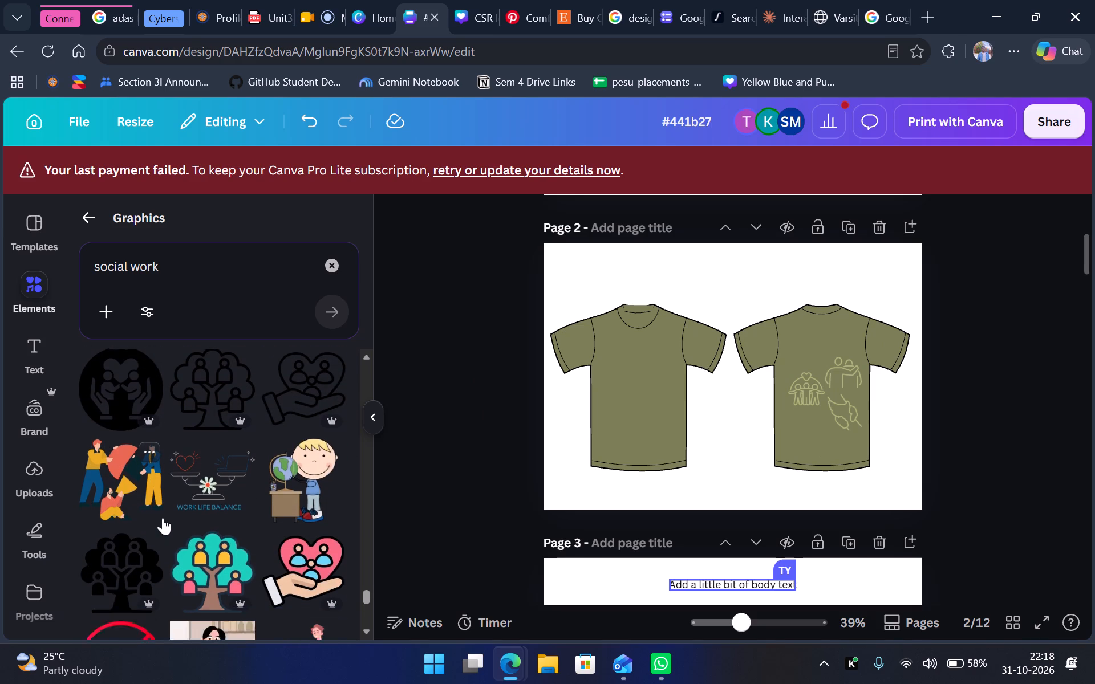
scroll(180, 508, down, 3)
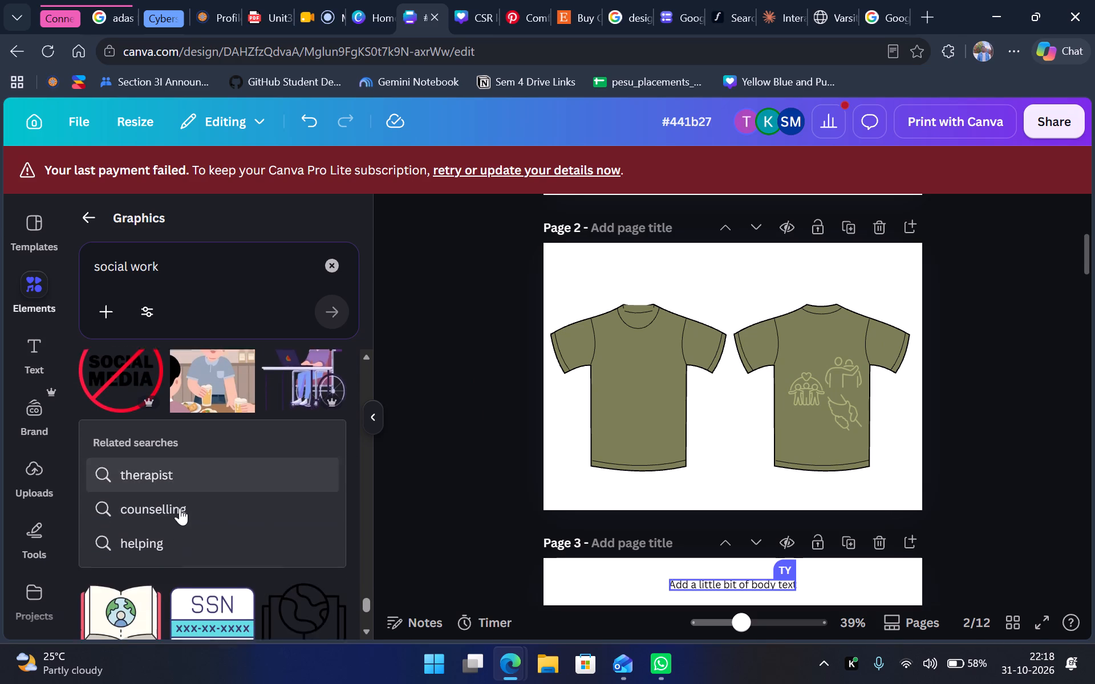
scroll(202, 499, down, 2)
scroll(500, 500, down, 2)
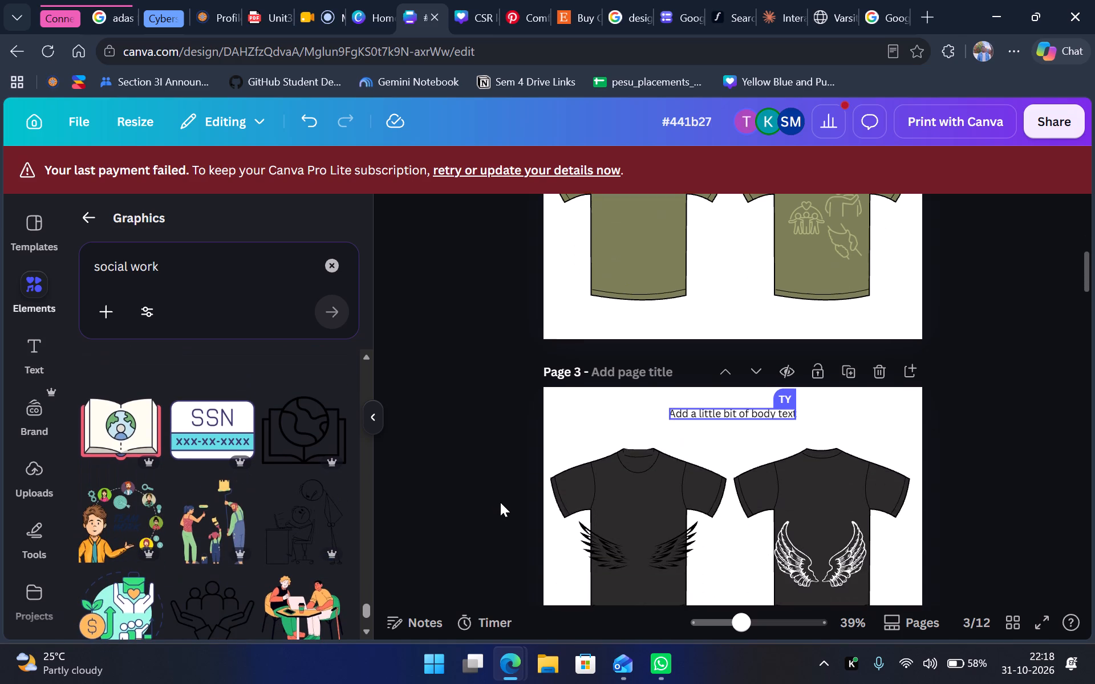
scroll(500, 502, down, 1)
scroll(500, 502, up, 4)
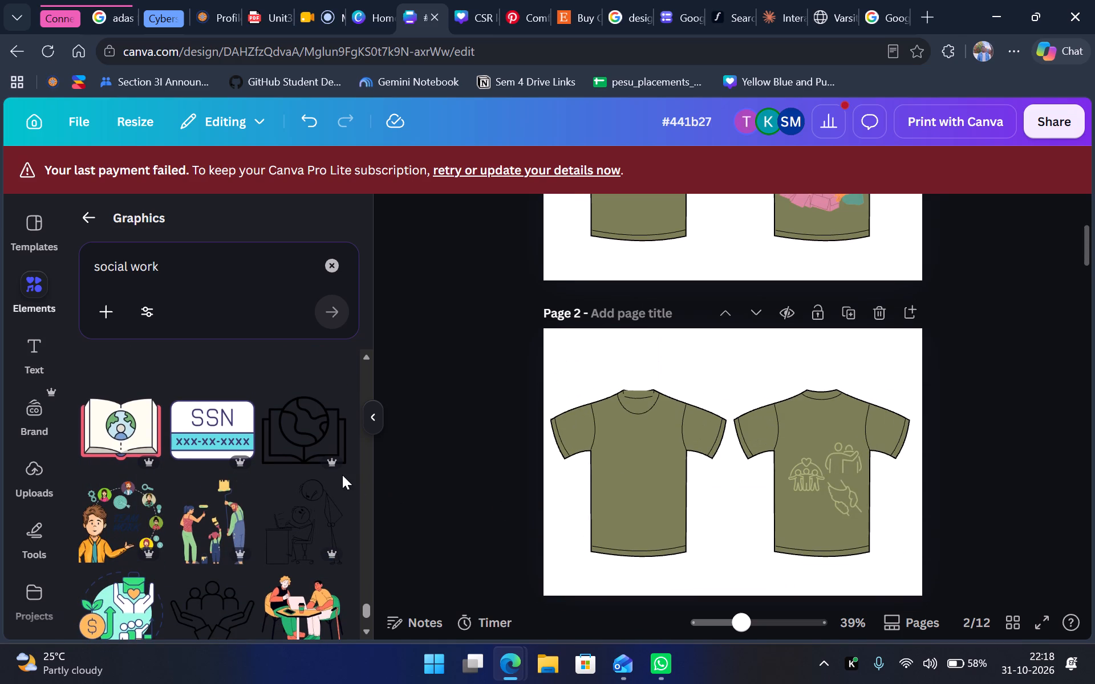
scroll(429, 459, down, 1)
scroll(285, 485, down, 1)
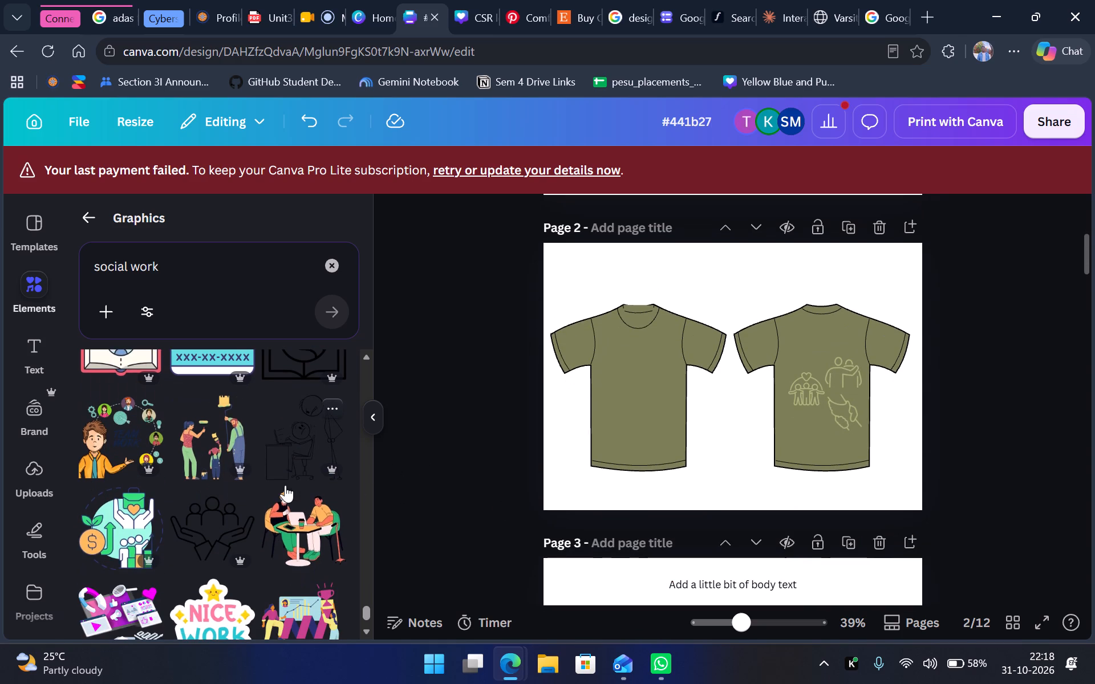
scroll(281, 462, down, 2)
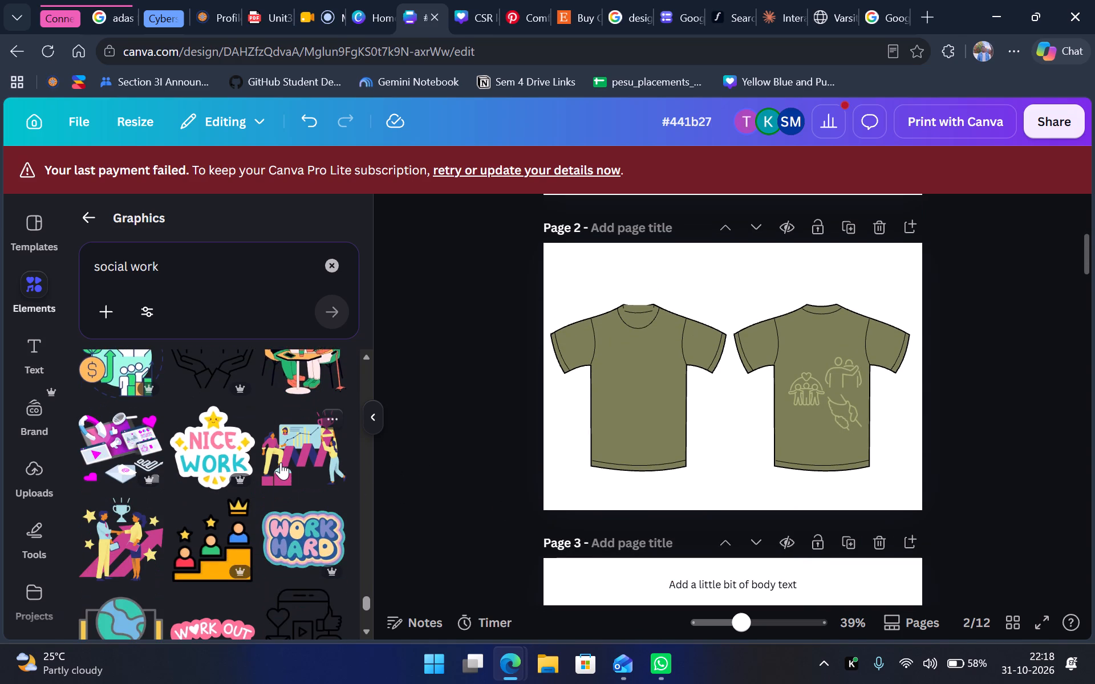
scroll(281, 462, down, 5)
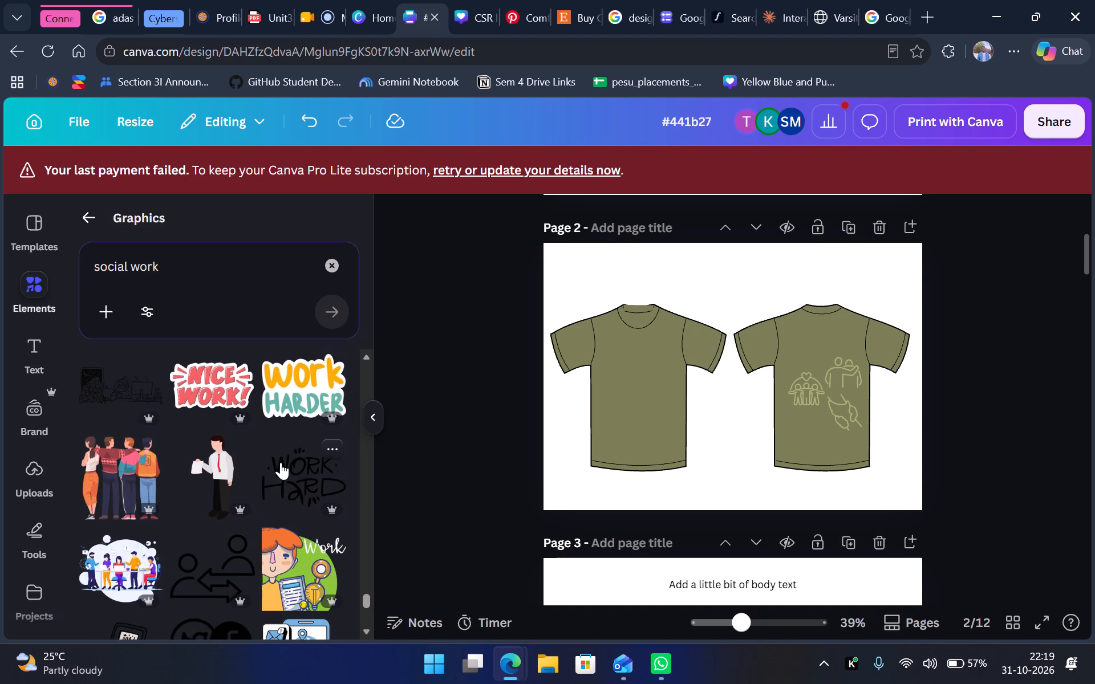
scroll(281, 462, down, 5)
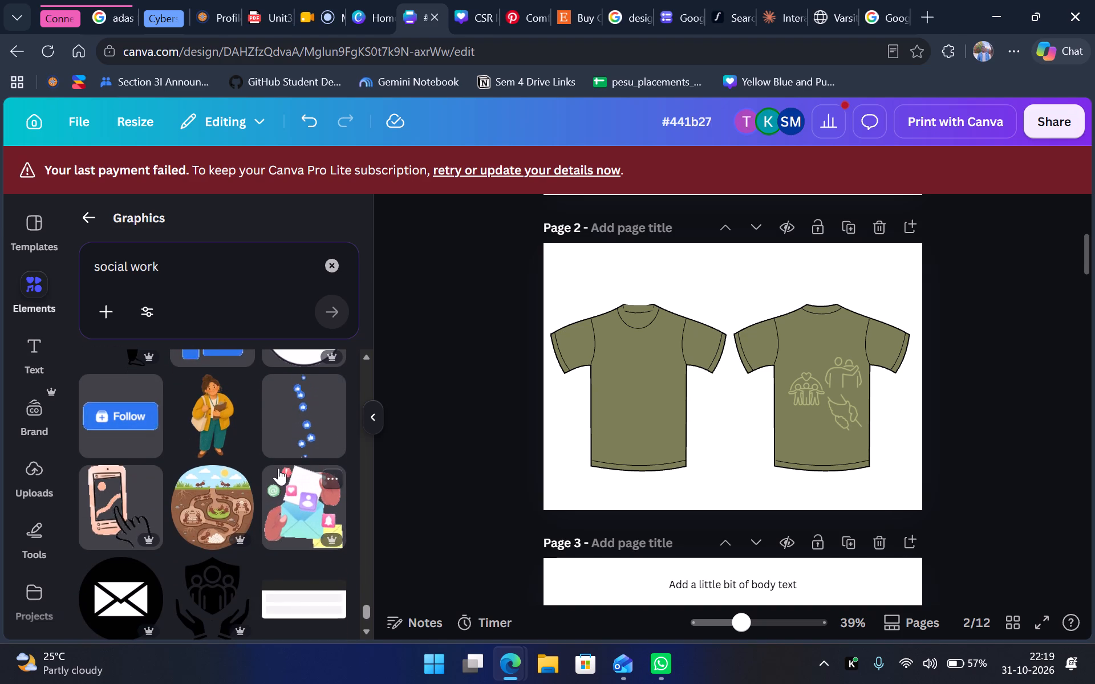
scroll(253, 473, down, 2)
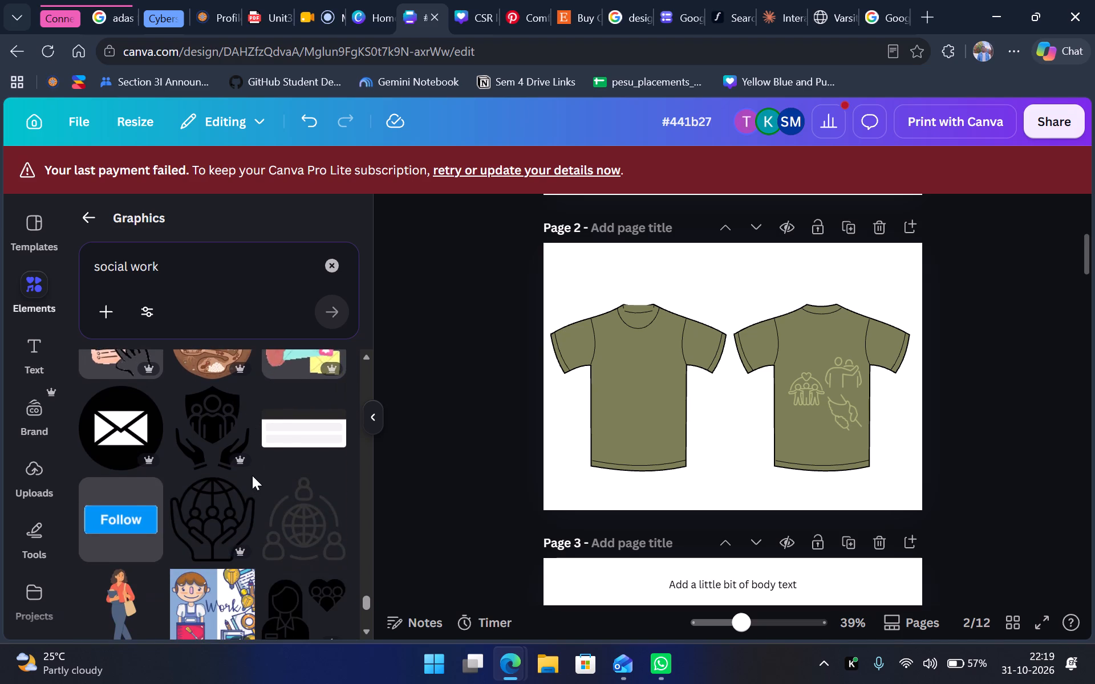
scroll(252, 475, down, 3)
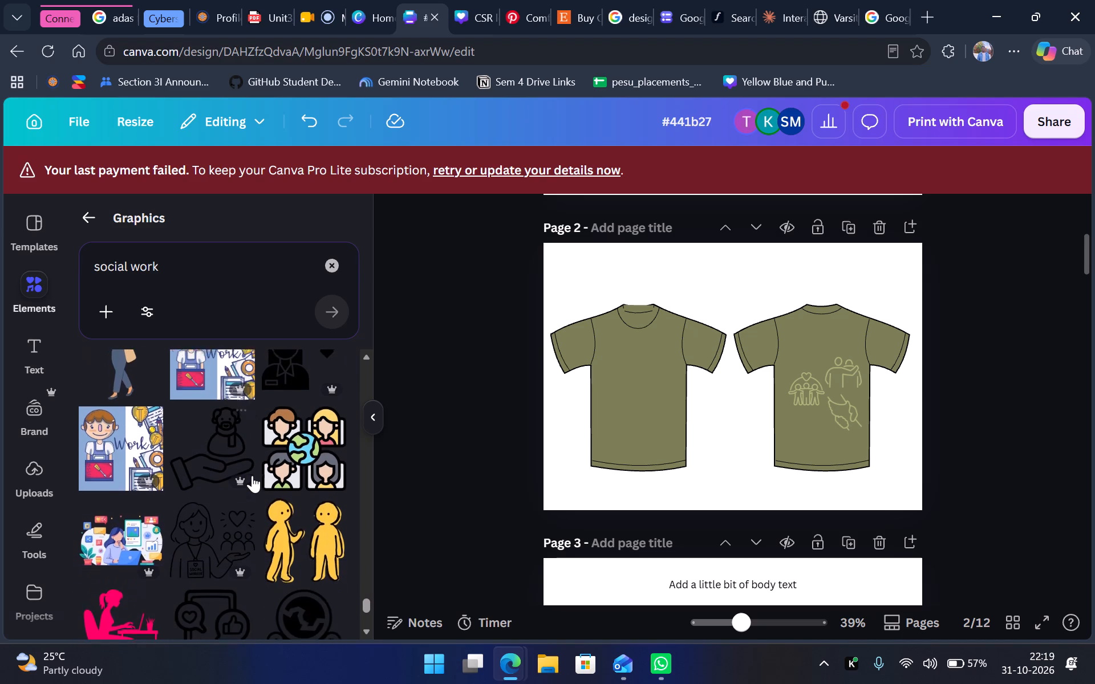
scroll(252, 475, down, 1)
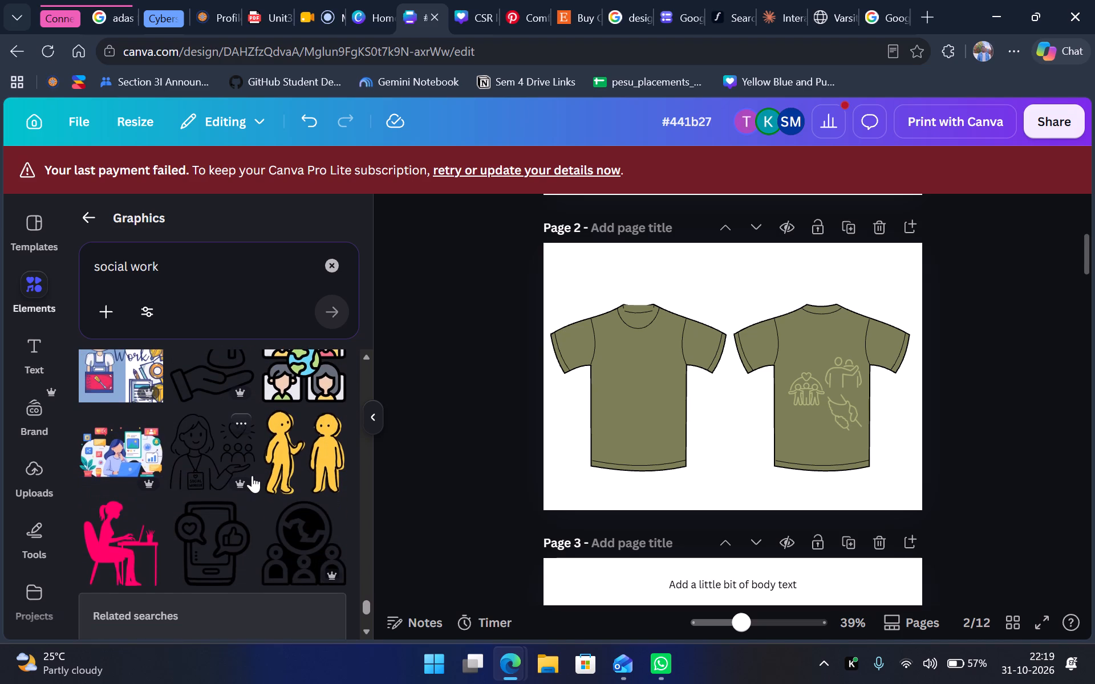
scroll(252, 475, down, 4)
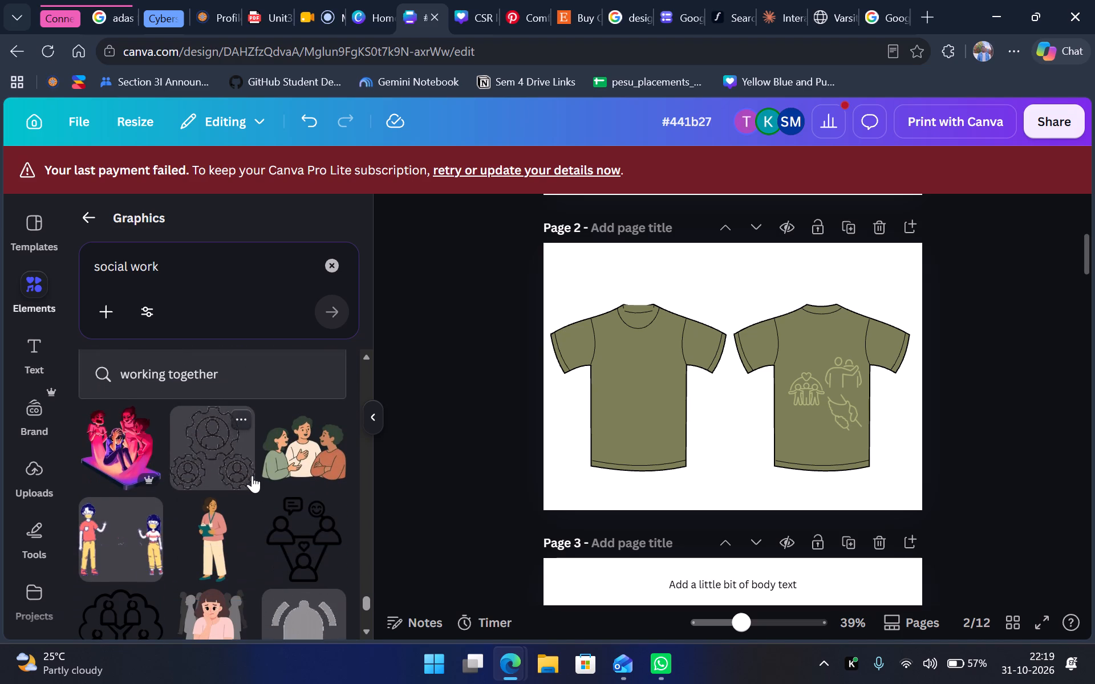
scroll(252, 475, down, 3)
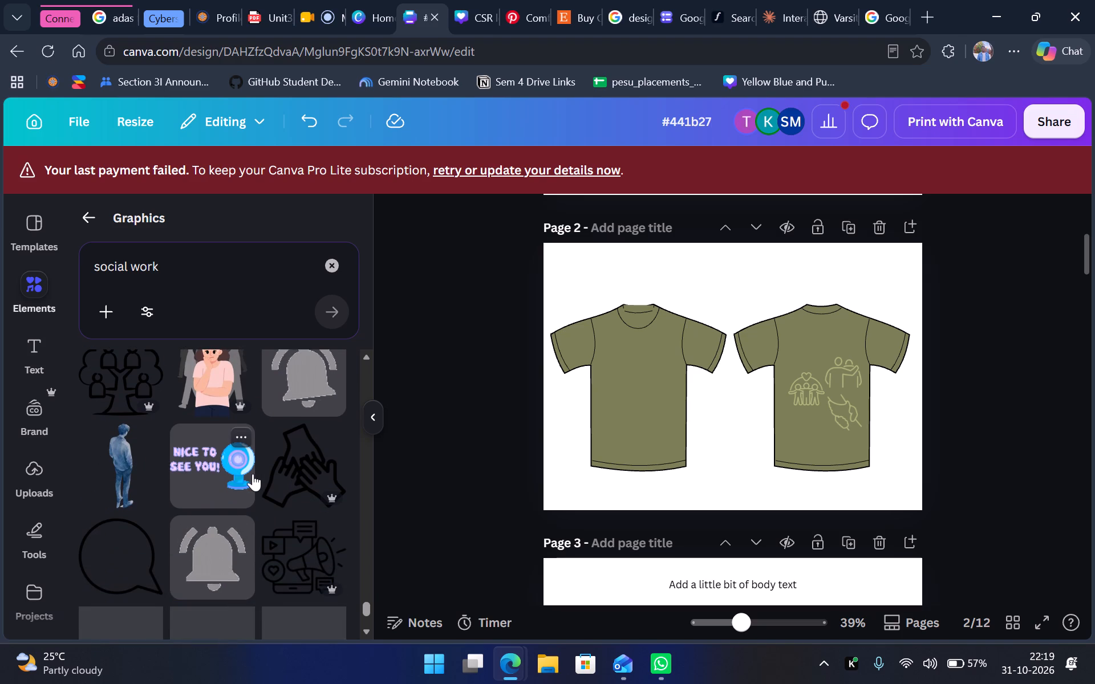
Add the outlined graphic of three stacked hands to page 2 and recolour its black to the other icons' light olive.
click(314, 469)
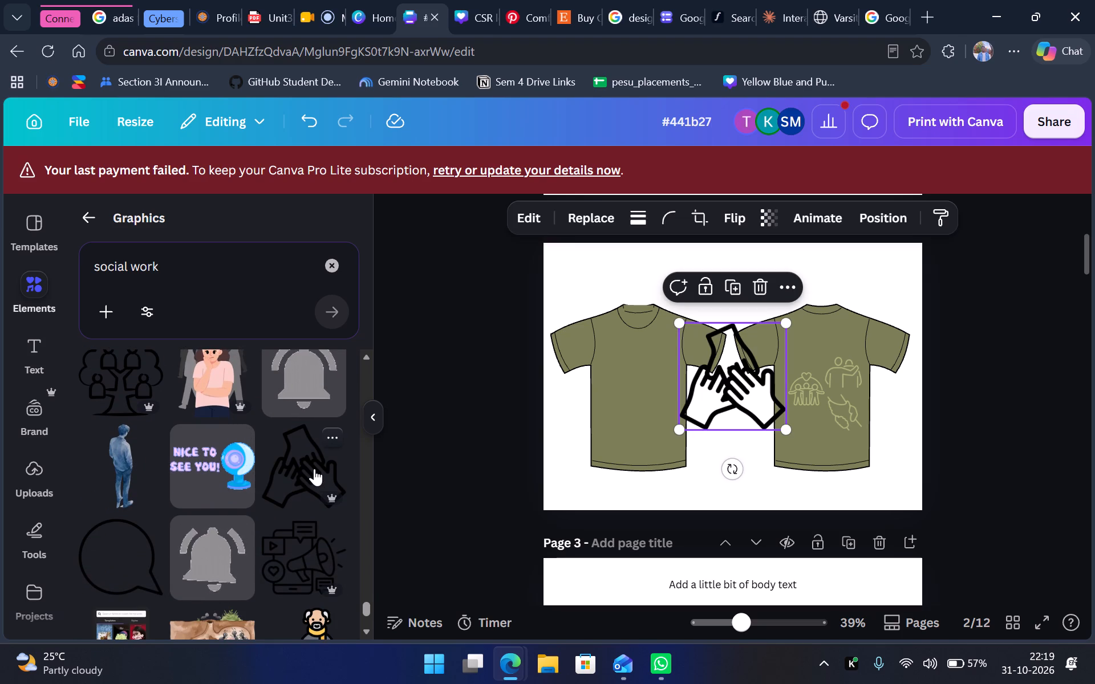
click(595, 222)
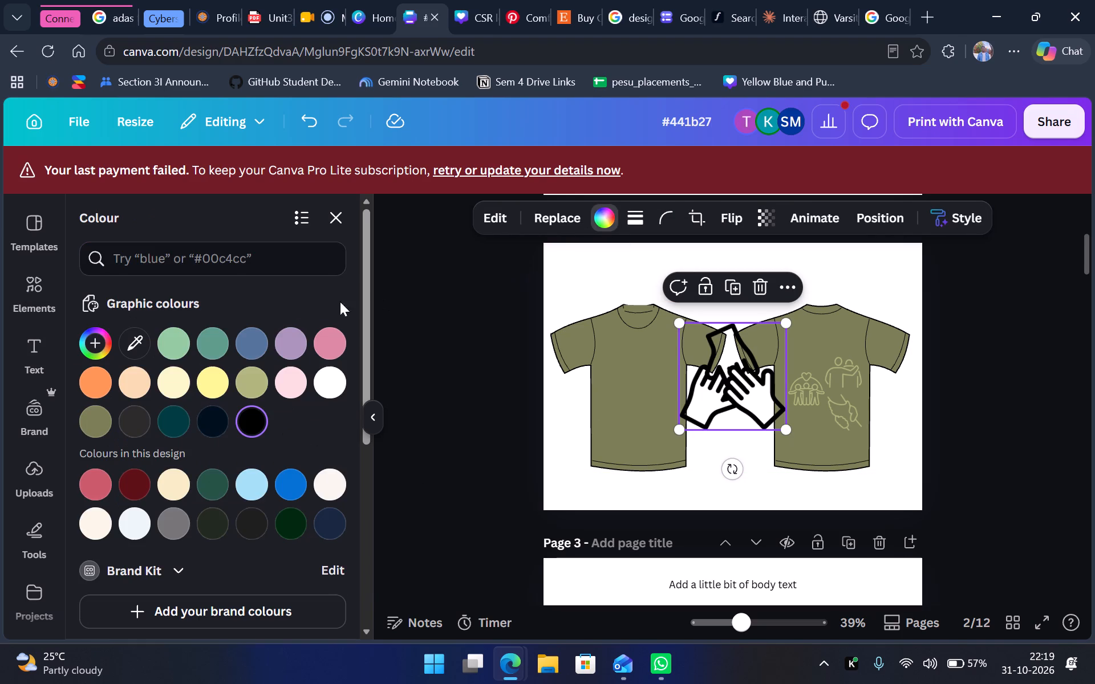
click(262, 372)
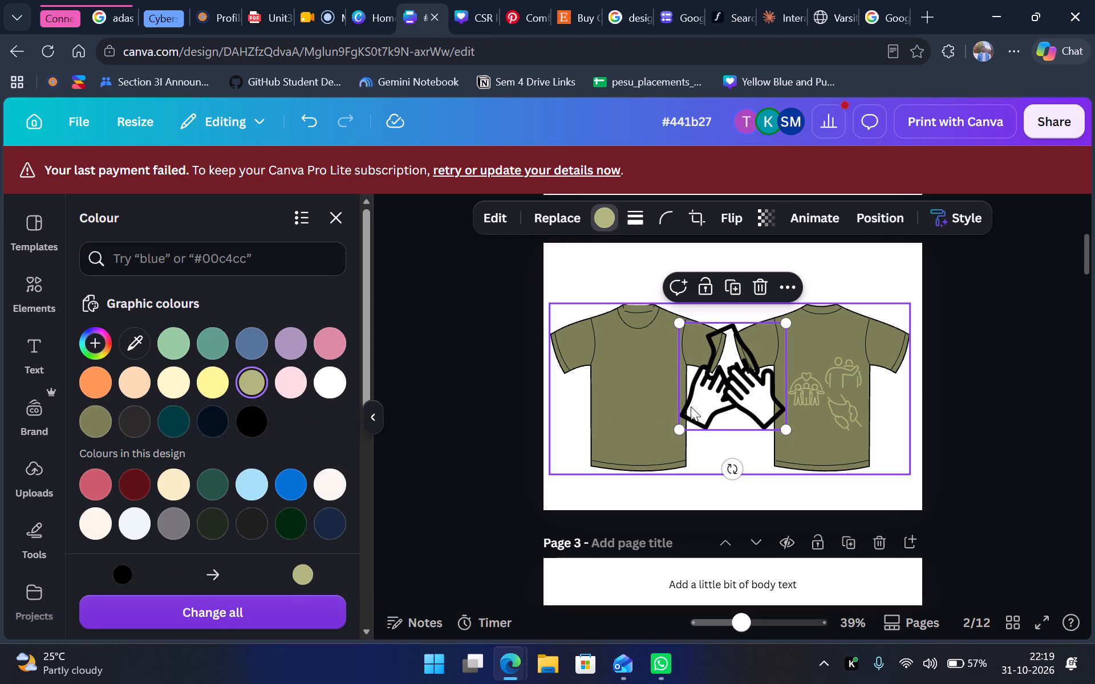
Shrink the stacked-hands graphic to roughly the three-people icon's width and place it below that icon on the shirt's back.
drag(674, 429, 713, 416)
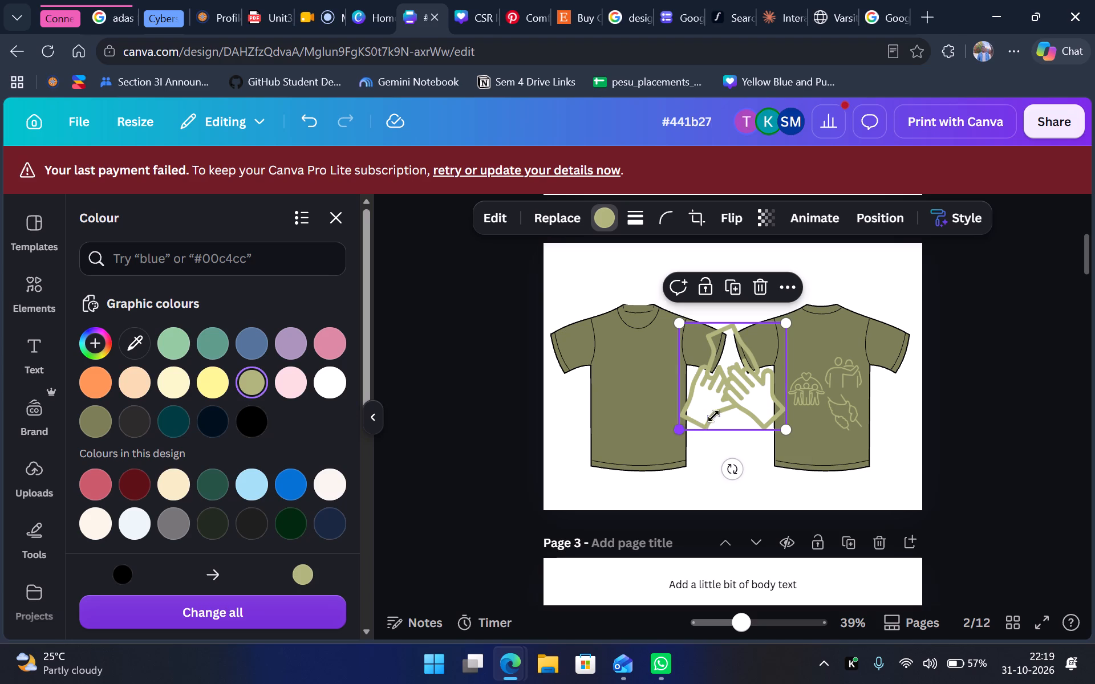
drag(713, 416, 749, 393)
drag(750, 344, 800, 436)
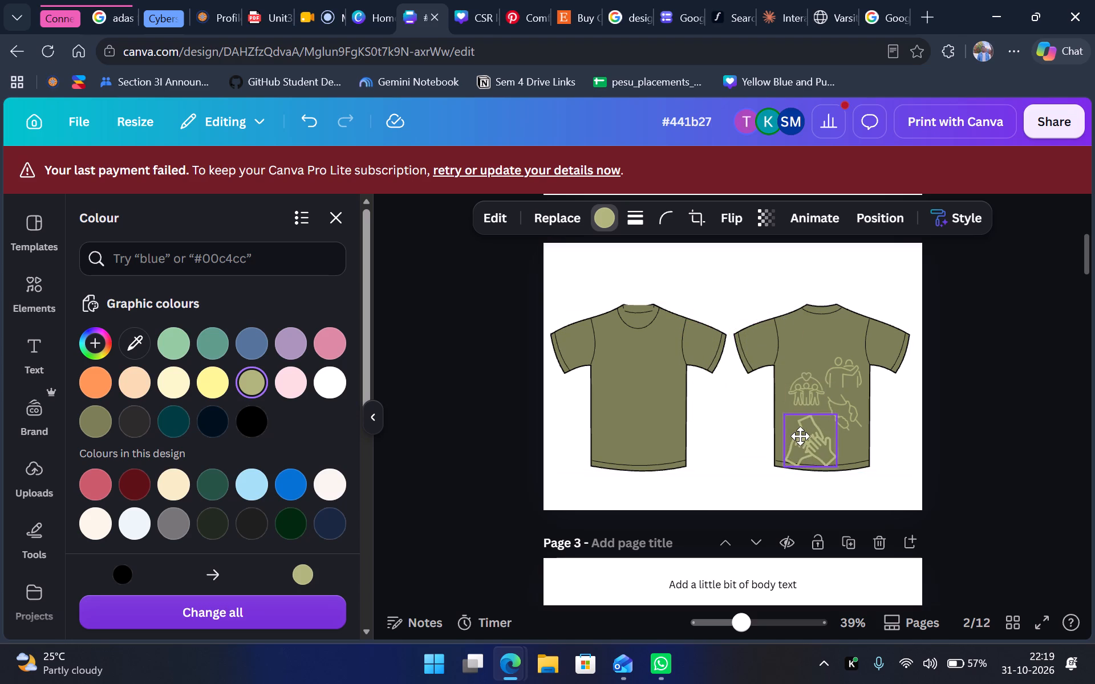
drag(800, 436, 795, 430)
drag(781, 455, 788, 447)
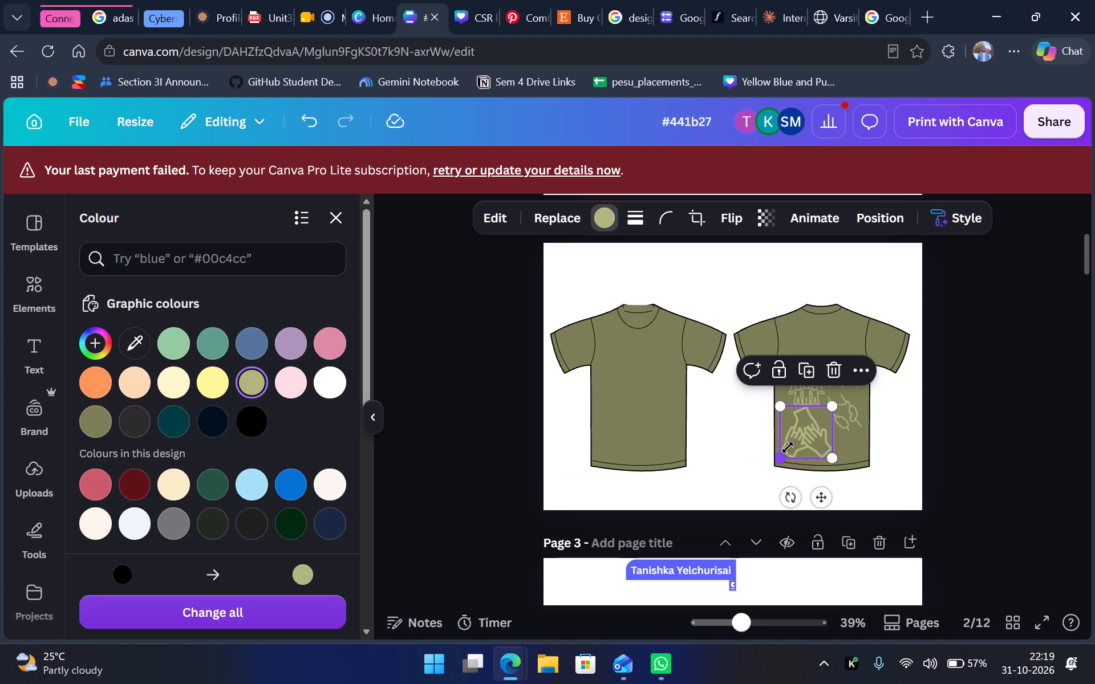
drag(788, 447, 794, 437)
Nudge the four icons on the shirt's back into a compact two-by-two cluster, with the stacked hands directly under the three-people icon.
drag(804, 391, 805, 389)
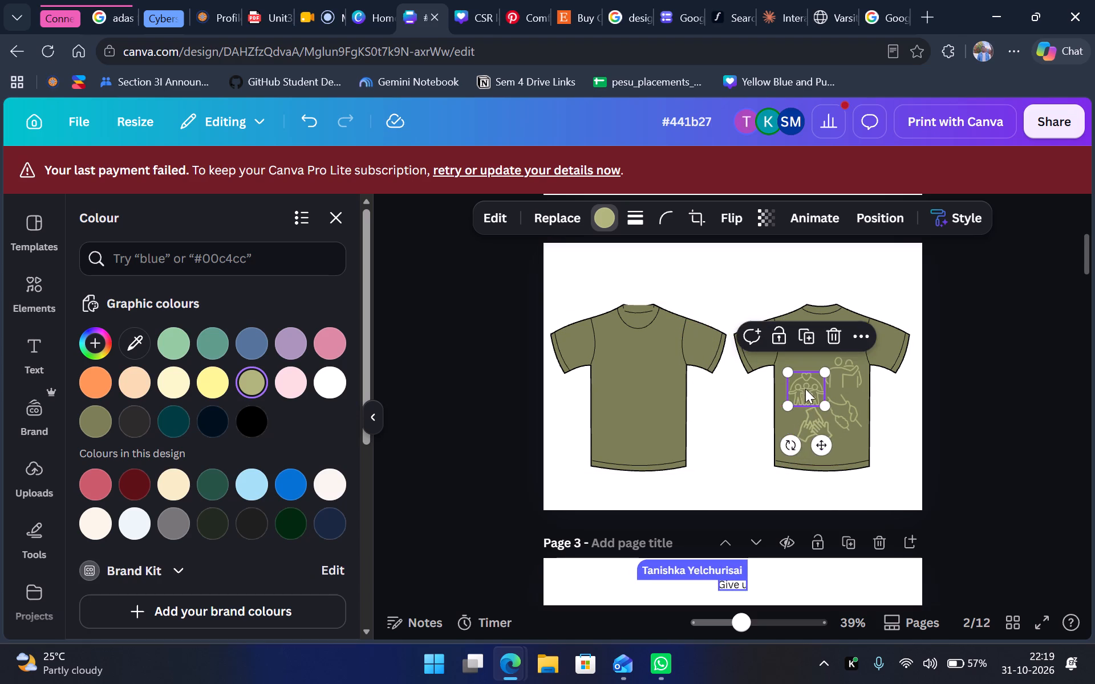
drag(805, 389, 805, 384)
click(814, 420)
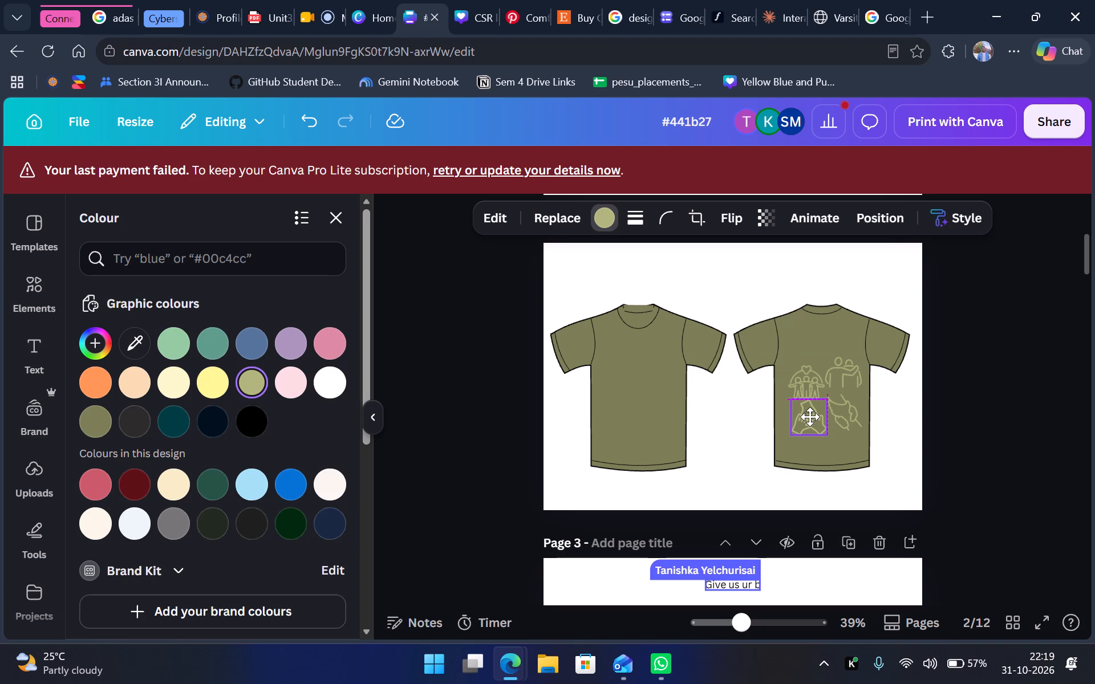
click(844, 407)
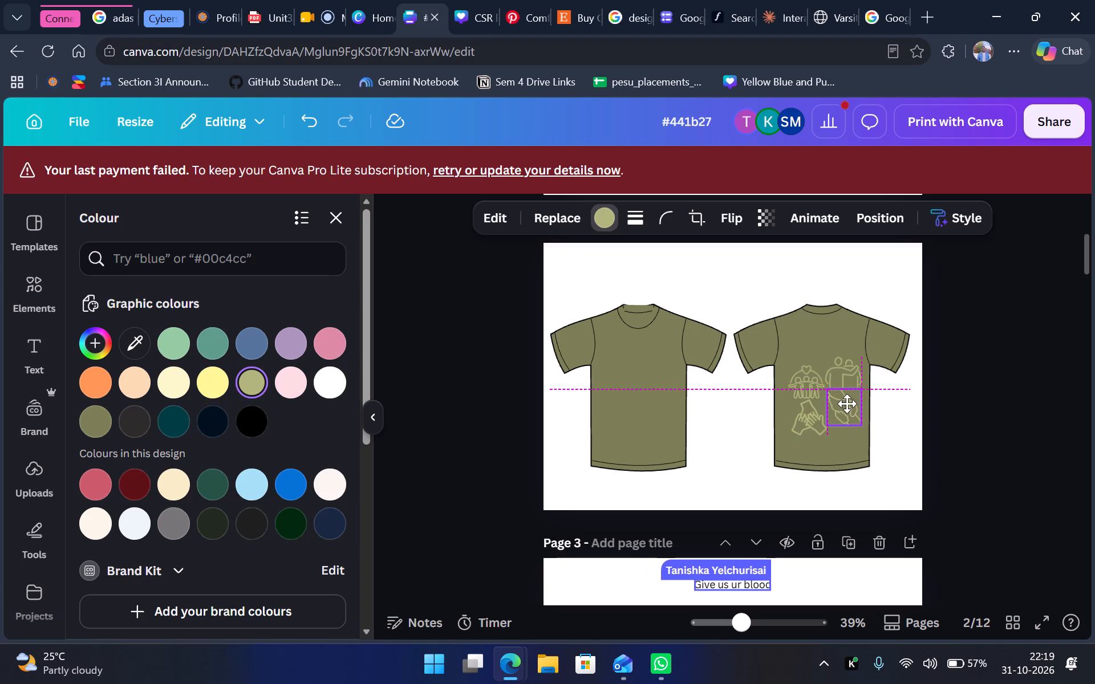
click(839, 378)
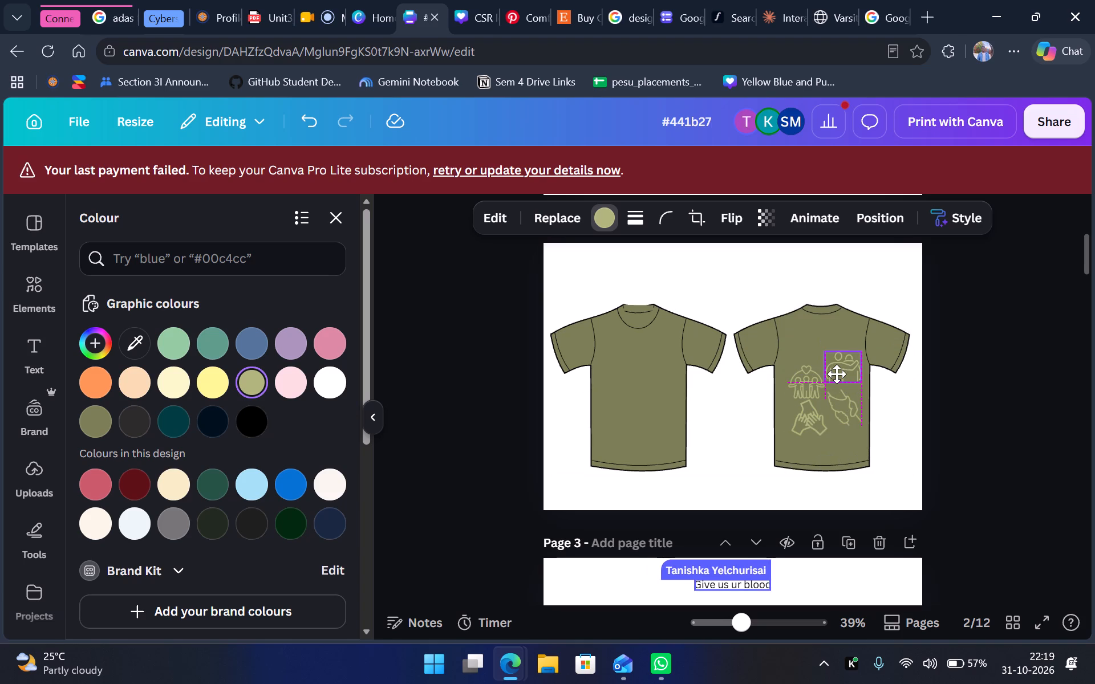
click(843, 400)
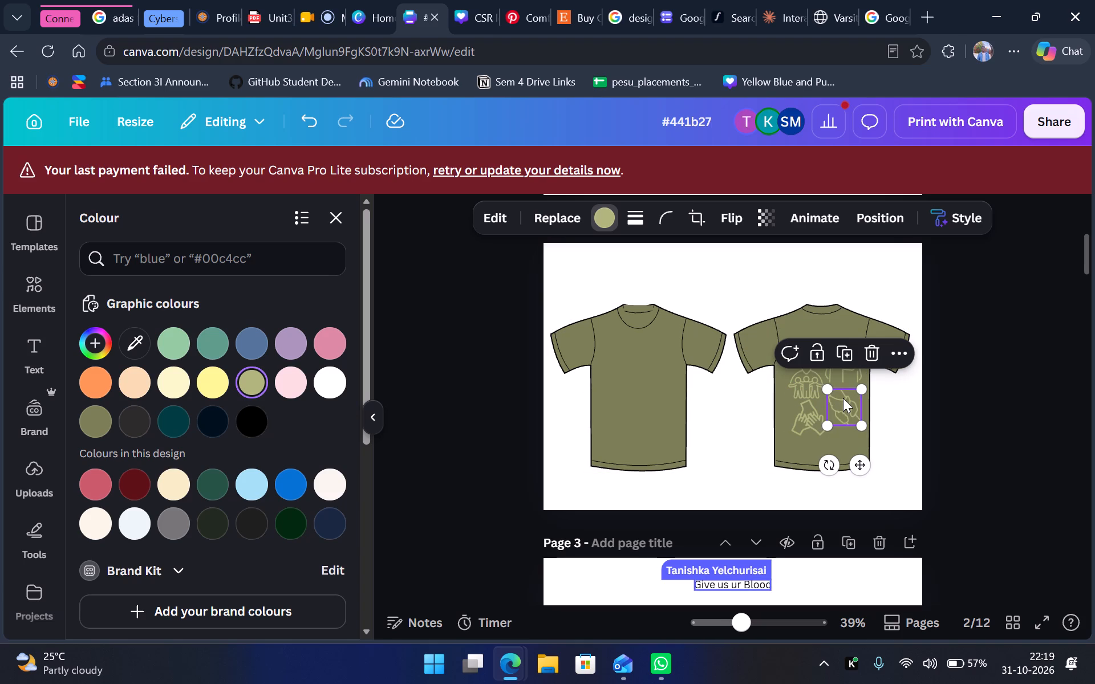
click(813, 389)
click(812, 408)
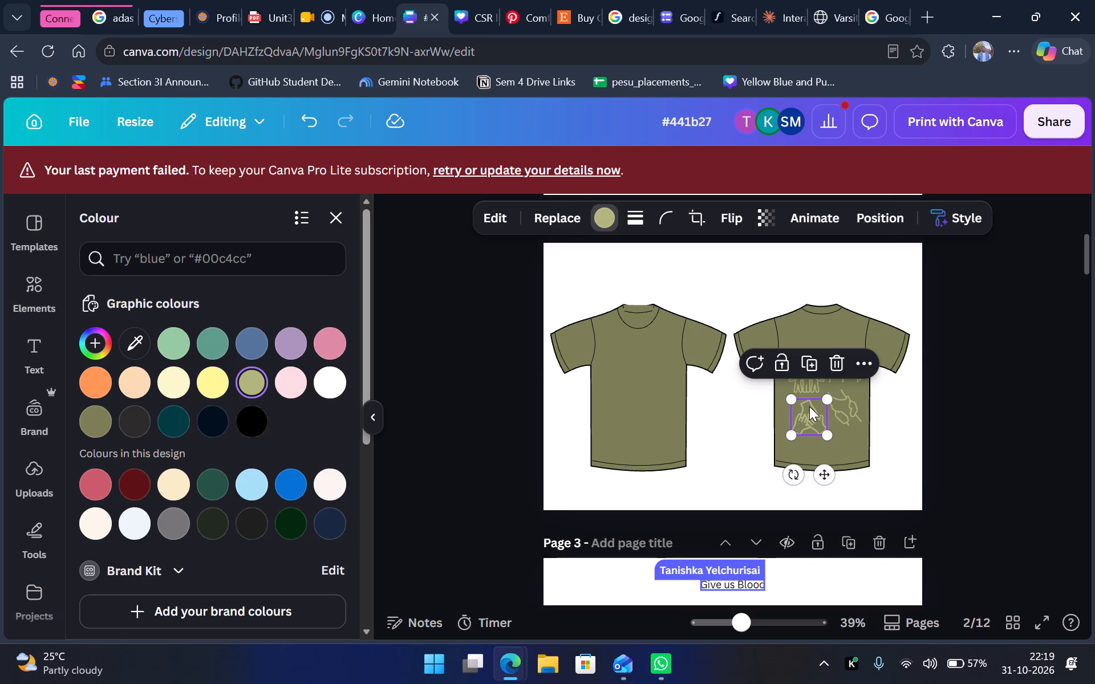
click(433, 419)
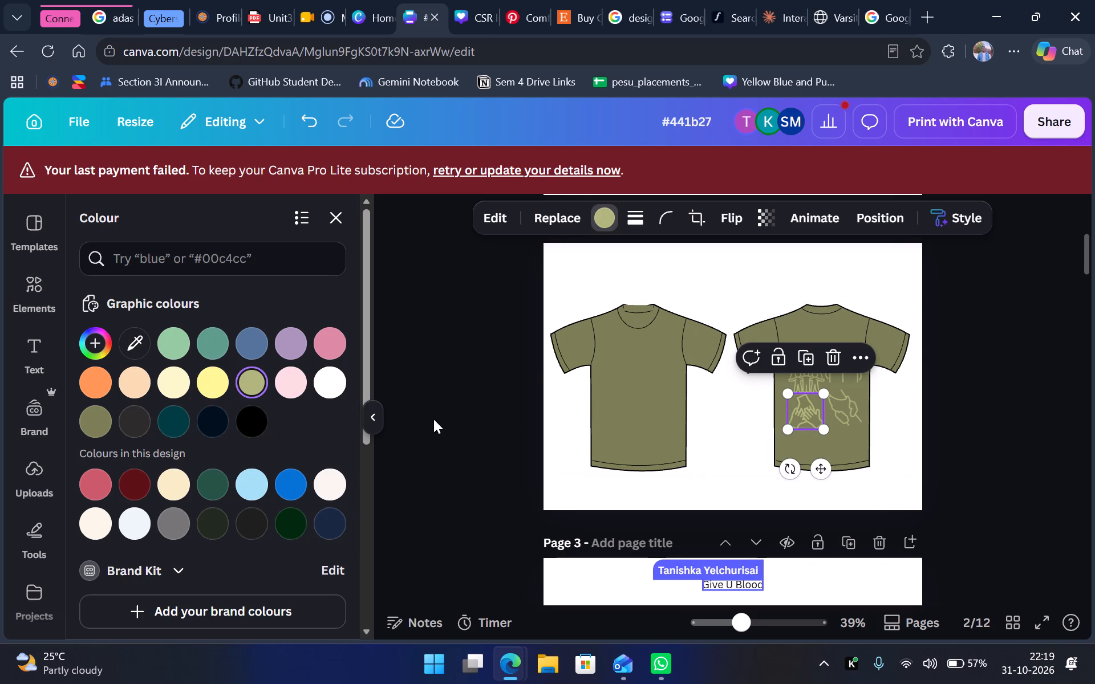
click(448, 445)
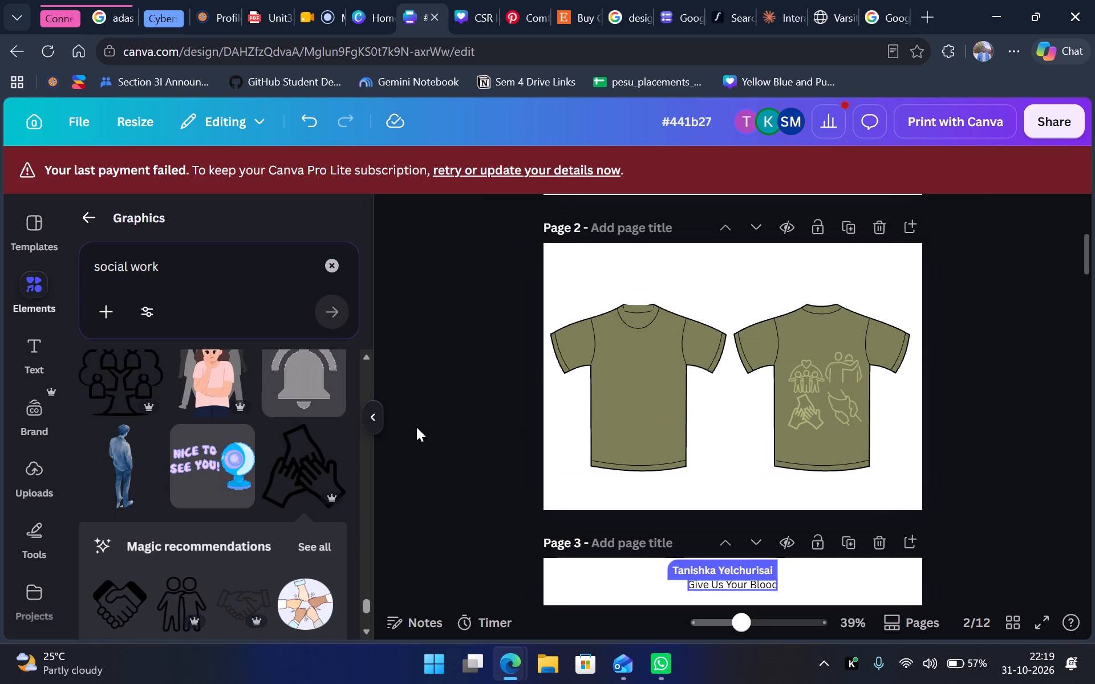
Browse further through the social work graphics for another simple one-colour line icon that suits the back-shirt collage.
scroll(327, 487, down, 1)
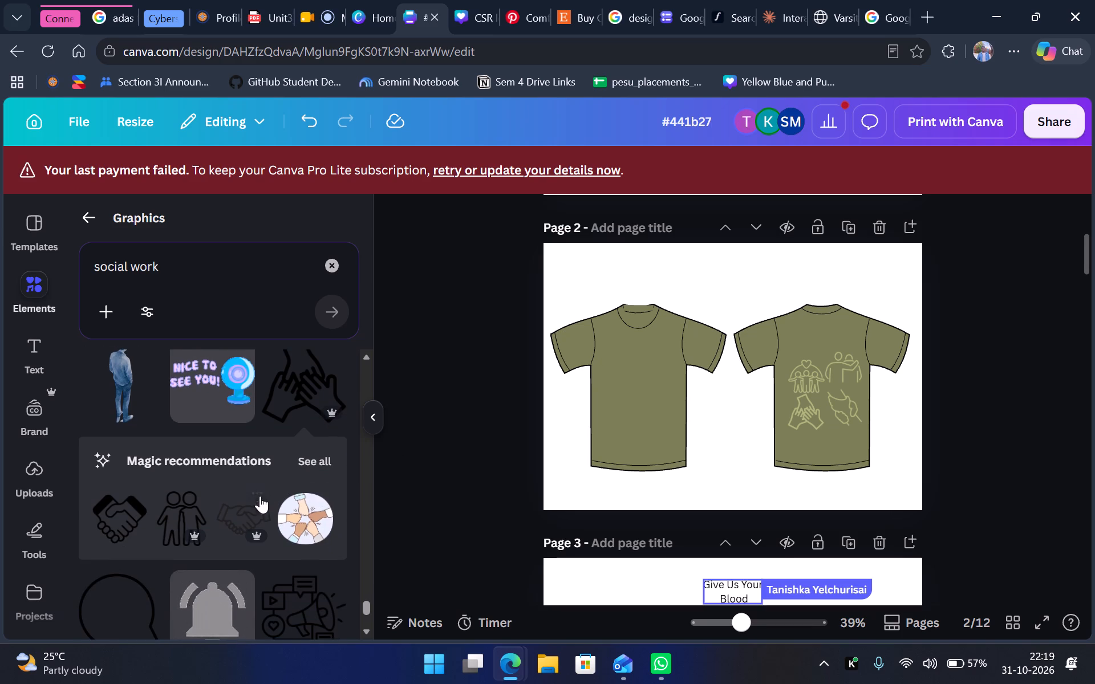
scroll(227, 484, down, 4)
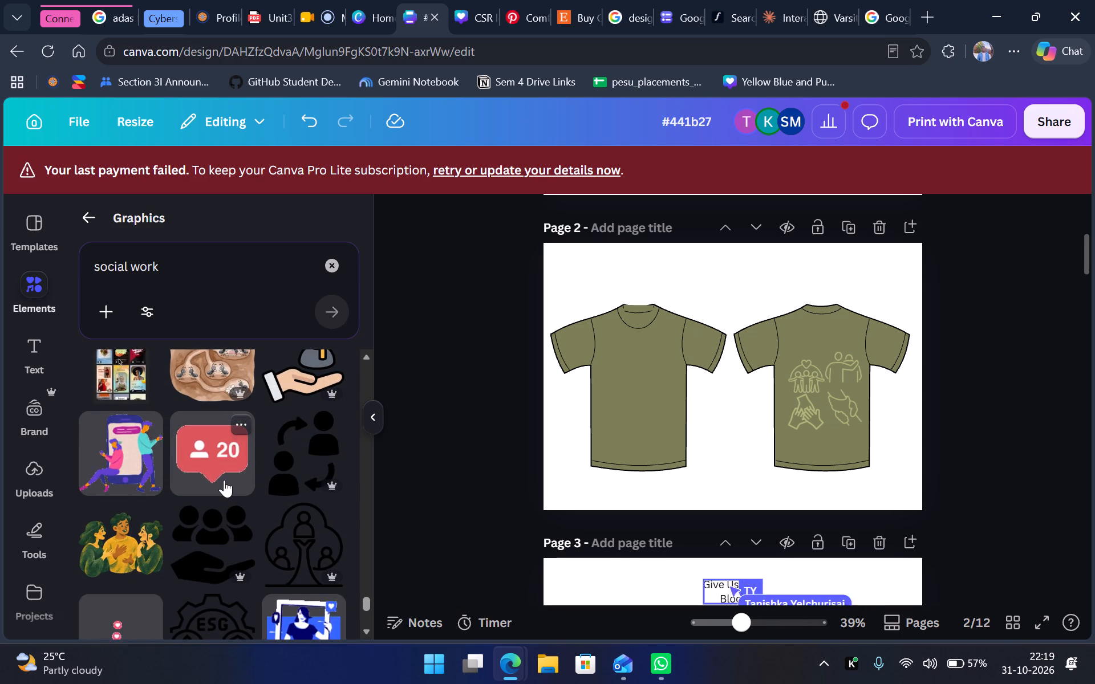
scroll(224, 481, down, 2)
scroll(206, 530, down, 1)
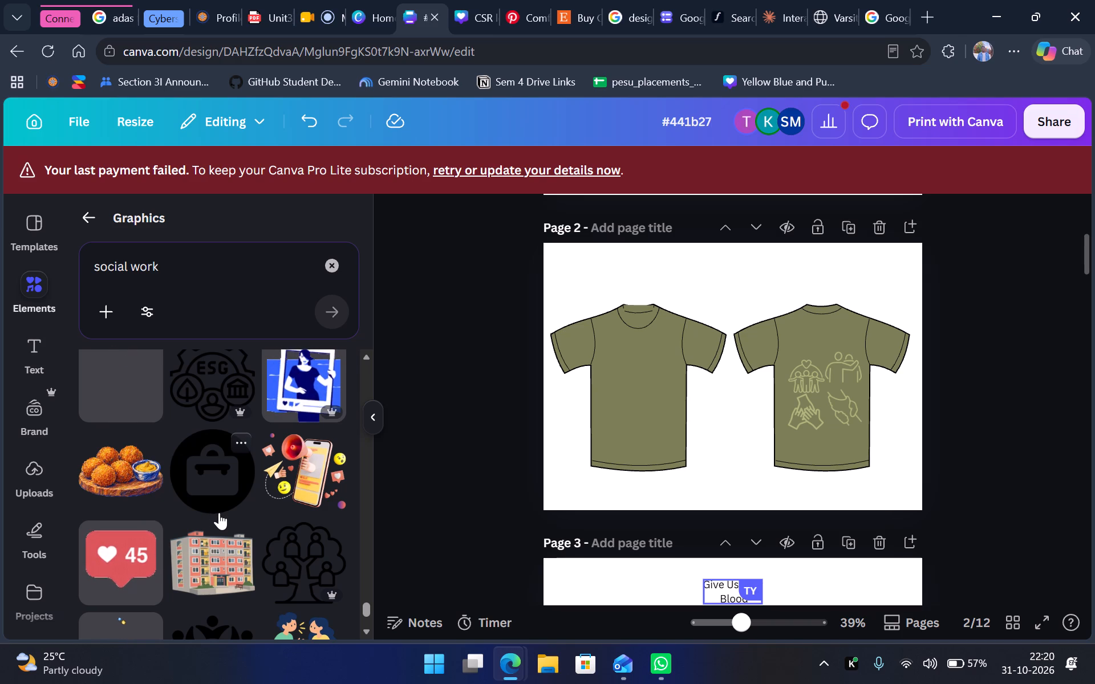
scroll(219, 512, down, 1)
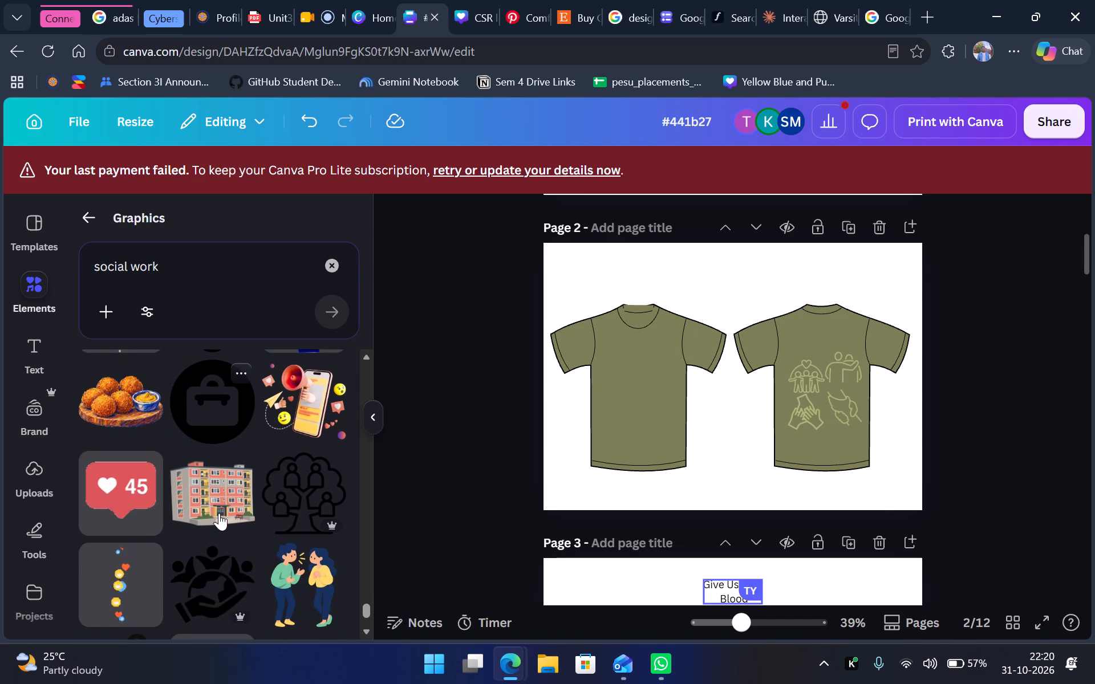
scroll(221, 514, down, 2)
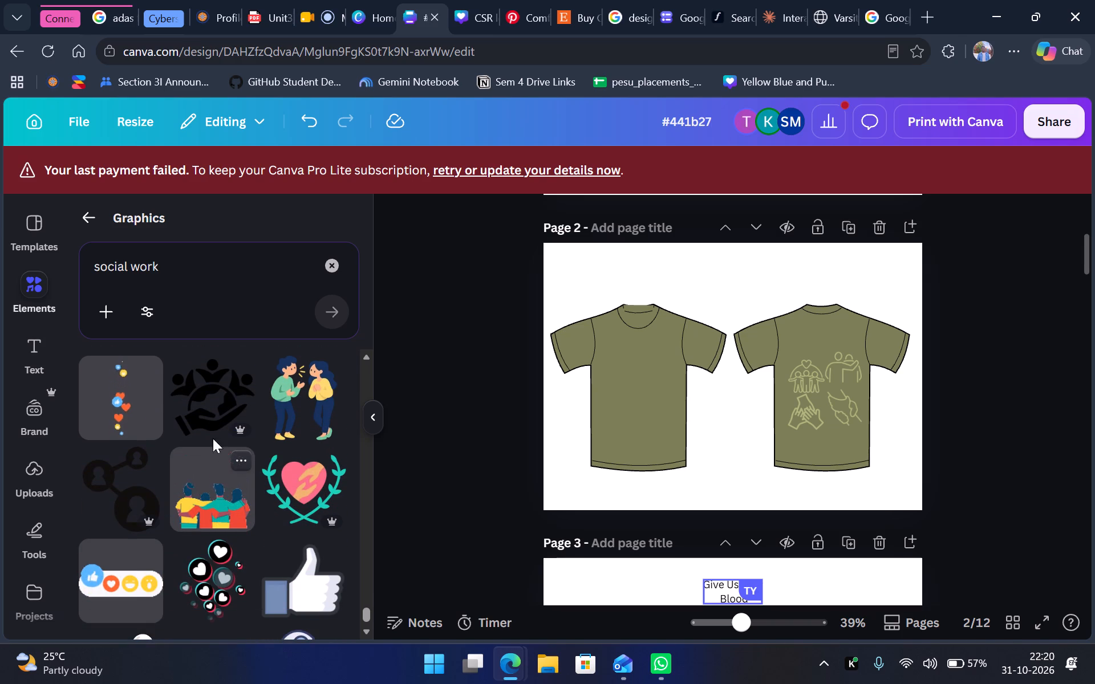
scroll(212, 393, down, 2)
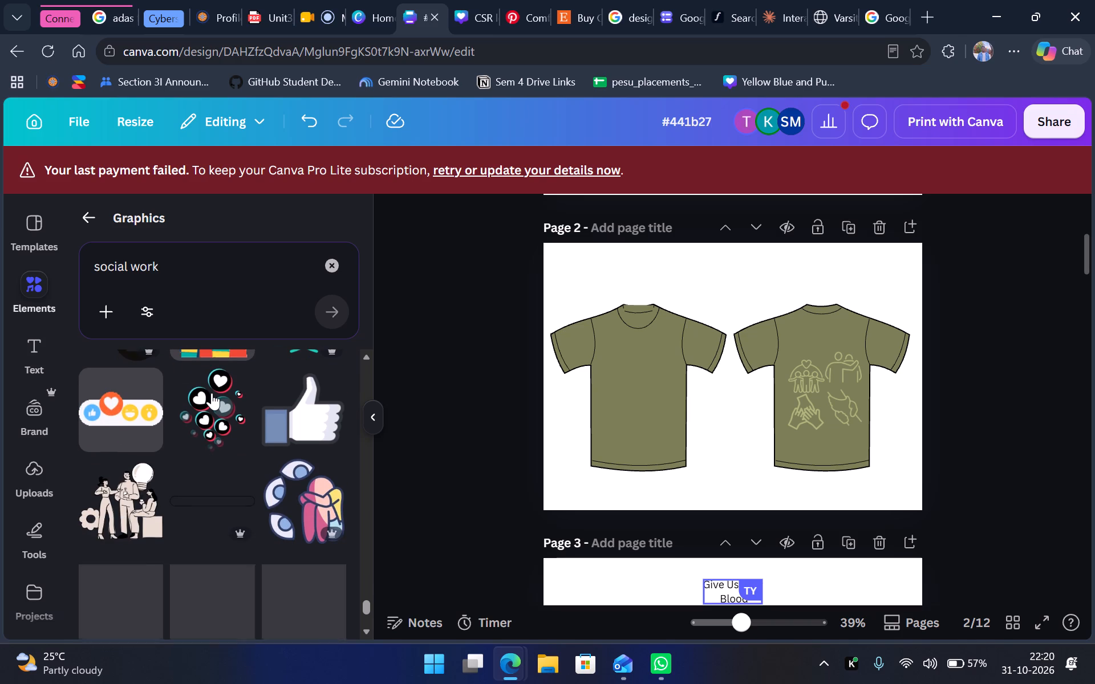
scroll(211, 405, down, 1)
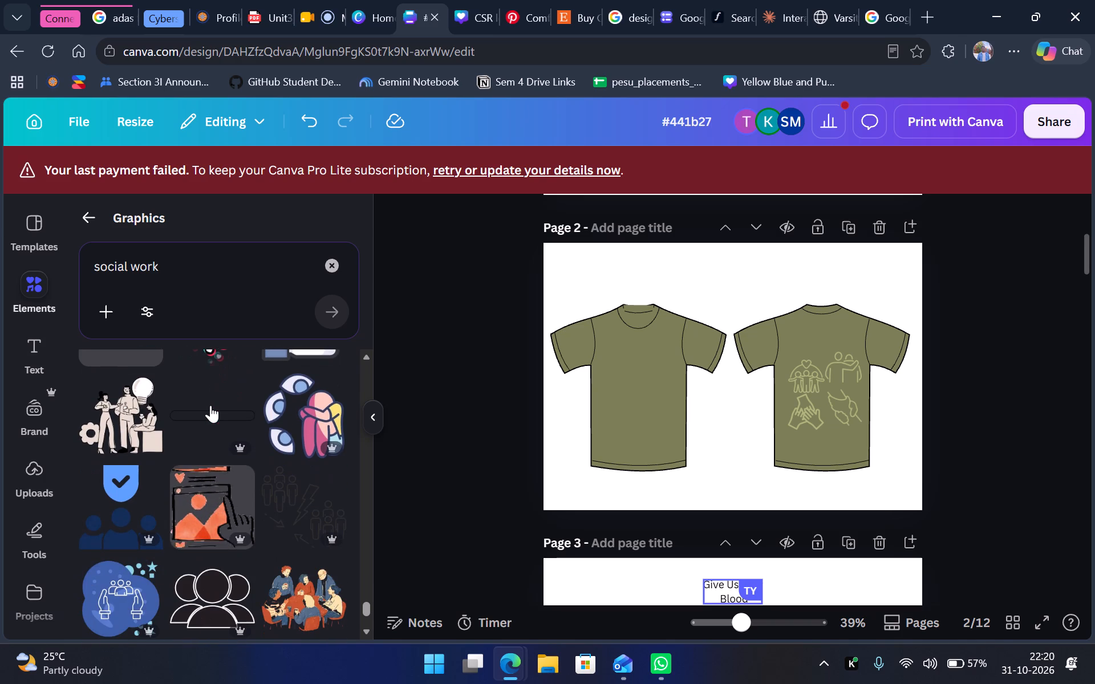
scroll(210, 405, down, 2)
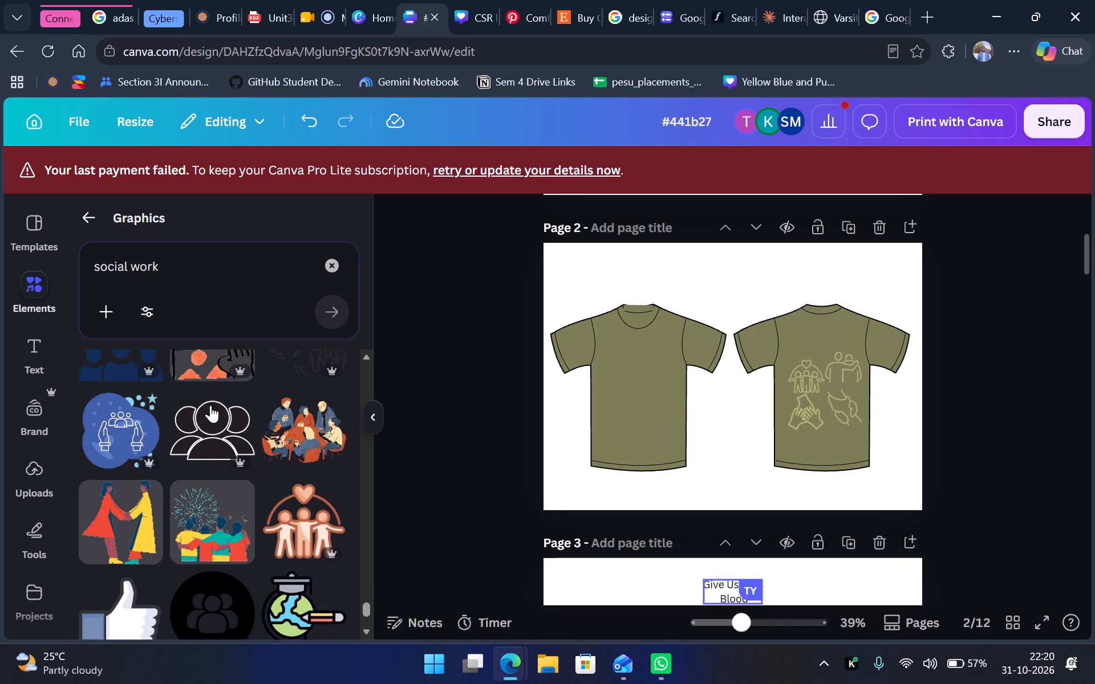
scroll(210, 408, down, 2)
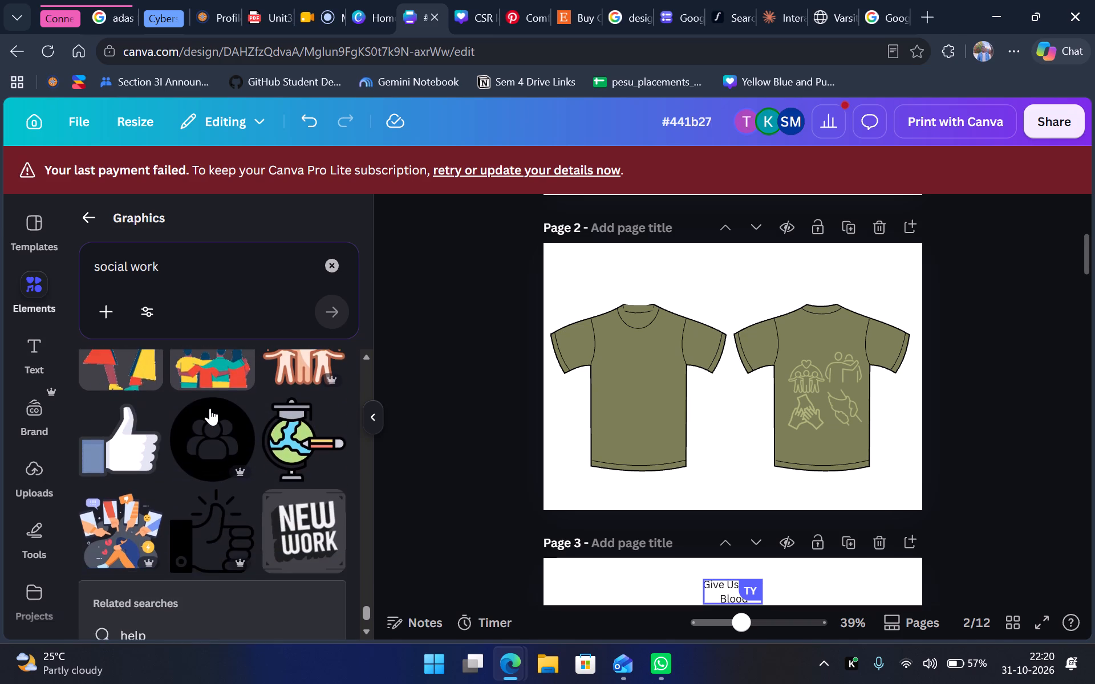
scroll(210, 408, down, 4)
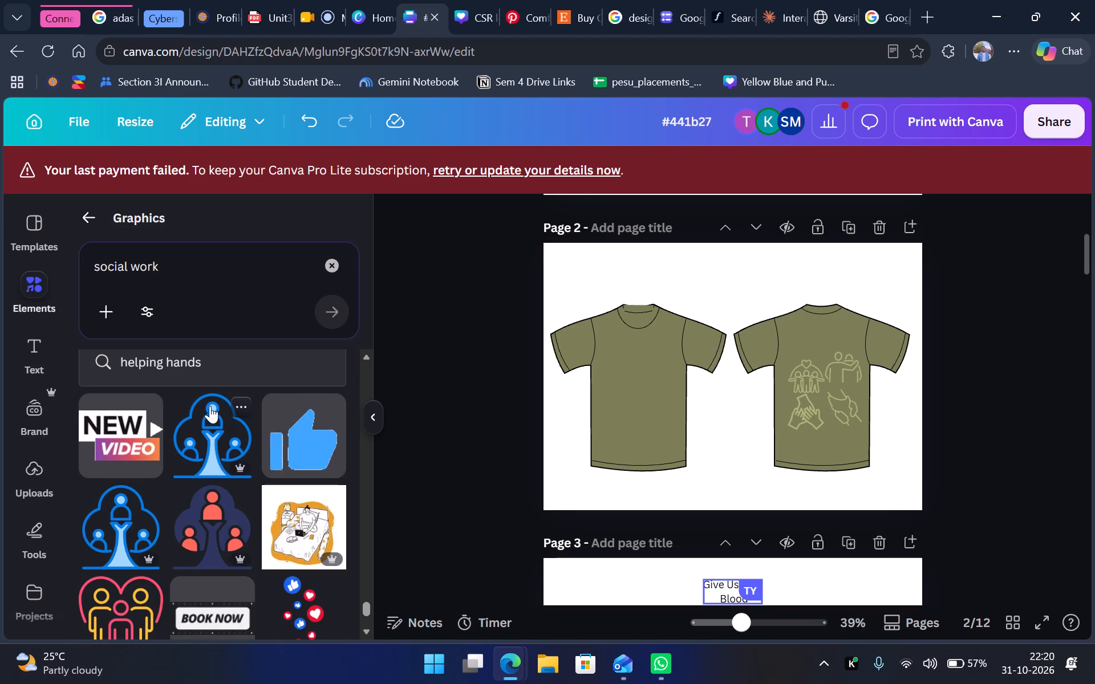
scroll(209, 396, down, 2)
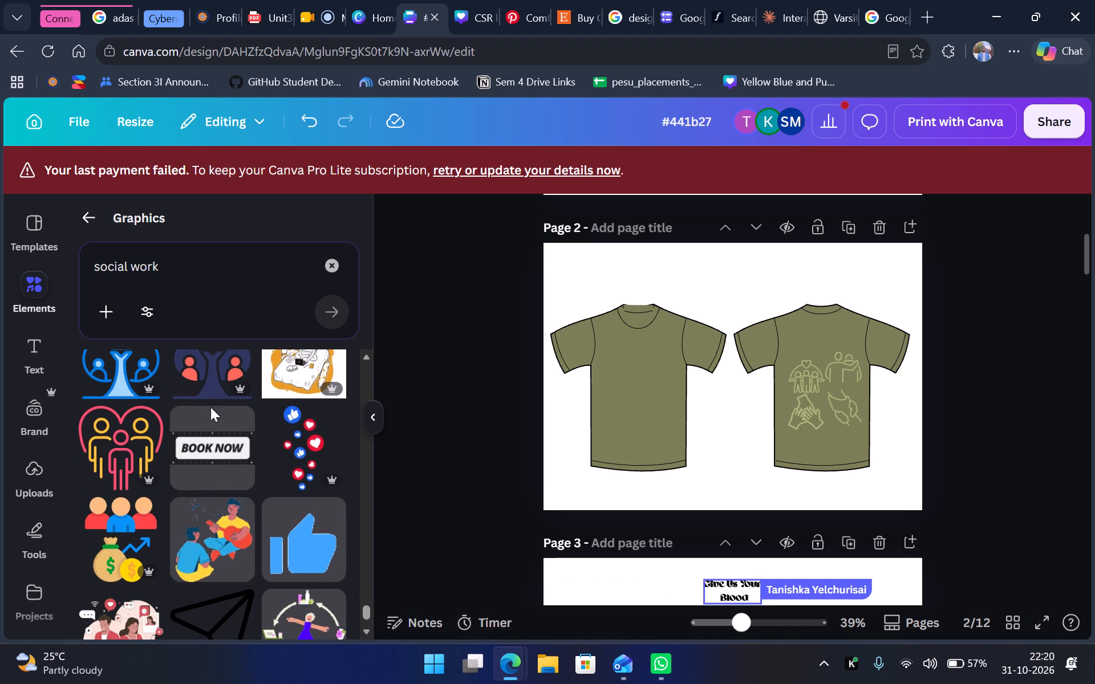
scroll(226, 431, down, 3)
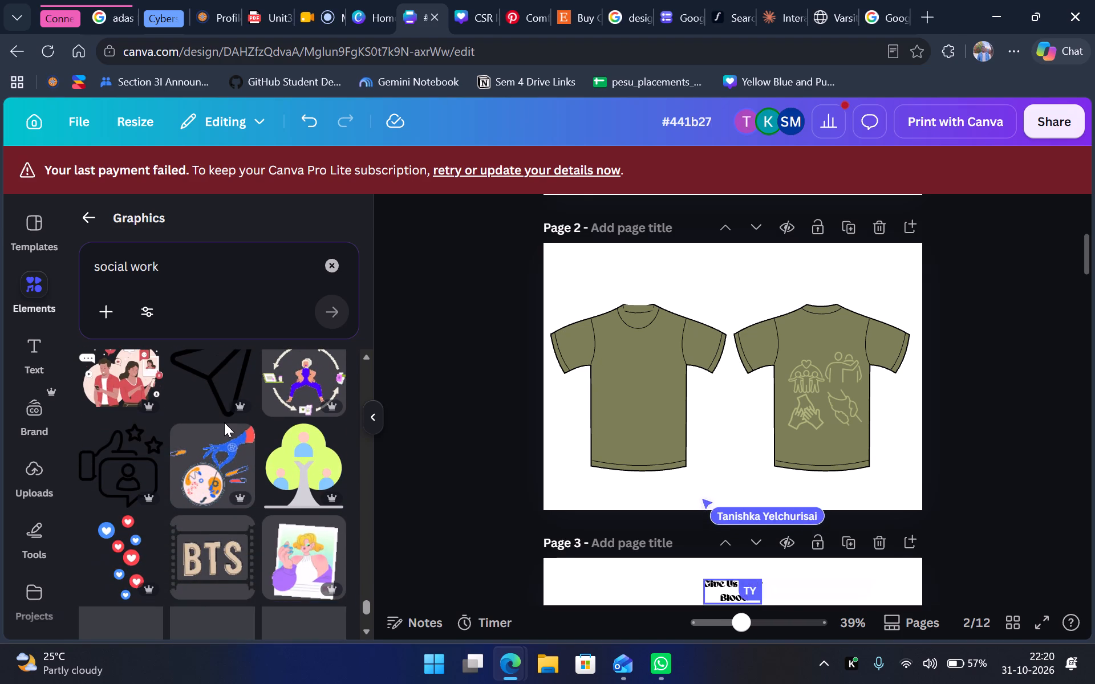
scroll(231, 437, down, 2)
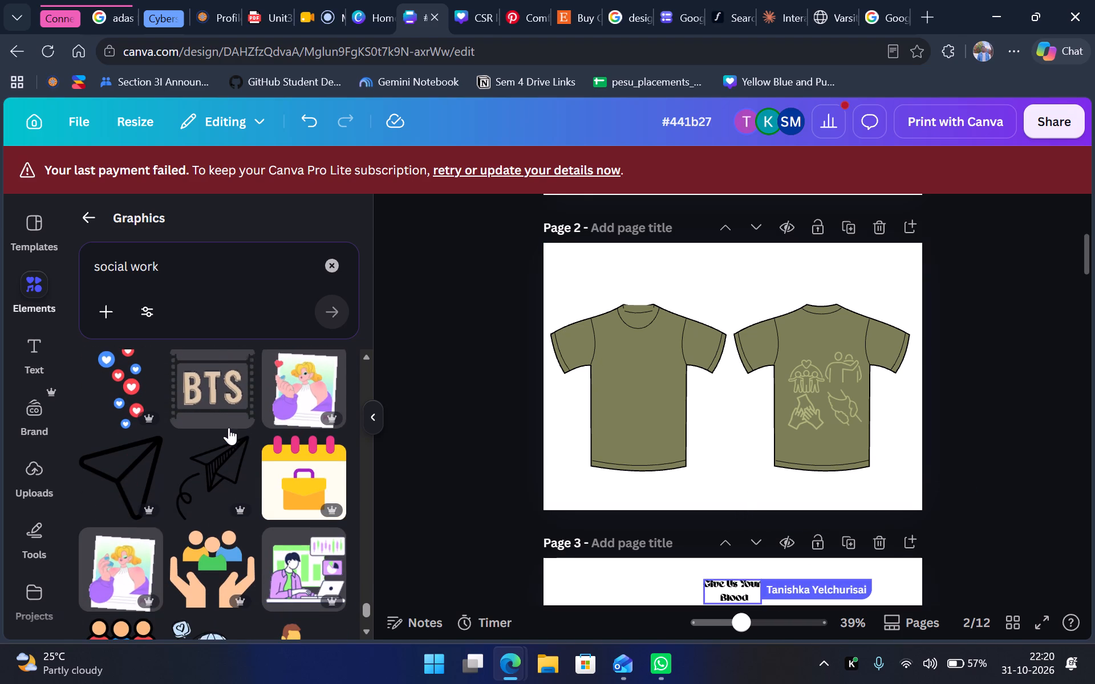
scroll(164, 482, down, 4)
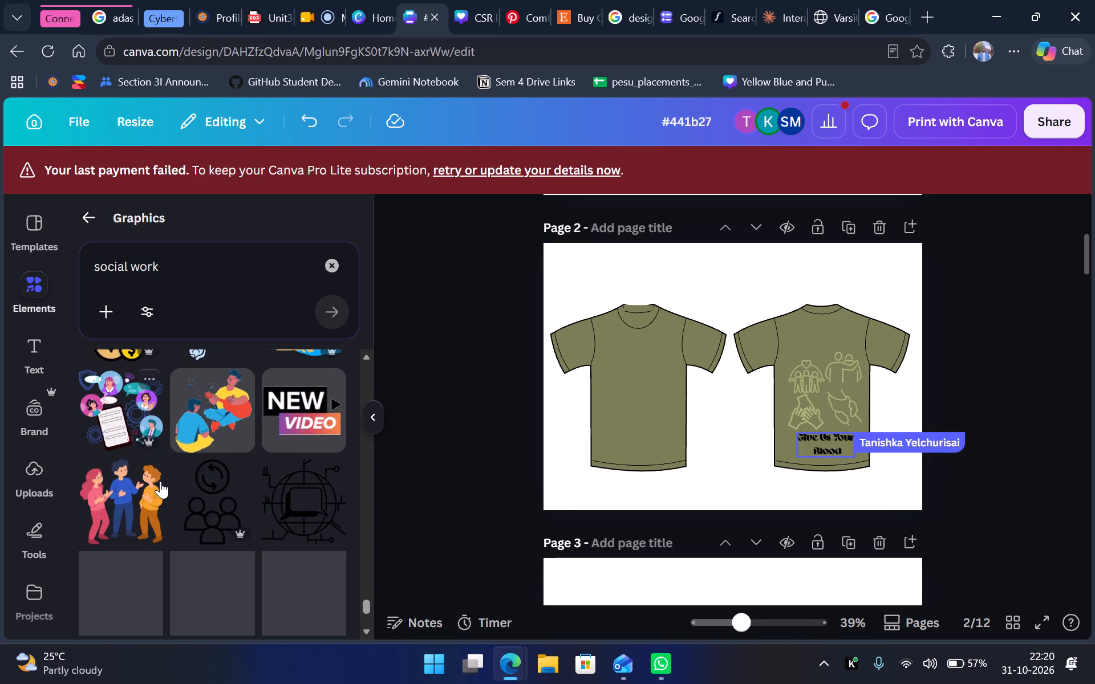
scroll(161, 486, down, 2)
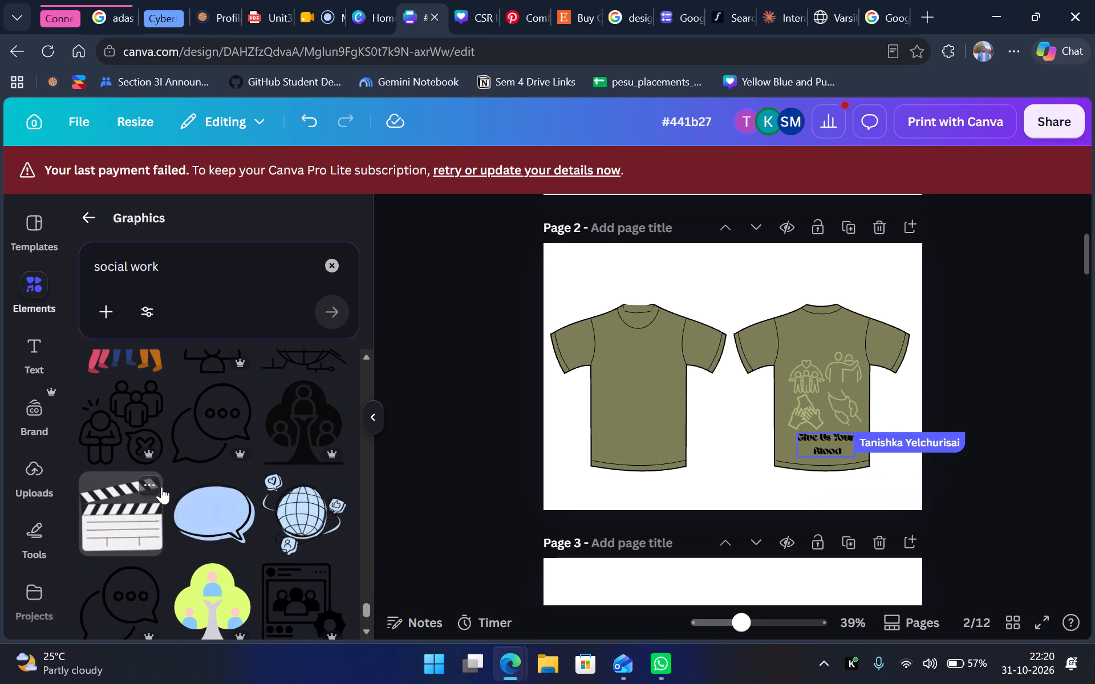
scroll(161, 487, down, 4)
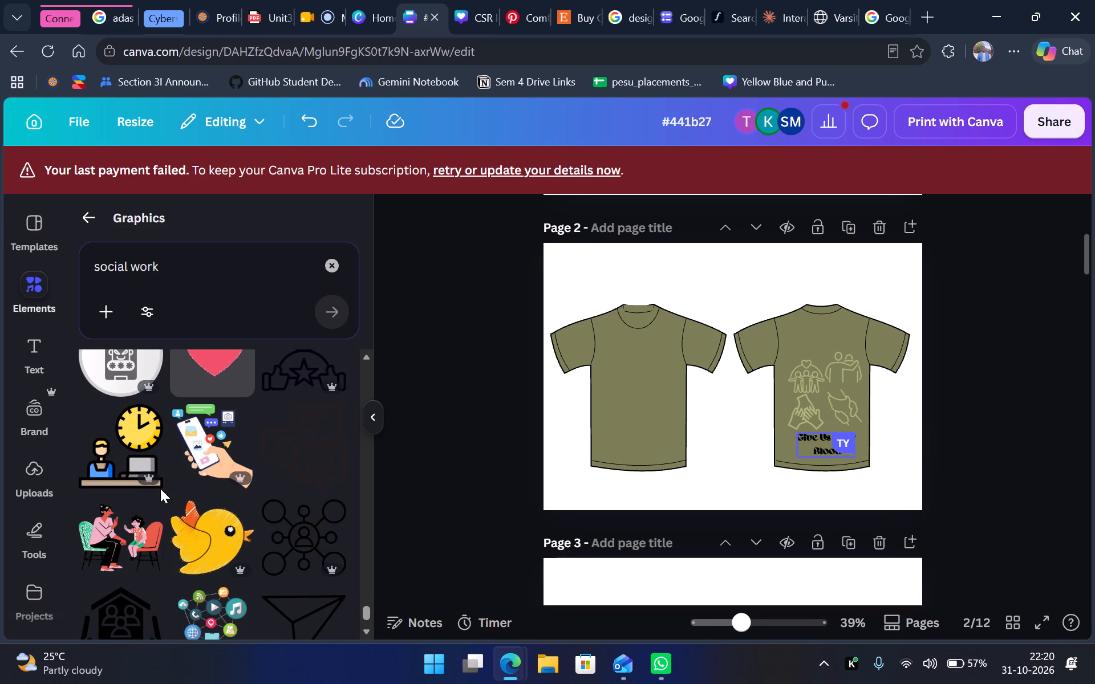
scroll(164, 491, down, 1)
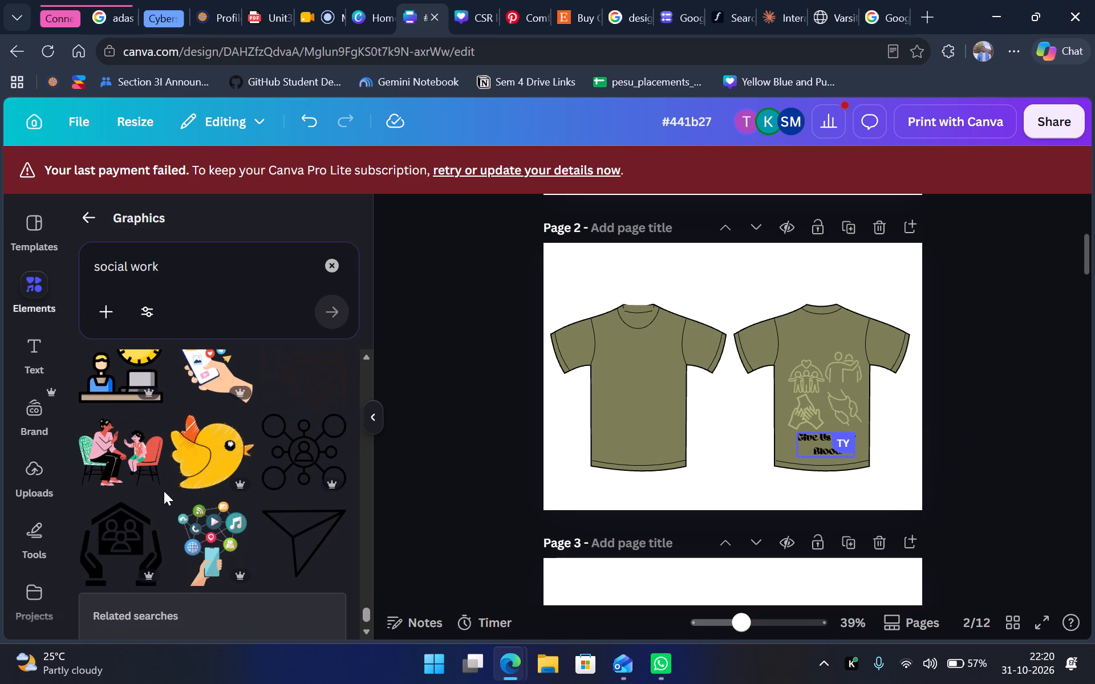
scroll(164, 491, down, 2)
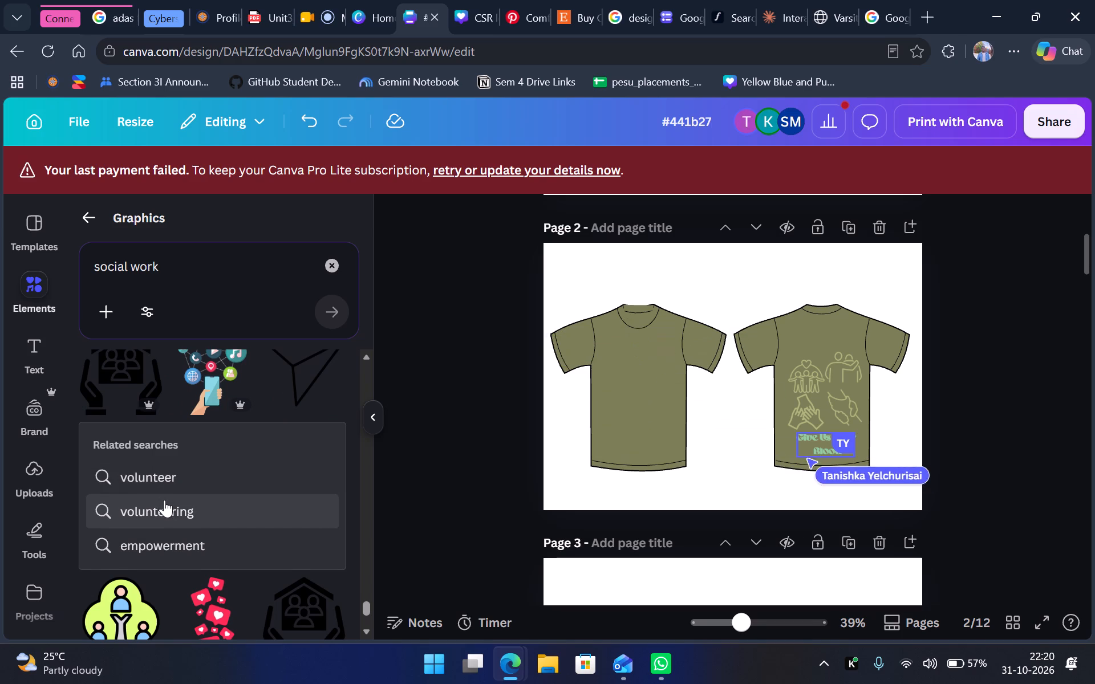
scroll(164, 500, down, 2)
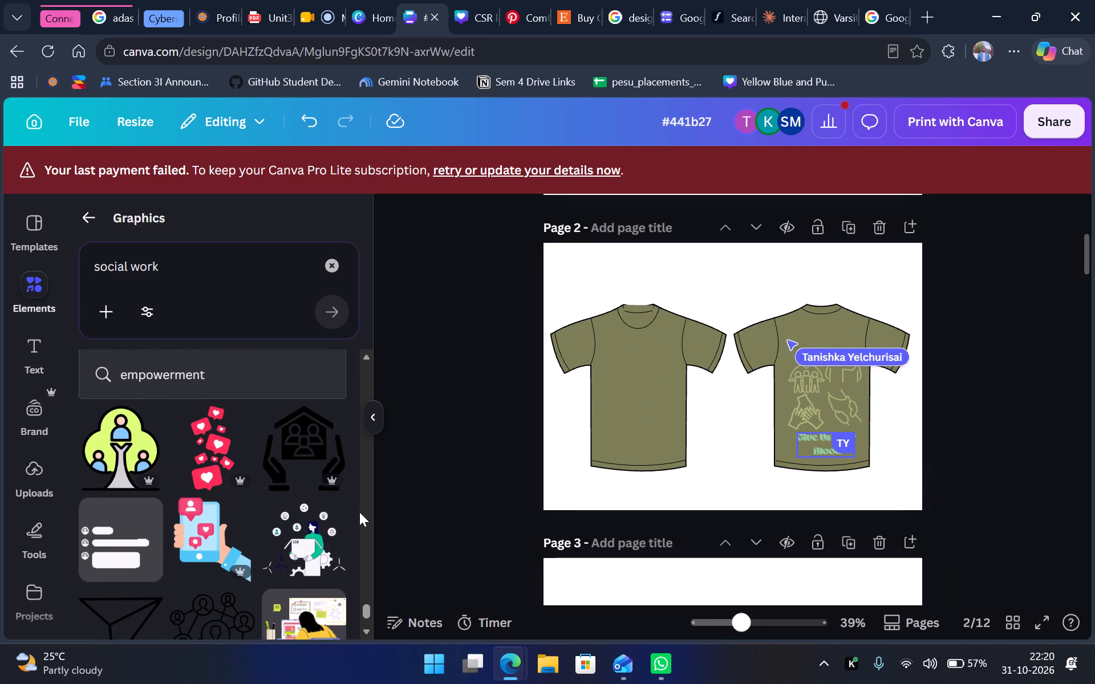
scroll(362, 519, down, 2)
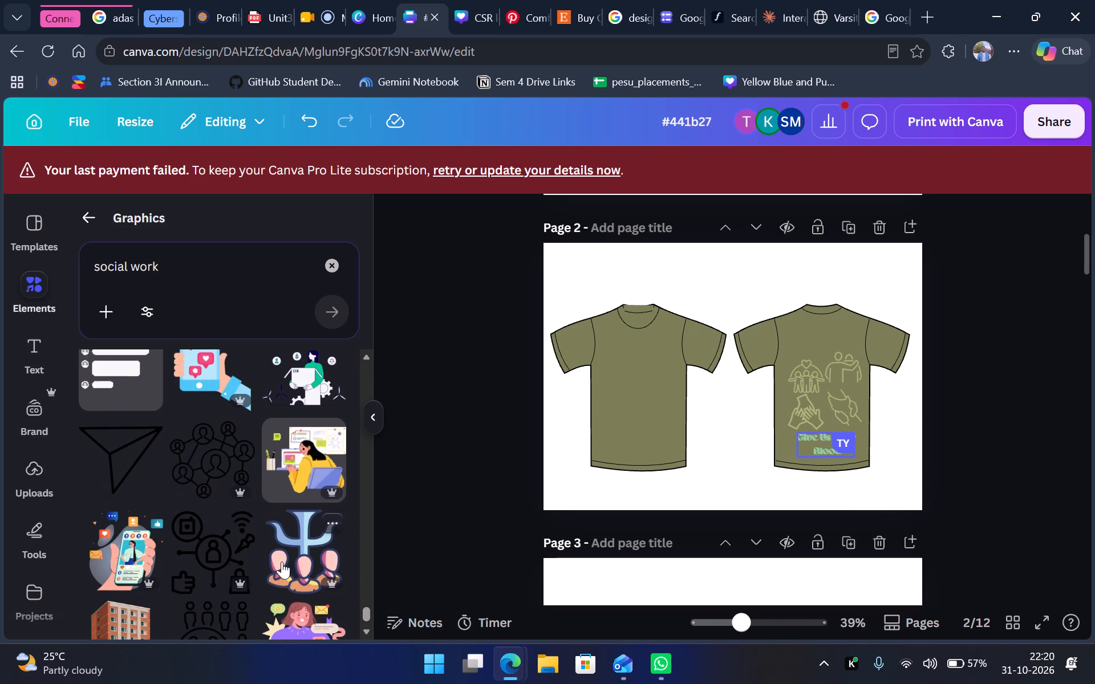
scroll(272, 551, down, 3)
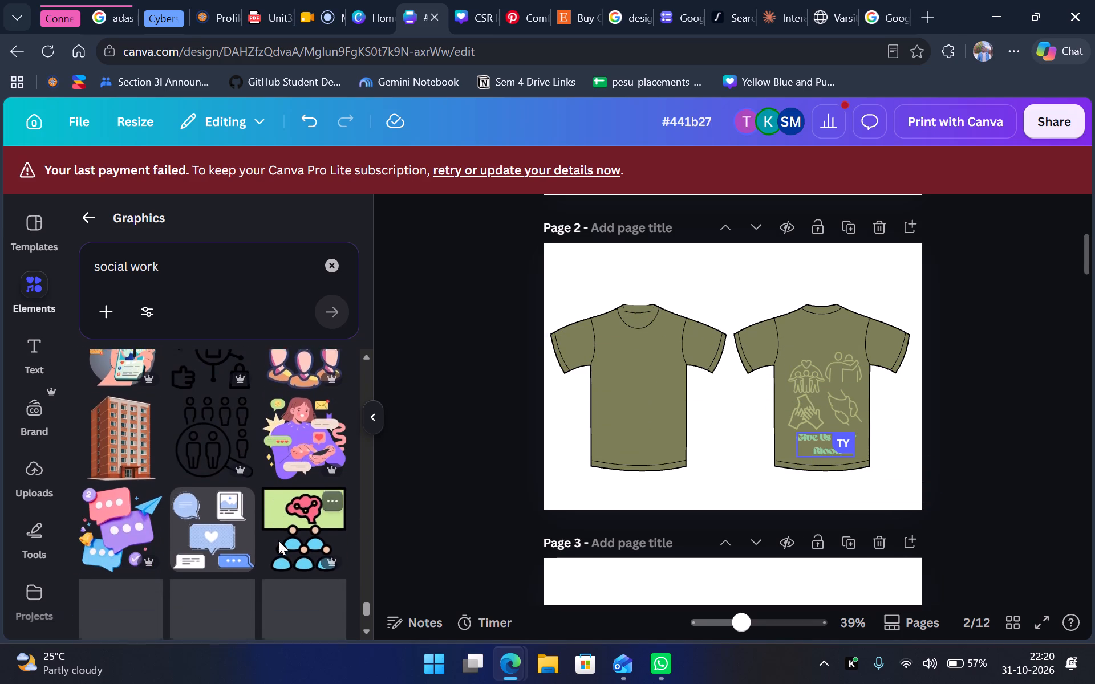
scroll(270, 553, down, 5)
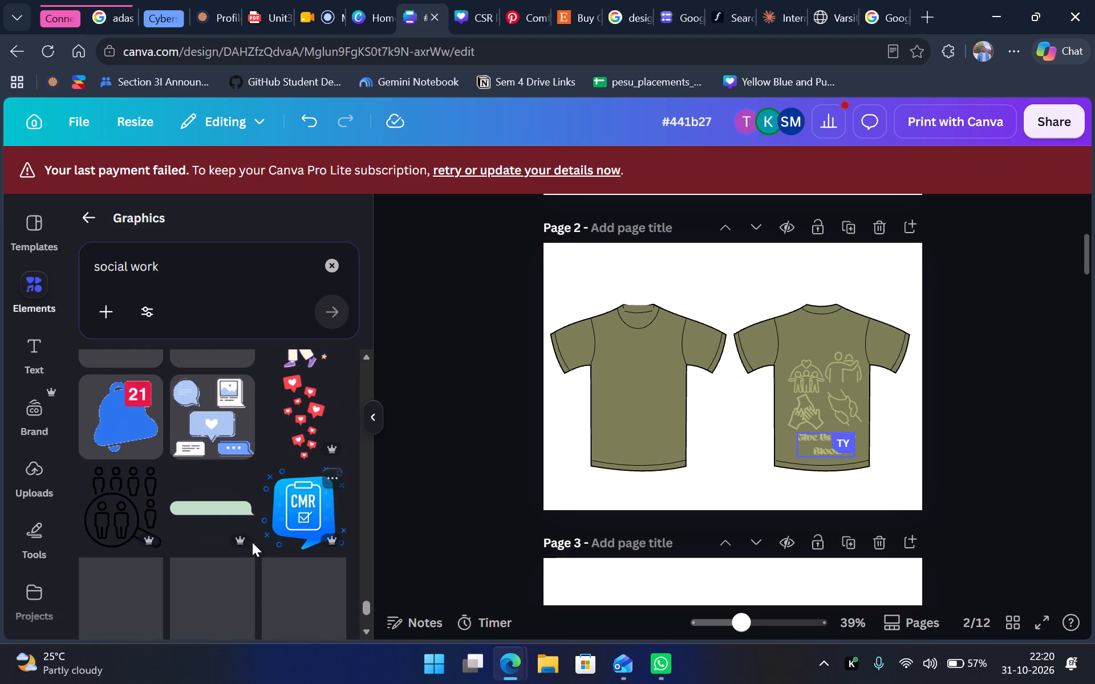
scroll(199, 503, down, 1)
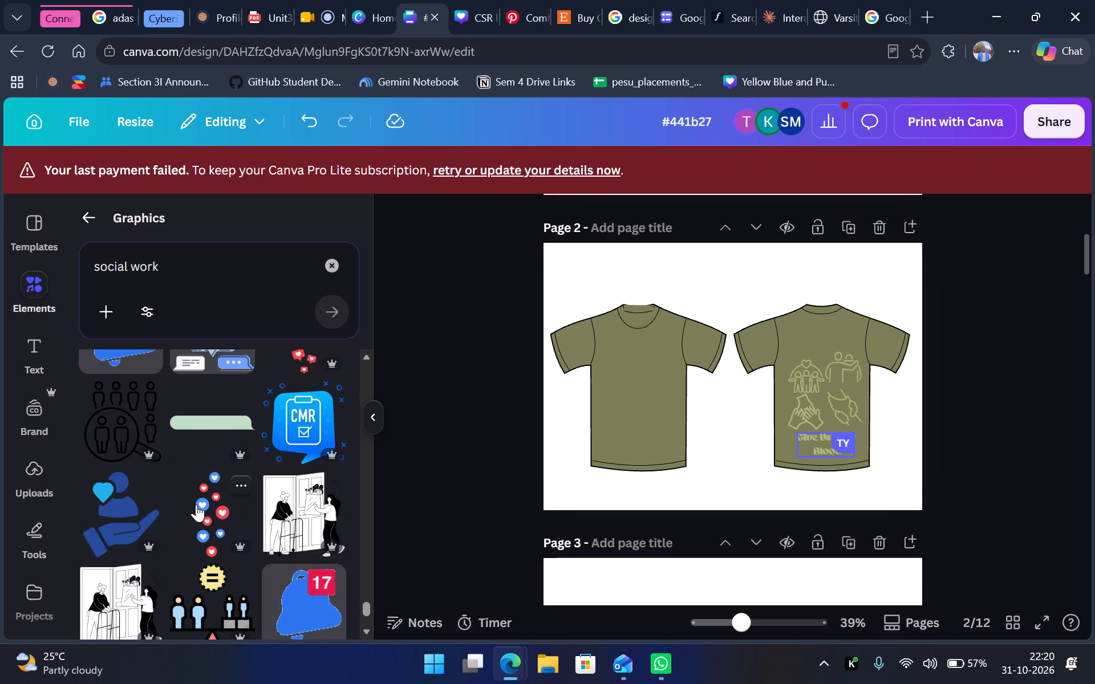
scroll(206, 530, down, 1)
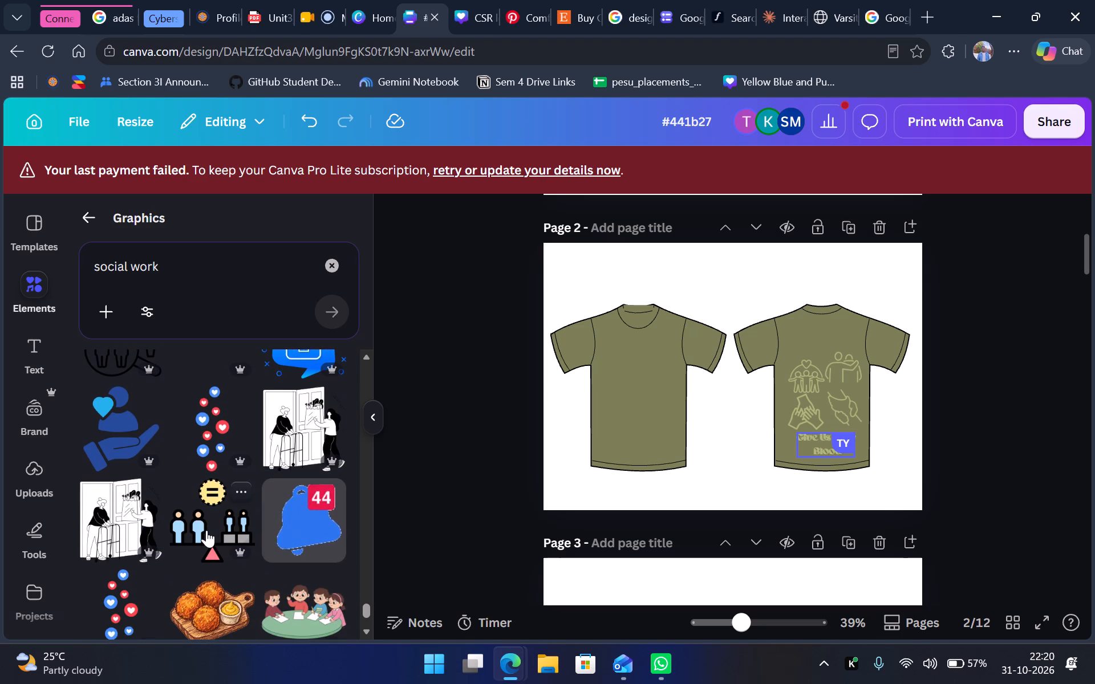
scroll(206, 530, down, 4)
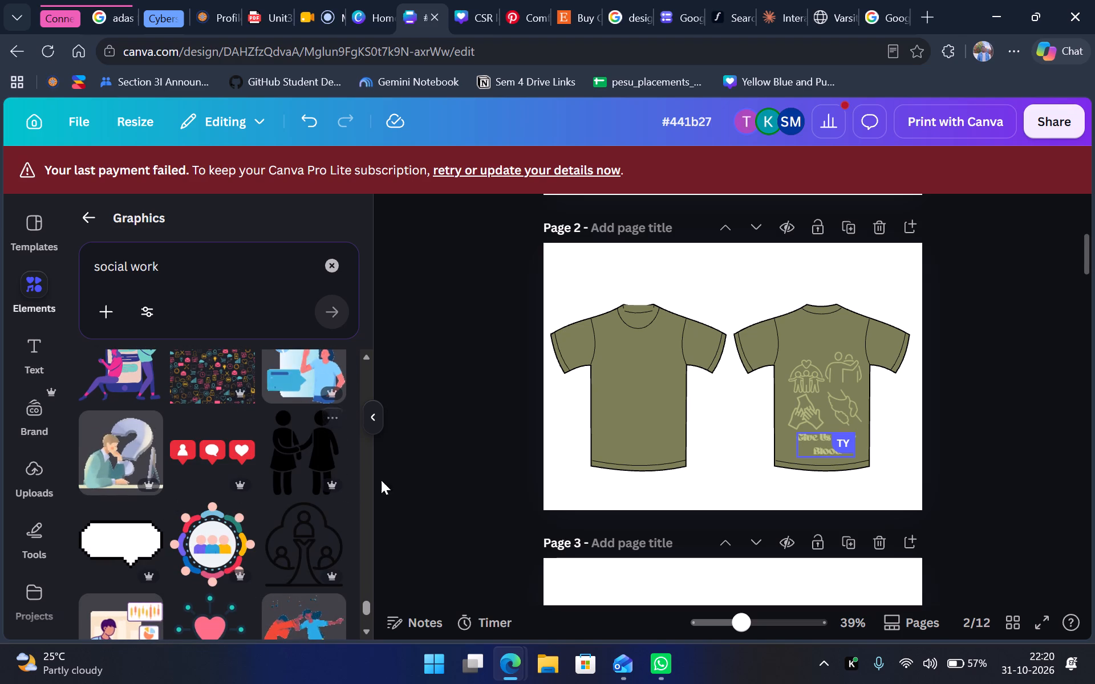
scroll(247, 475, down, 2)
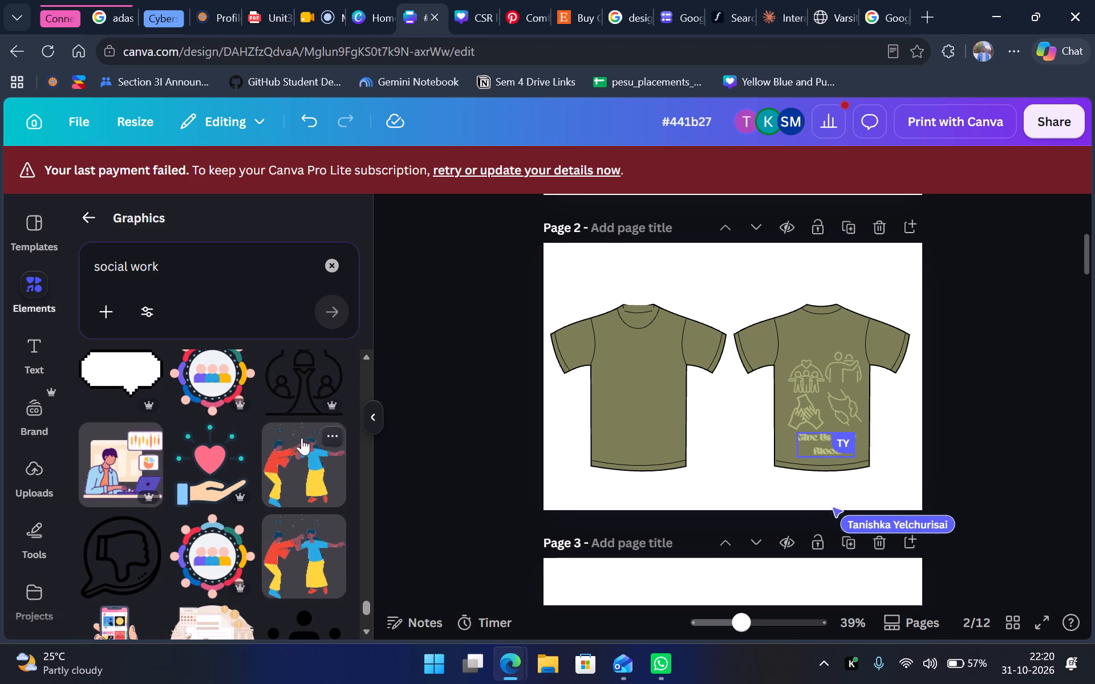
scroll(299, 438, down, 6)
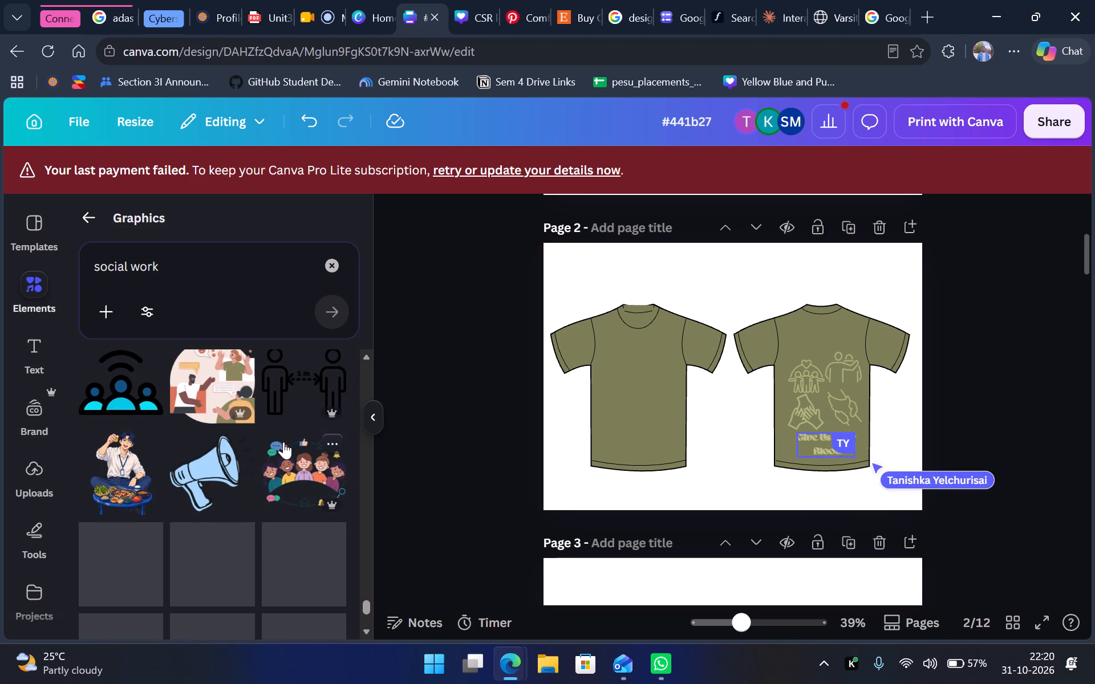
scroll(280, 440, down, 1)
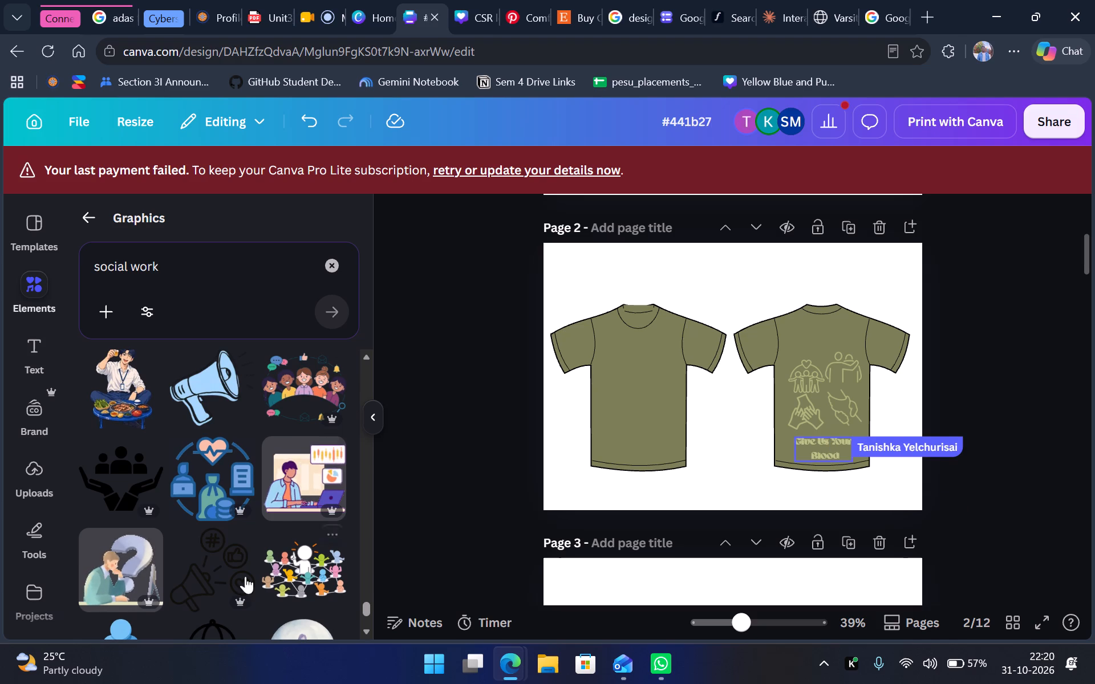
scroll(201, 566, down, 2)
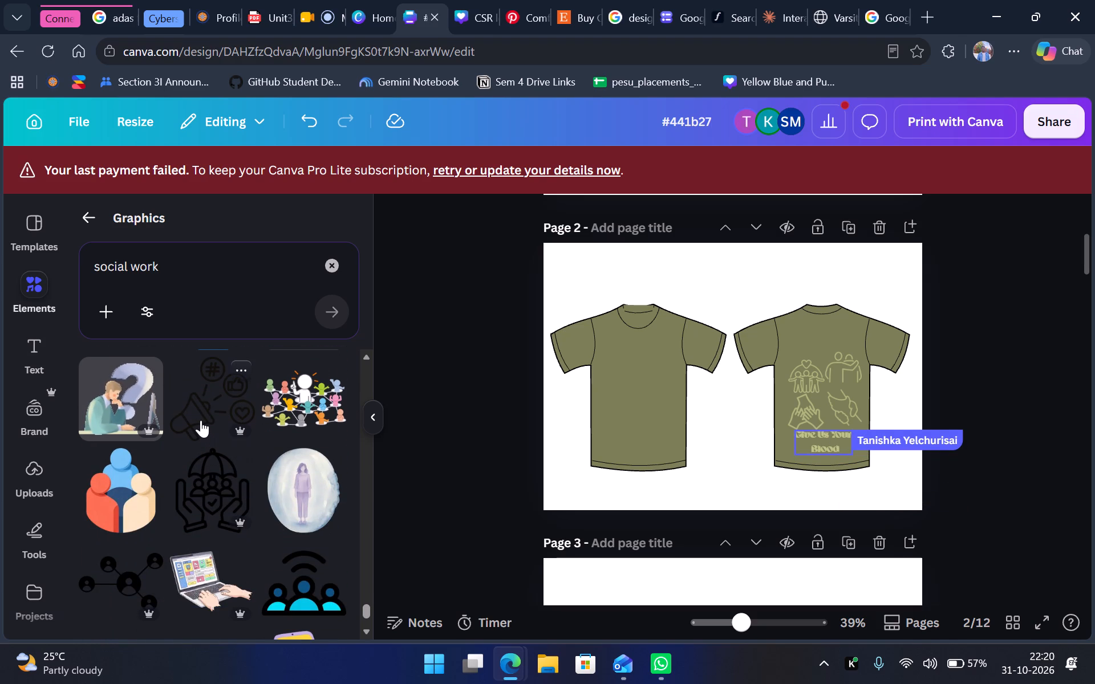
Add the outlined megaphone graphic with hashtag, thumbs-up and heart bubbles to page 2, coloured the icons' light olive and shrunk to about sleeve width.
click(201, 420)
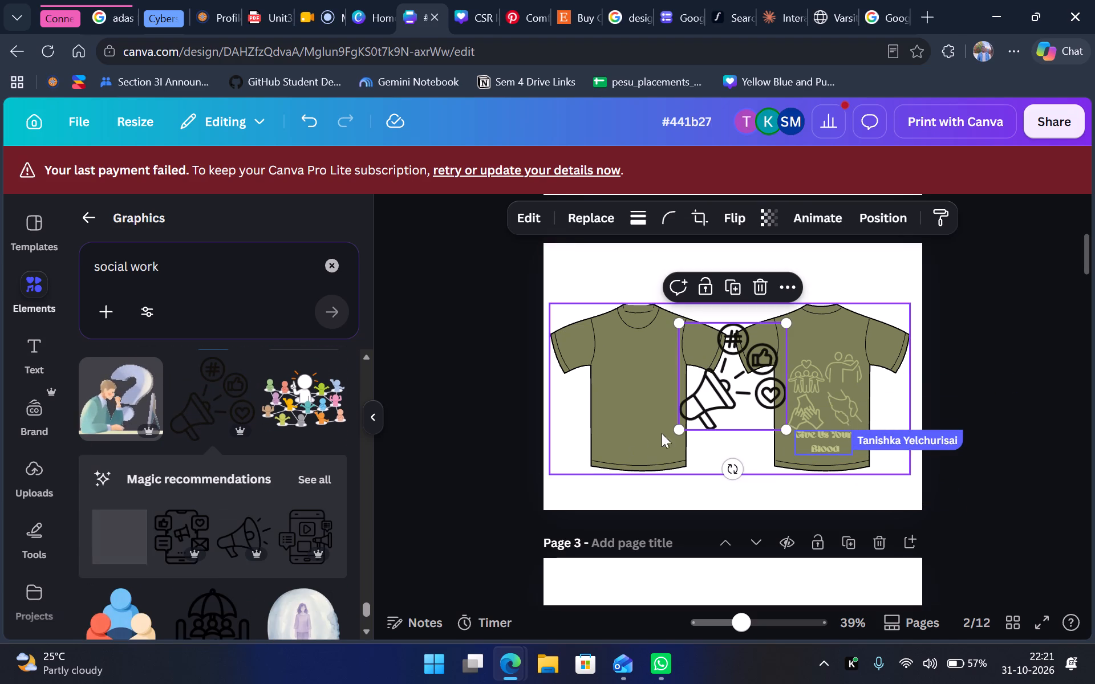
click(597, 219)
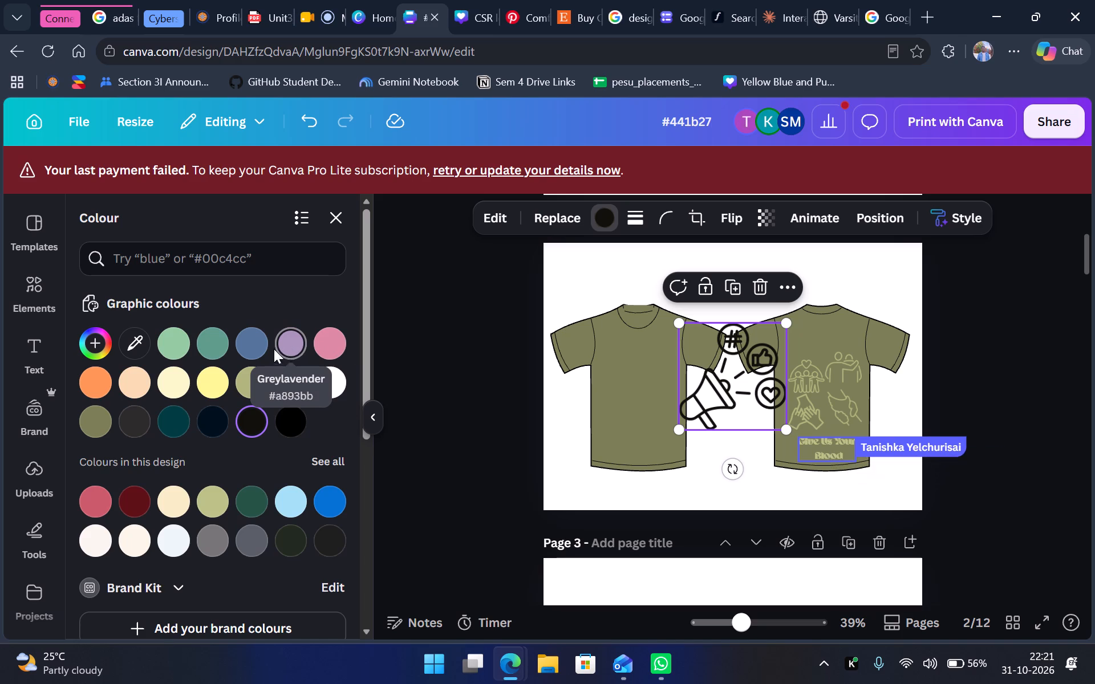
click(249, 371)
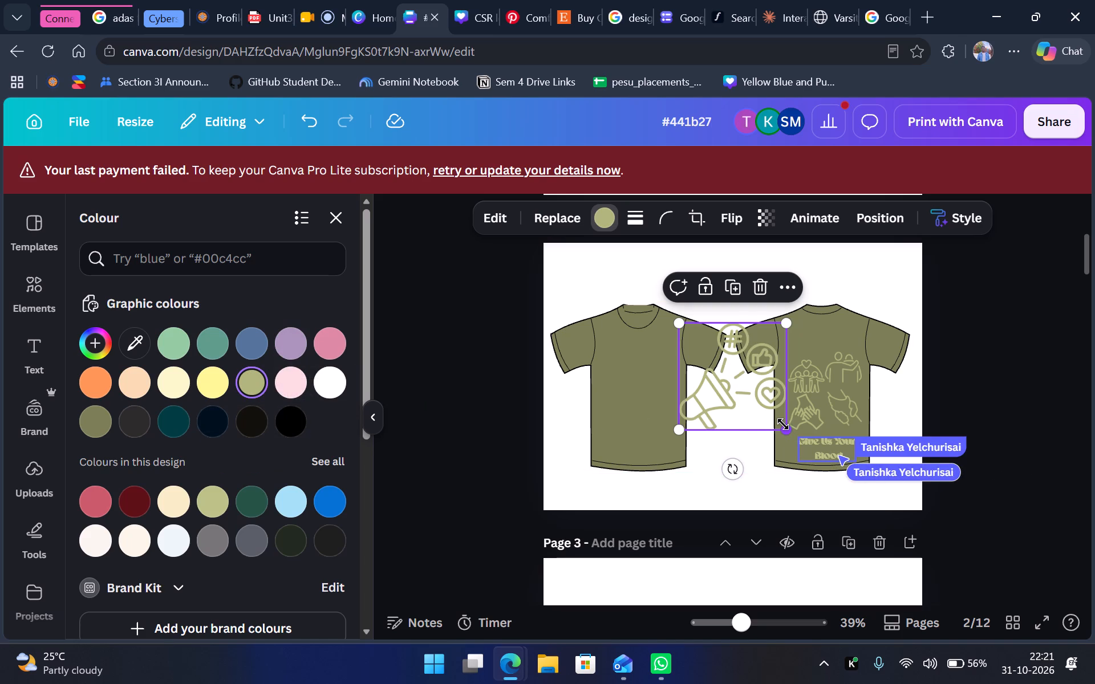
drag(783, 424, 728, 359)
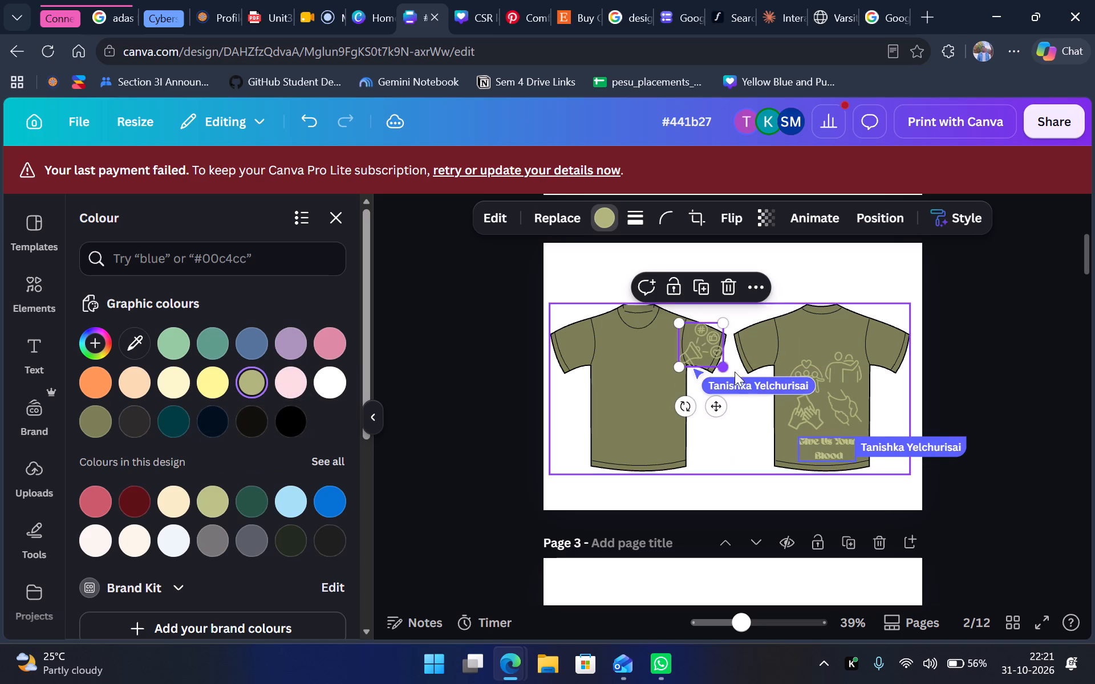
Move the "Give Us Your Blood" text from below the icon cluster to above it on the shirt's back.
drag(818, 449, 809, 340)
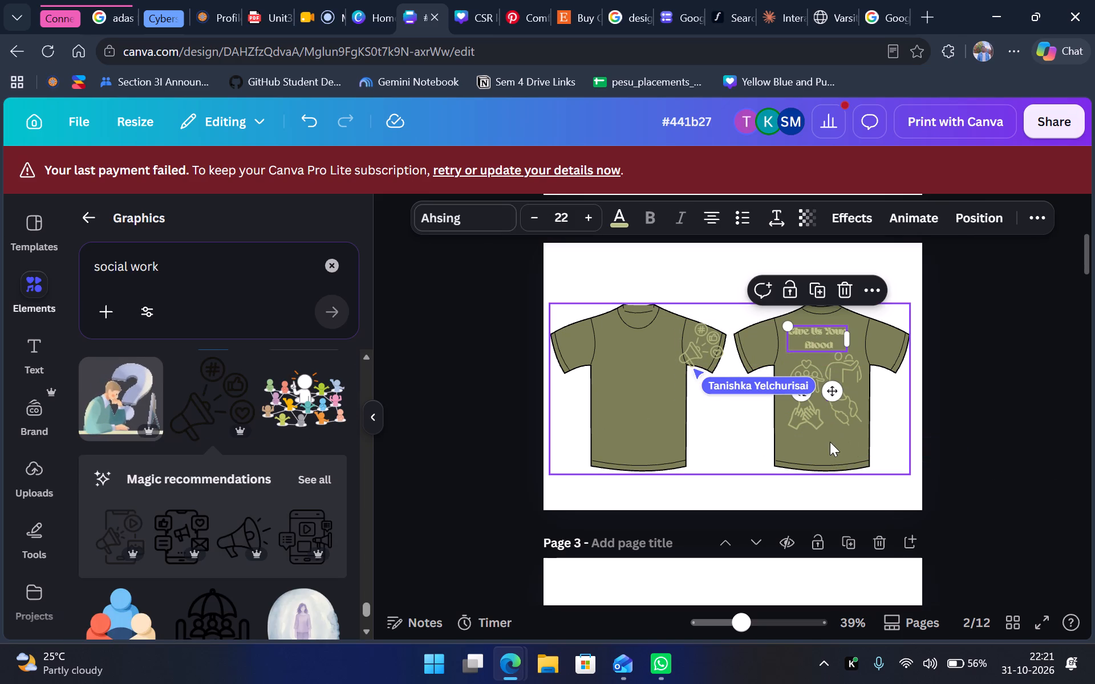
Place the megaphone graphic centrally below the four-icon cluster on the shirt's back and shrink it slightly smaller than the other icons.
drag(706, 343, 835, 438)
drag(855, 460, 840, 449)
drag(833, 439, 836, 439)
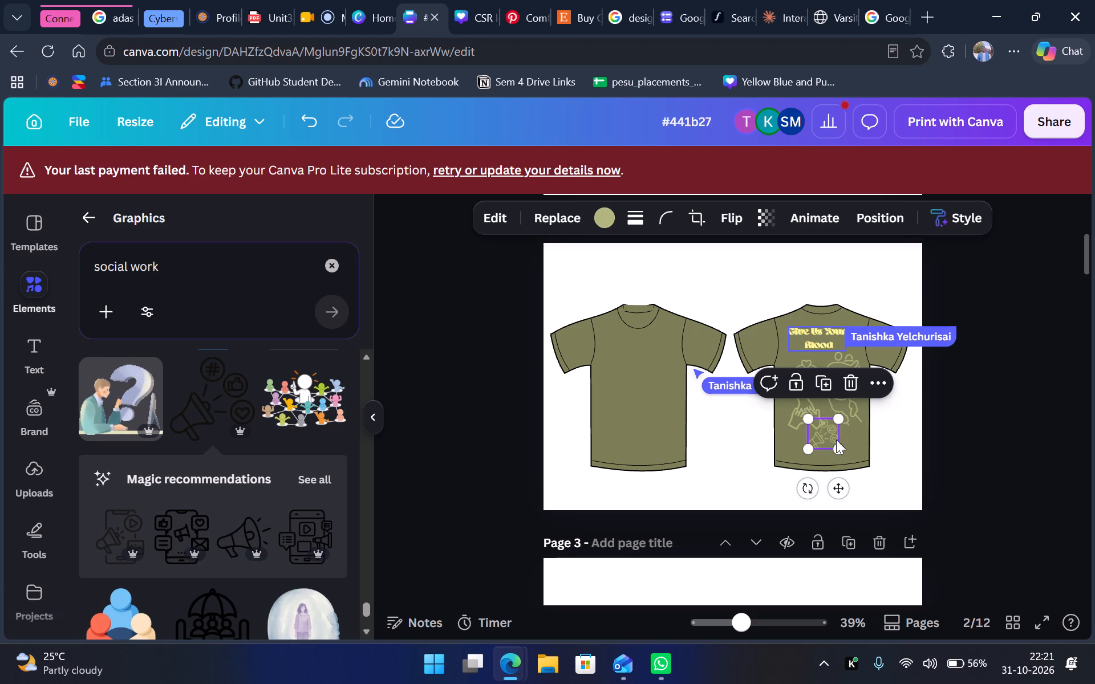
Shift the megaphone graphic slightly away from the icon cluster's centre and centre the "Give Us Your Blood" text on the shirt's upper back.
drag(836, 439, 840, 443)
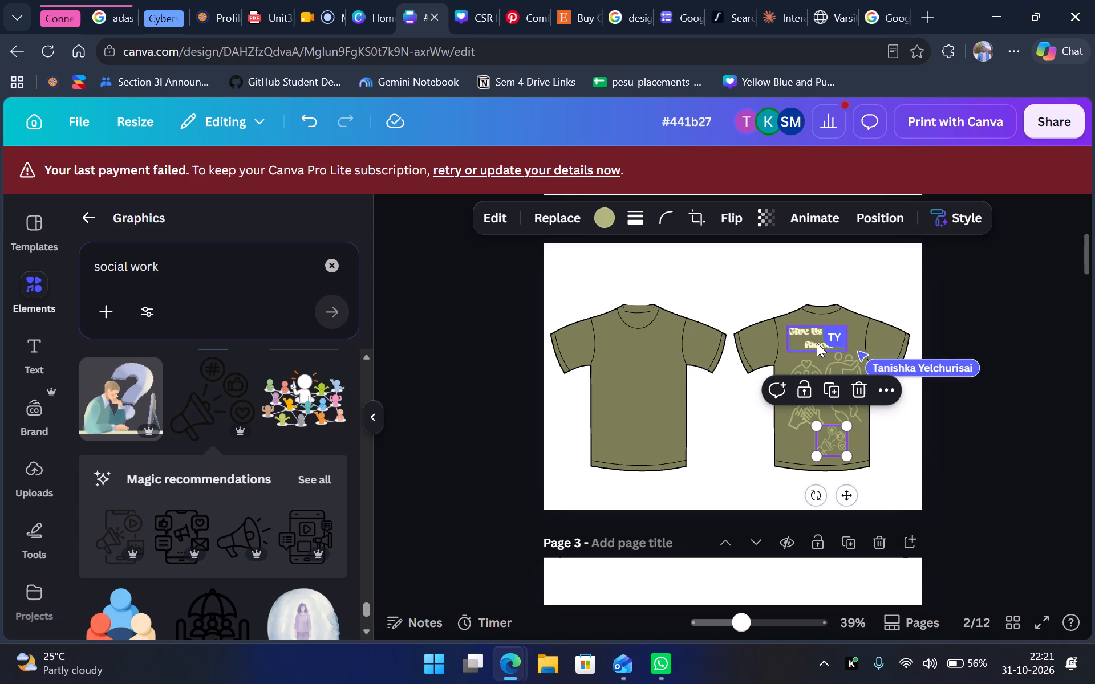
drag(813, 344, 818, 347)
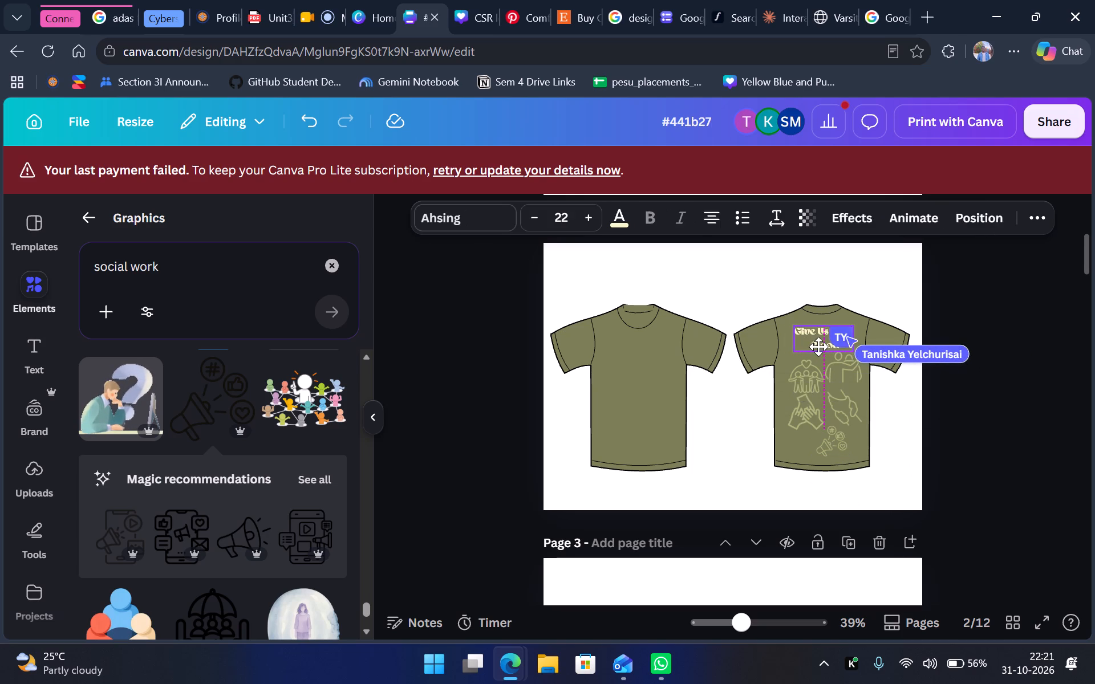
drag(818, 347, 819, 347)
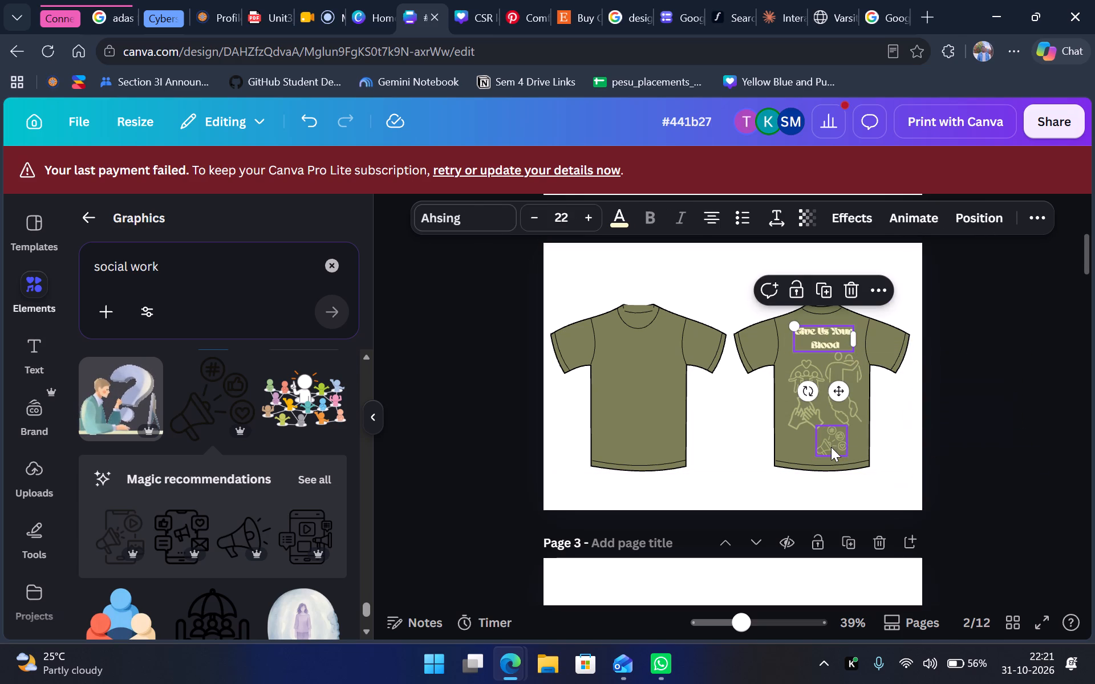
Delete the megaphone graphic from the back of the olive shirt on page 2.
click(831, 447)
key(BackSpace)
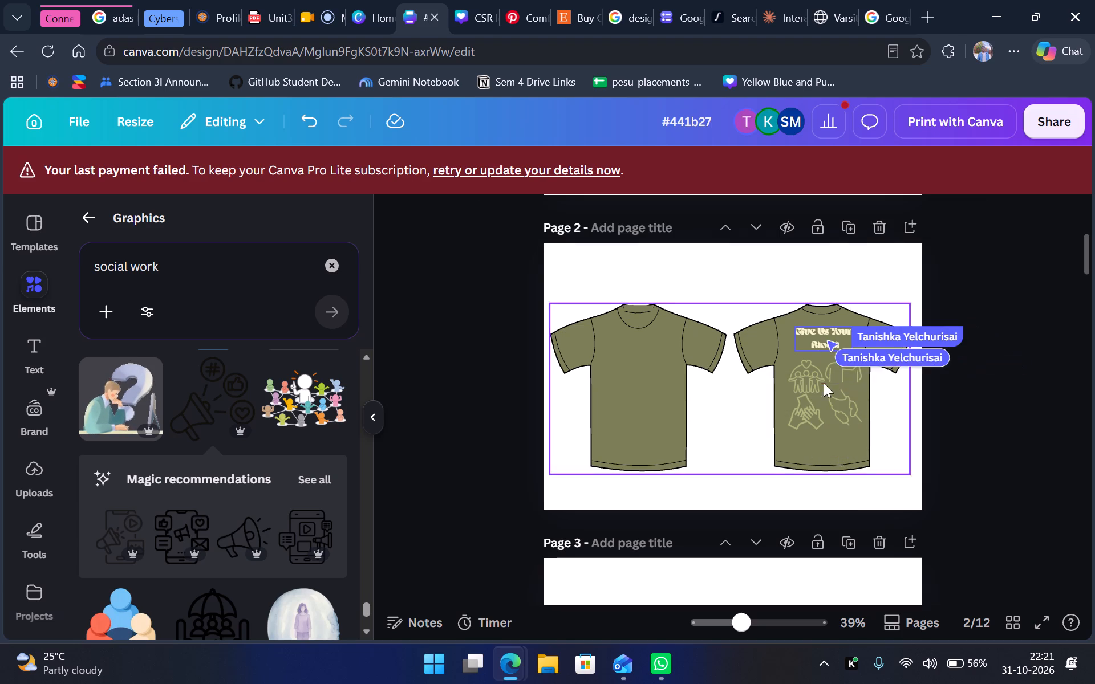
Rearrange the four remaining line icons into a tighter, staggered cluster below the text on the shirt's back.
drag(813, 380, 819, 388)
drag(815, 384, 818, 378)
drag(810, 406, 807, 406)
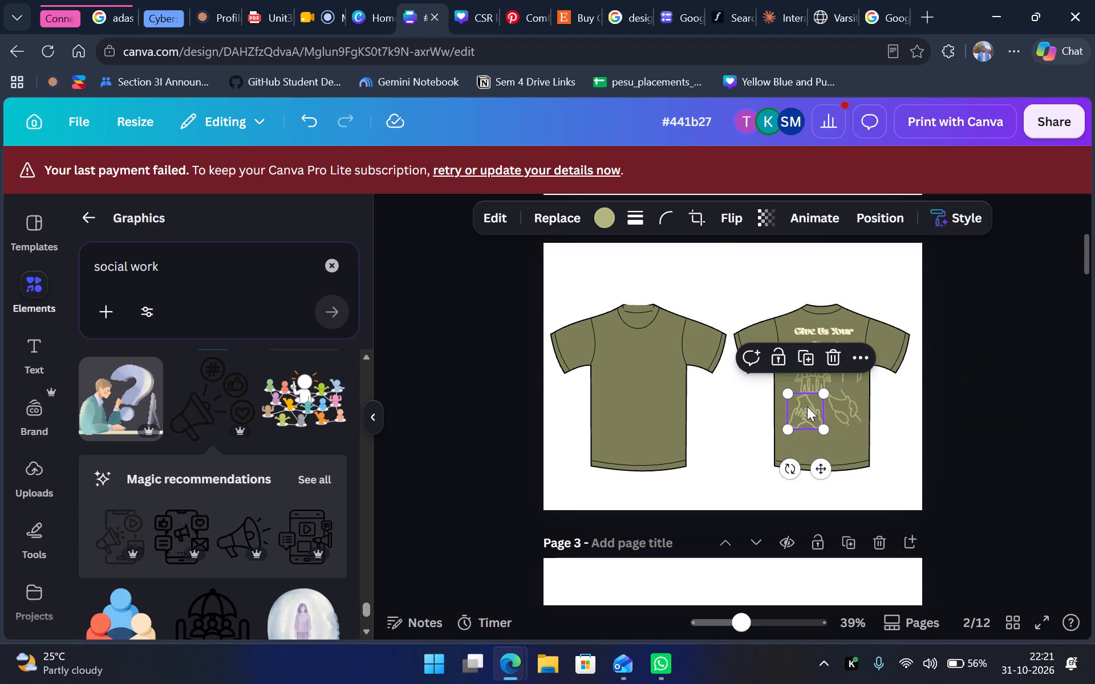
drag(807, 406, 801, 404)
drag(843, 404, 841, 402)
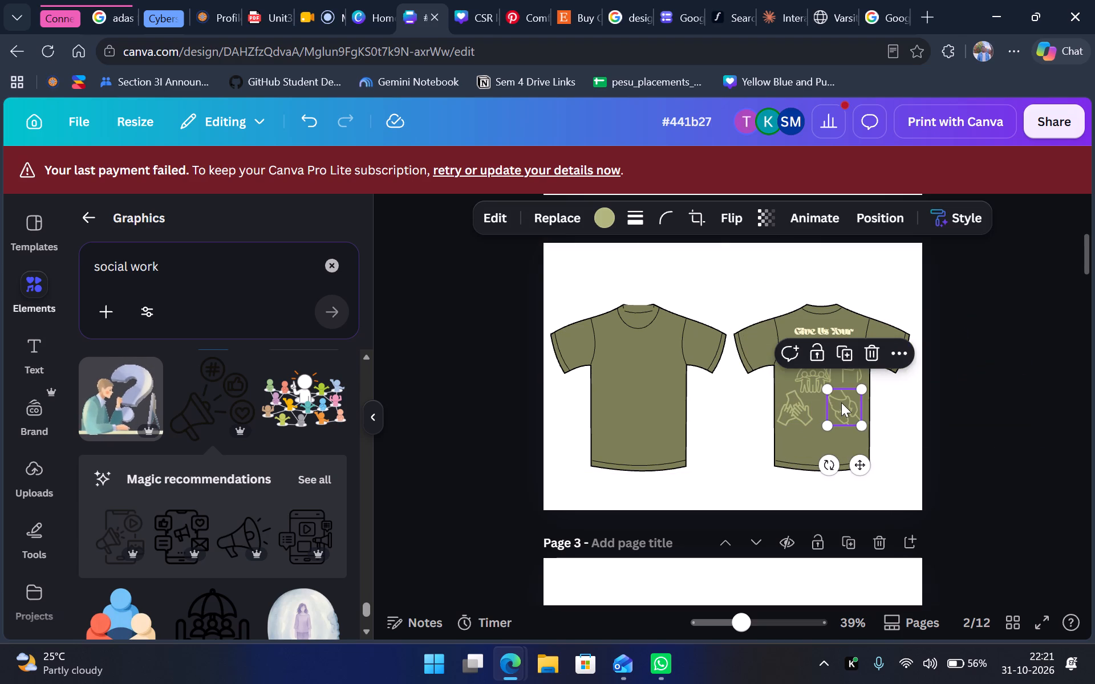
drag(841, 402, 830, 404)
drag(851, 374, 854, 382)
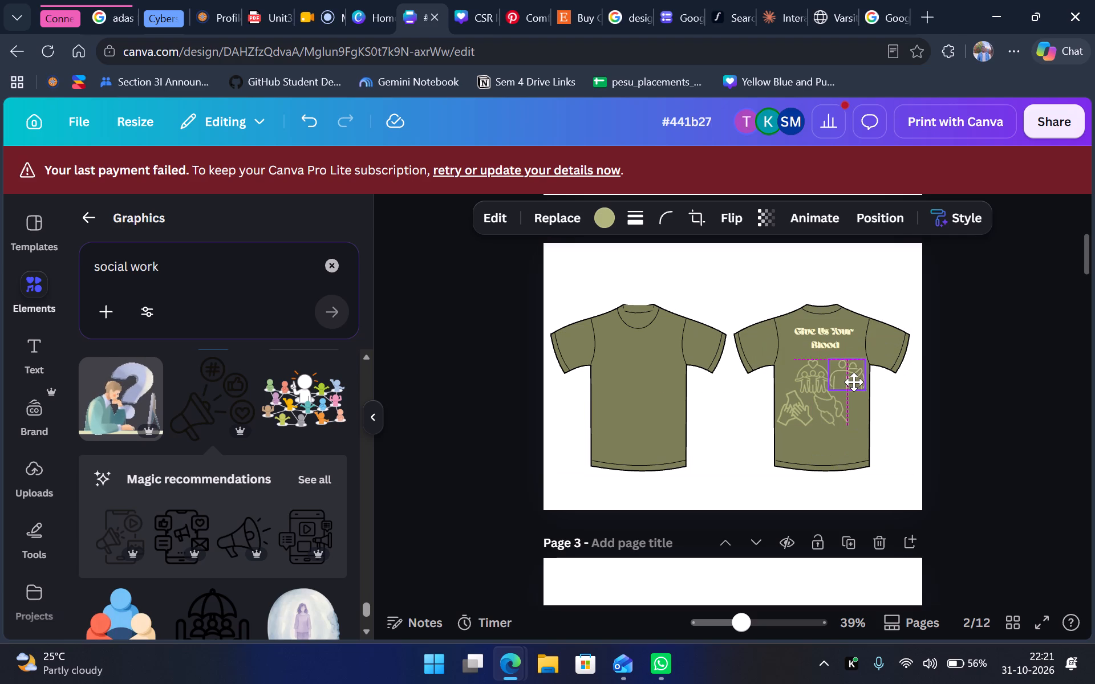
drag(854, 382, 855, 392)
Delete all four line icons from the shirt's back on page 2, keeping only the "Give Us Your Blood" text.
click(797, 404)
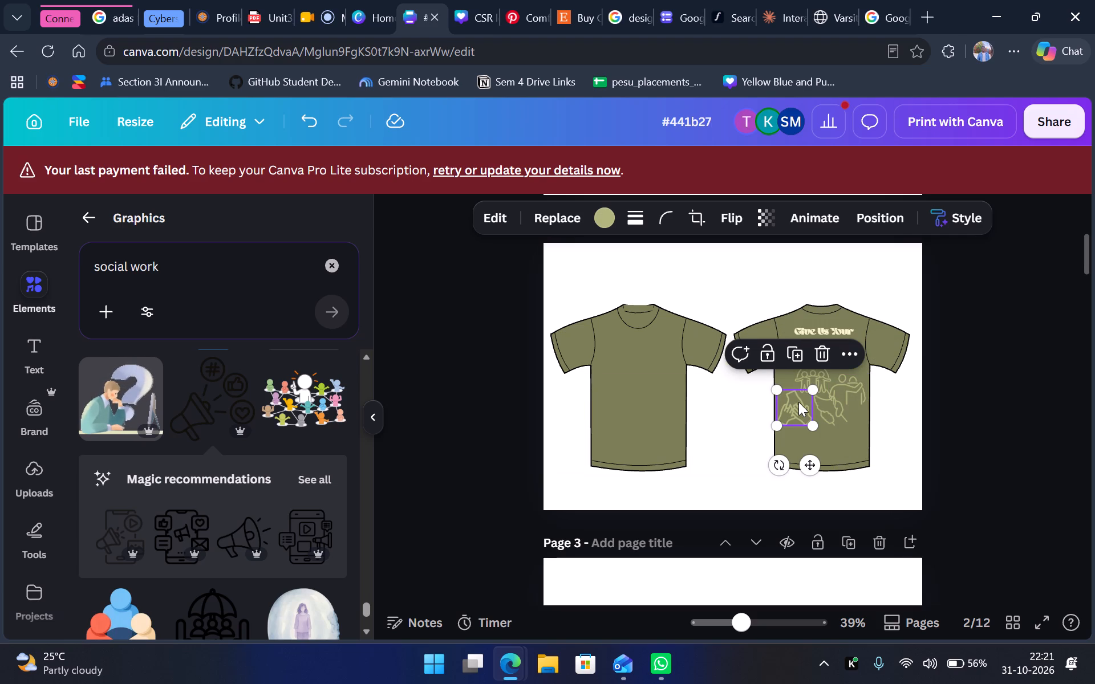
click(846, 400)
key(BackSpace)
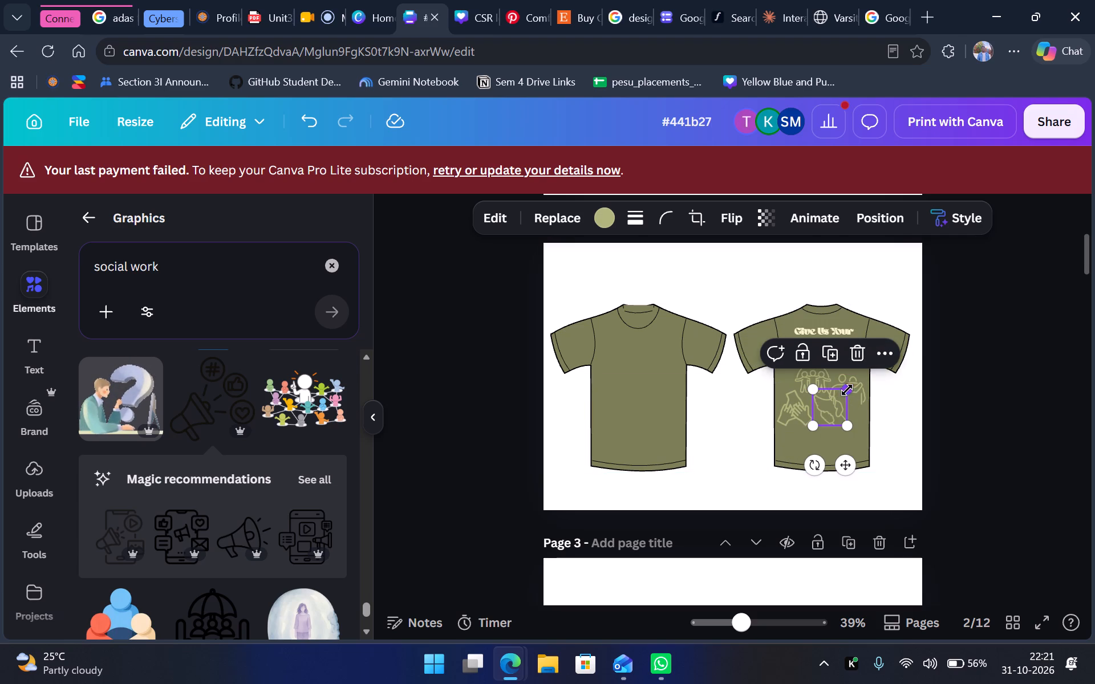
click(847, 390)
key(BackSpace)
click(825, 377)
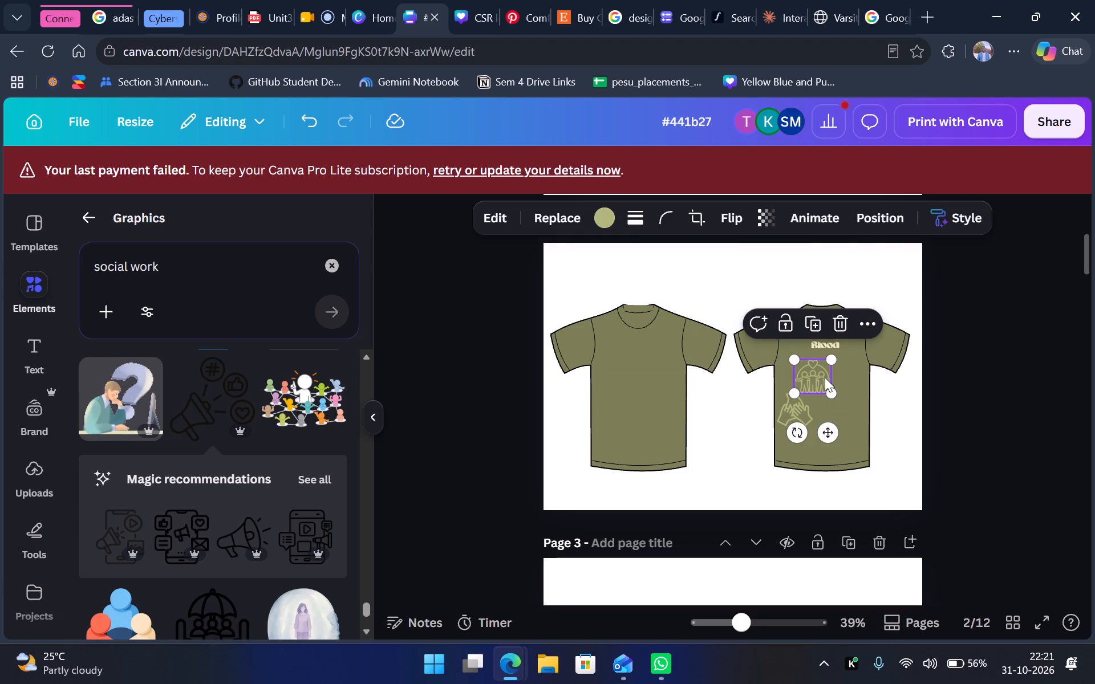
key(BackSpace)
click(788, 416)
key(BackSpace)
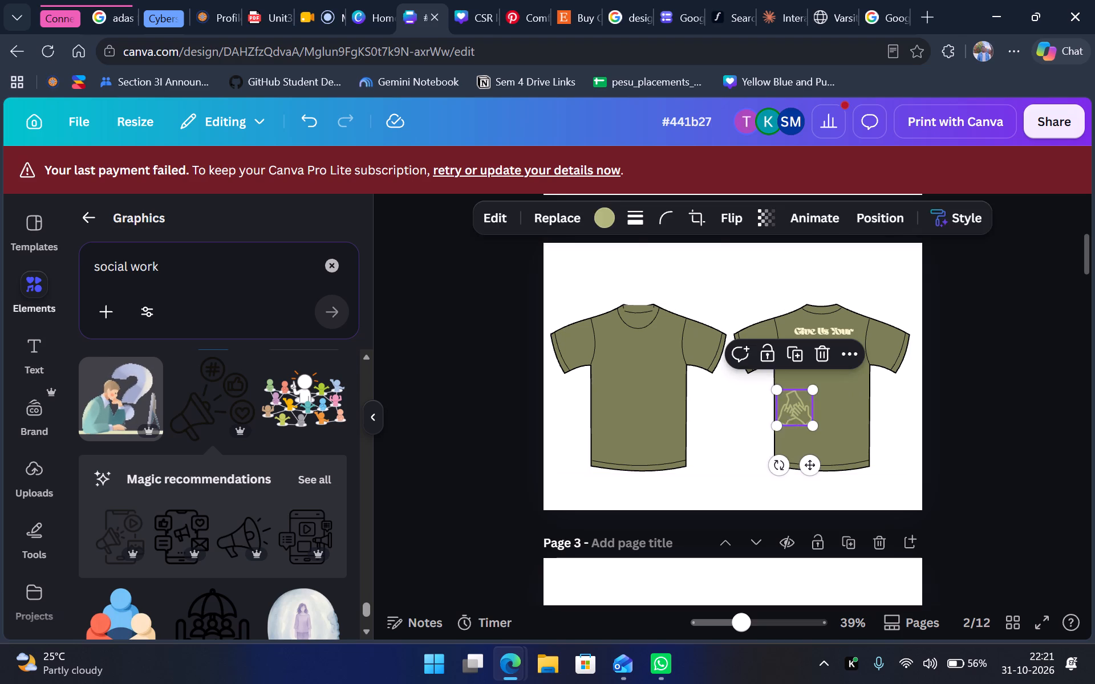
Browse further through the social work graphics for new icons to use on the back of the olive shirt.
scroll(311, 492, down, 2)
scroll(375, 474, down, 2)
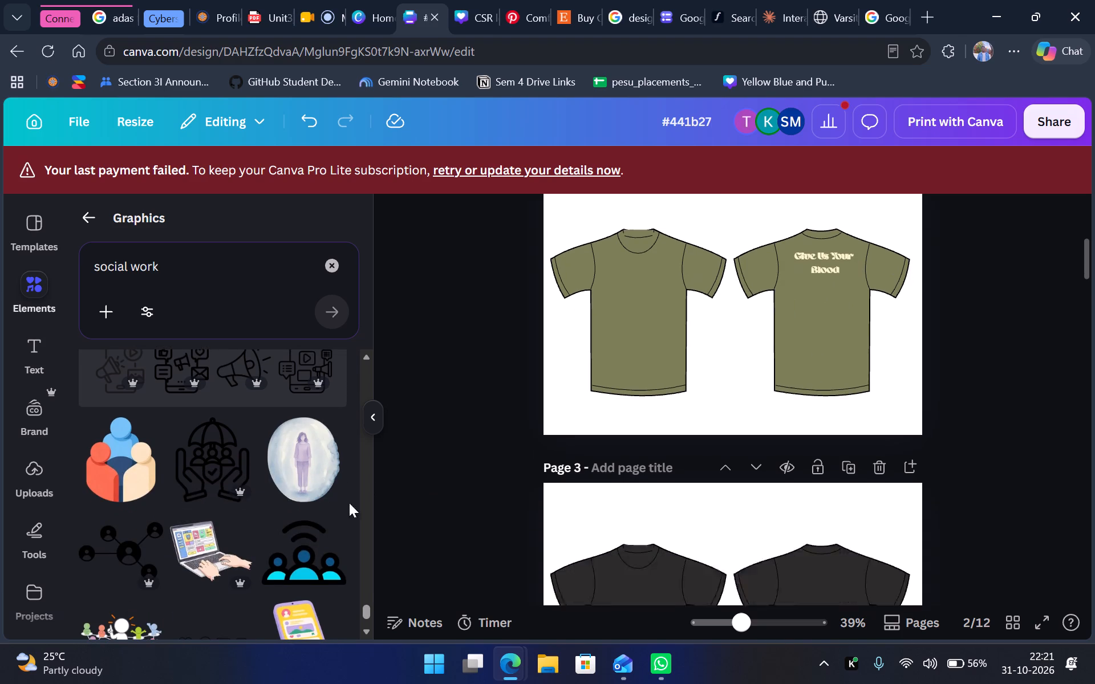
scroll(226, 559, down, 2)
scroll(475, 477, up, 2)
scroll(297, 483, down, 2)
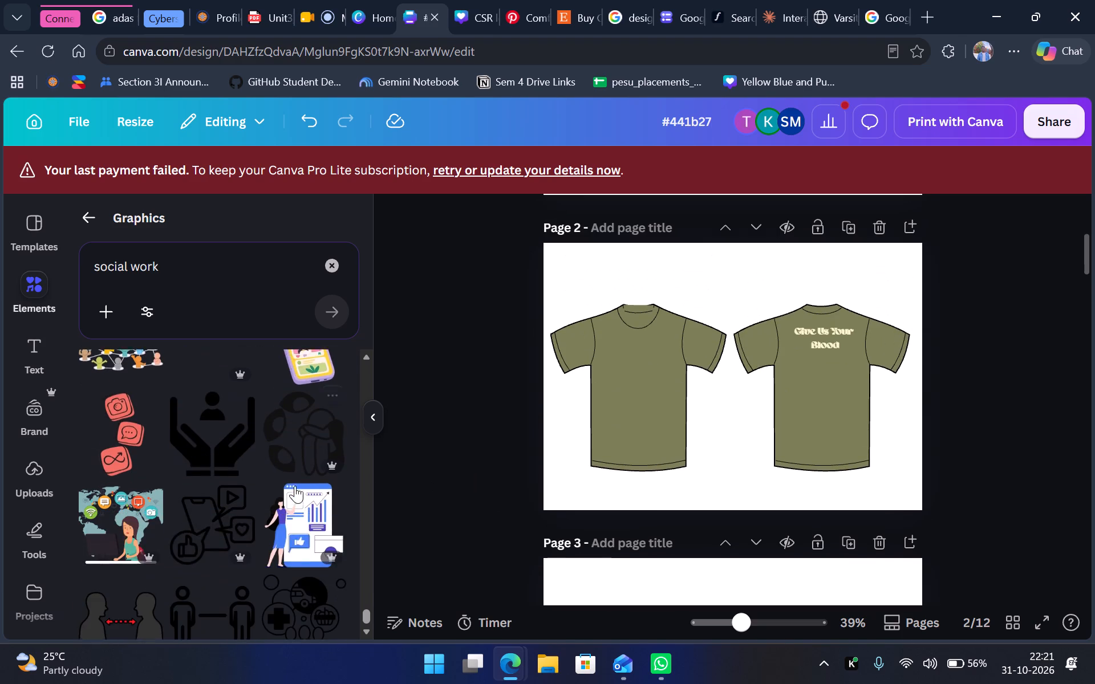
scroll(295, 486, down, 3)
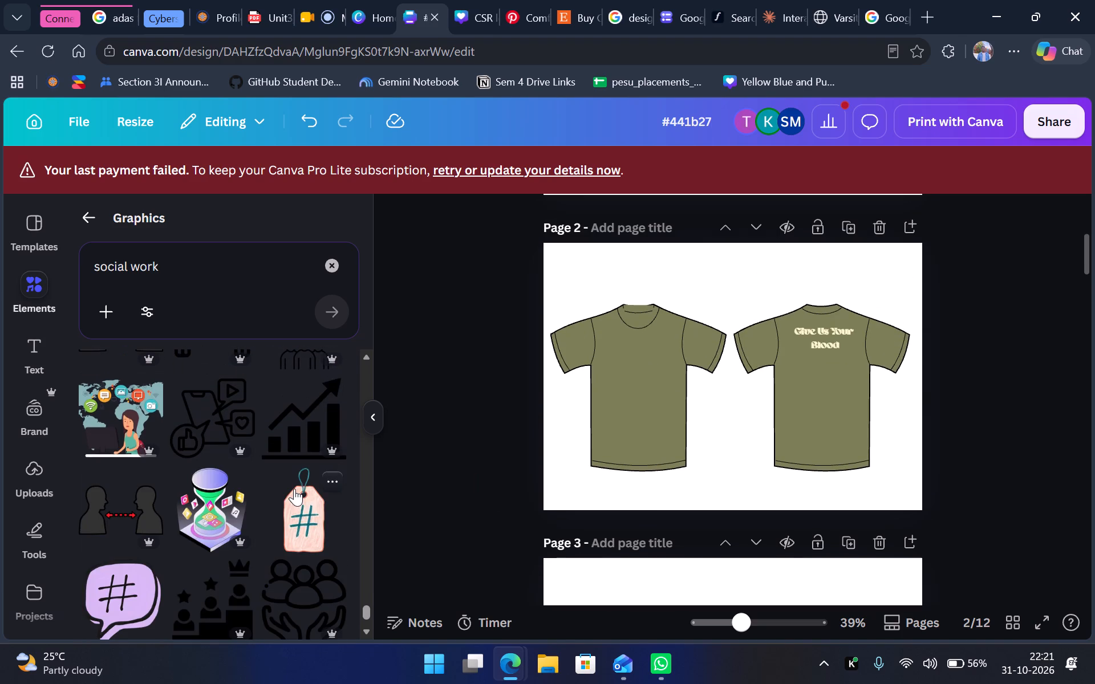
scroll(294, 488, down, 3)
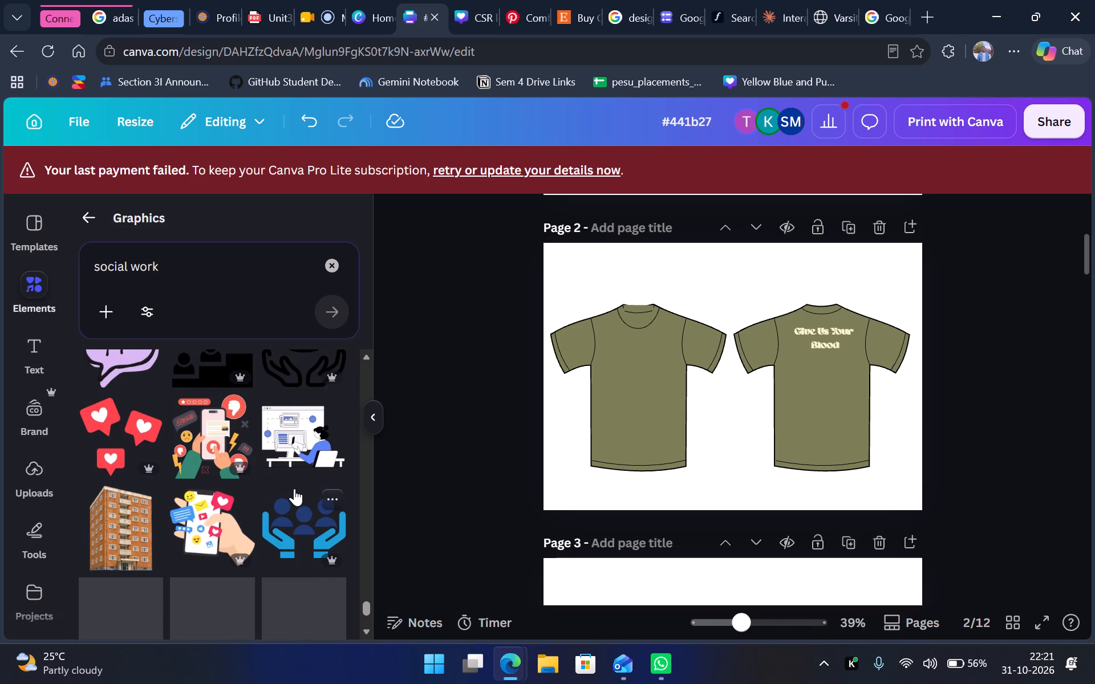
scroll(294, 488, down, 5)
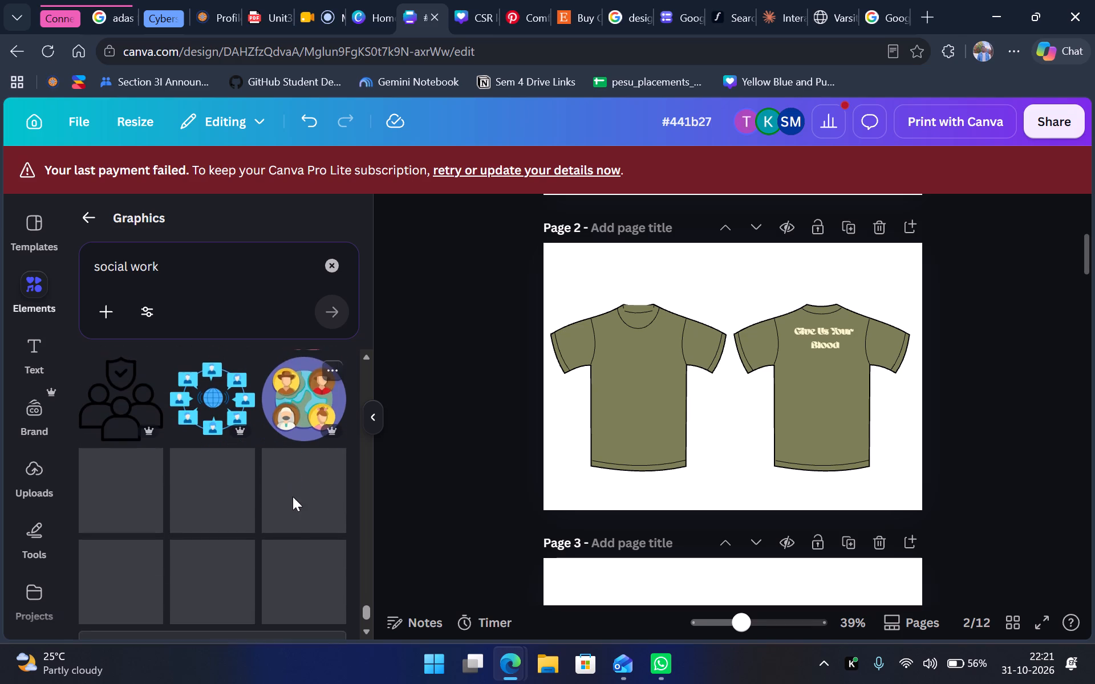
scroll(252, 501, down, 1)
scroll(206, 498, down, 2)
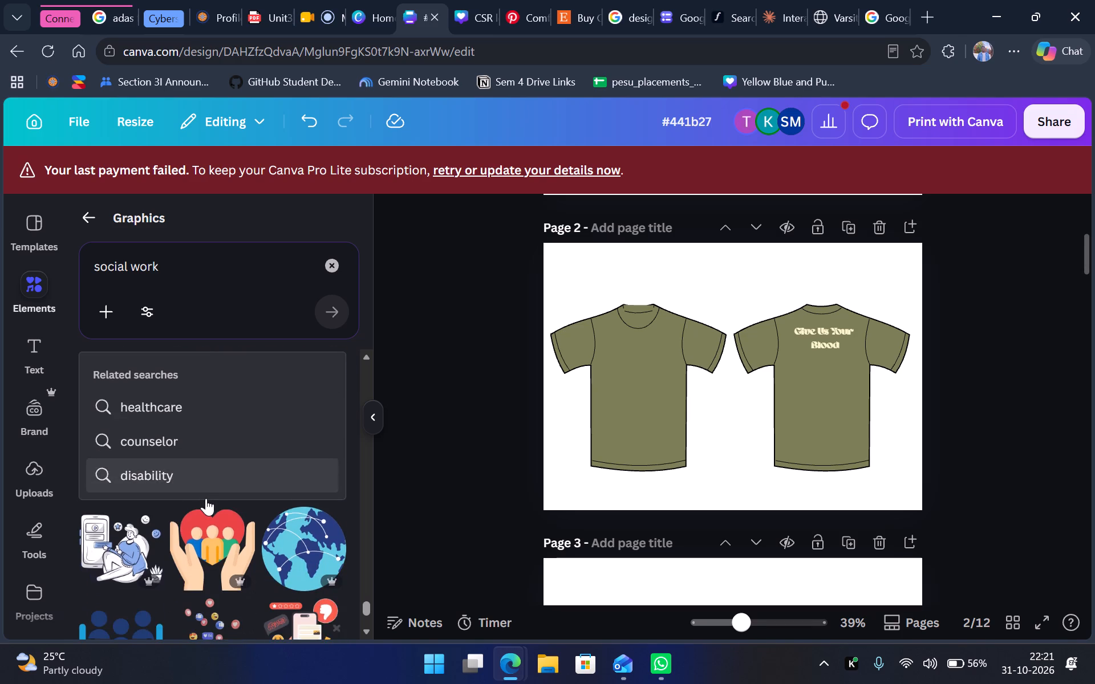
scroll(206, 498, down, 2)
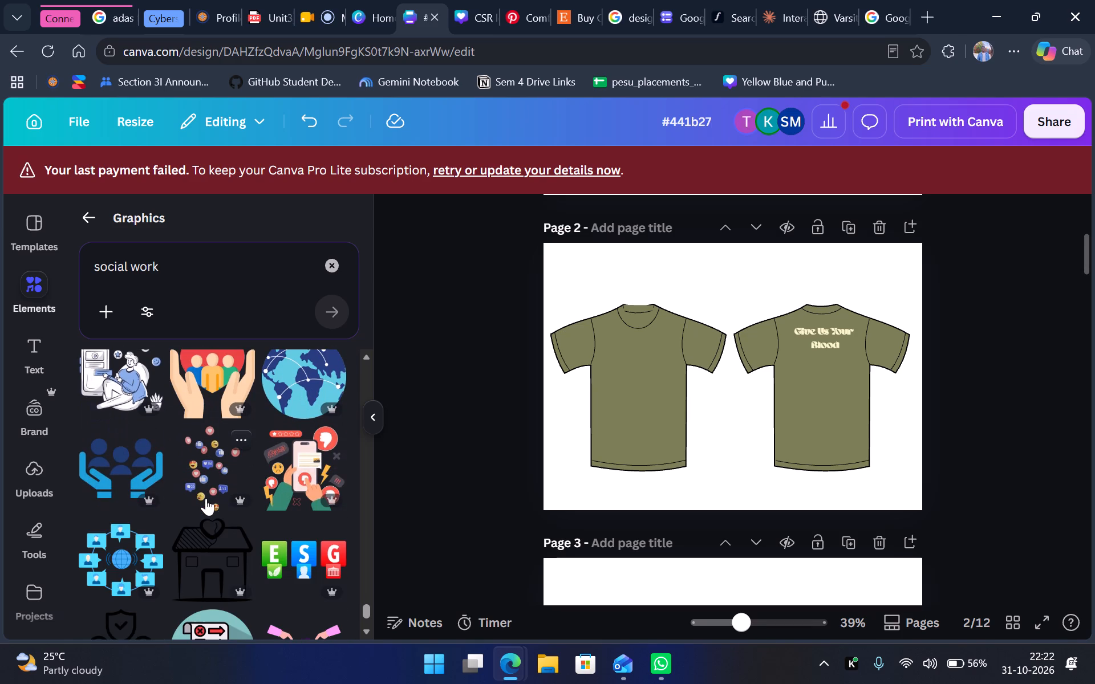
scroll(206, 498, down, 3)
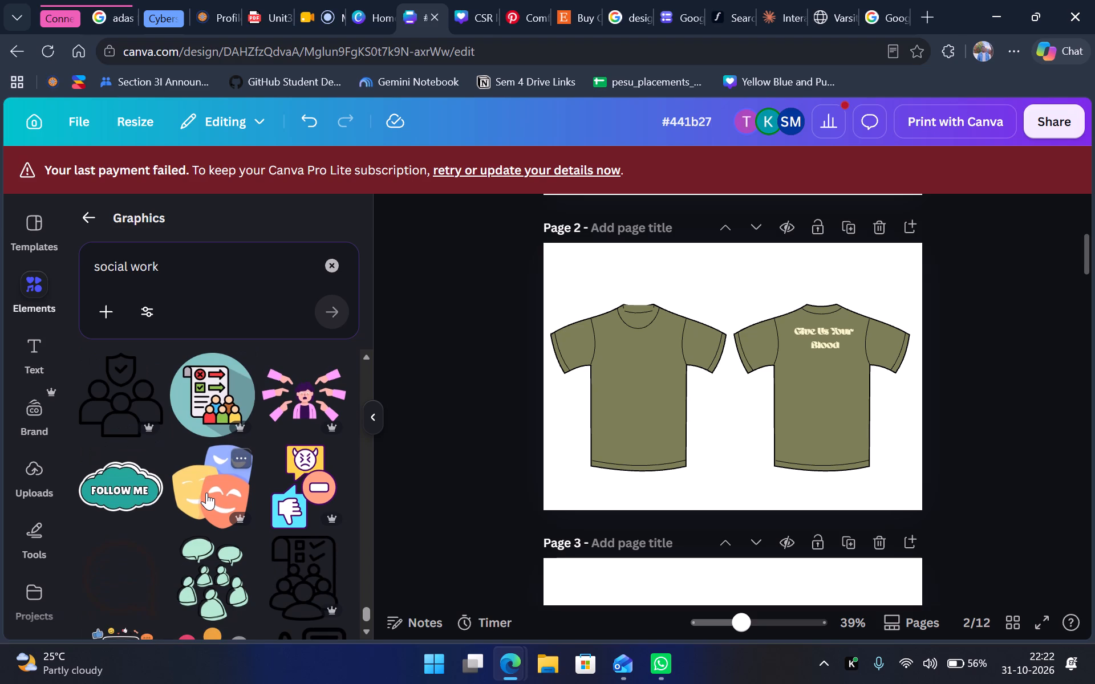
scroll(206, 492, down, 4)
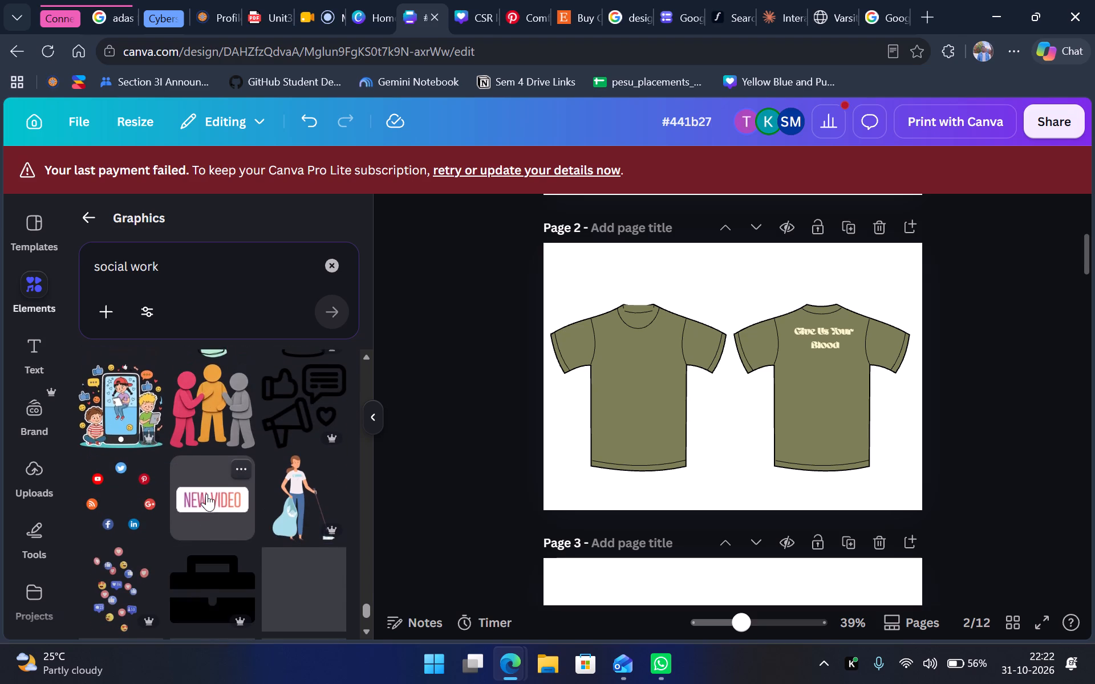
scroll(206, 494, down, 1)
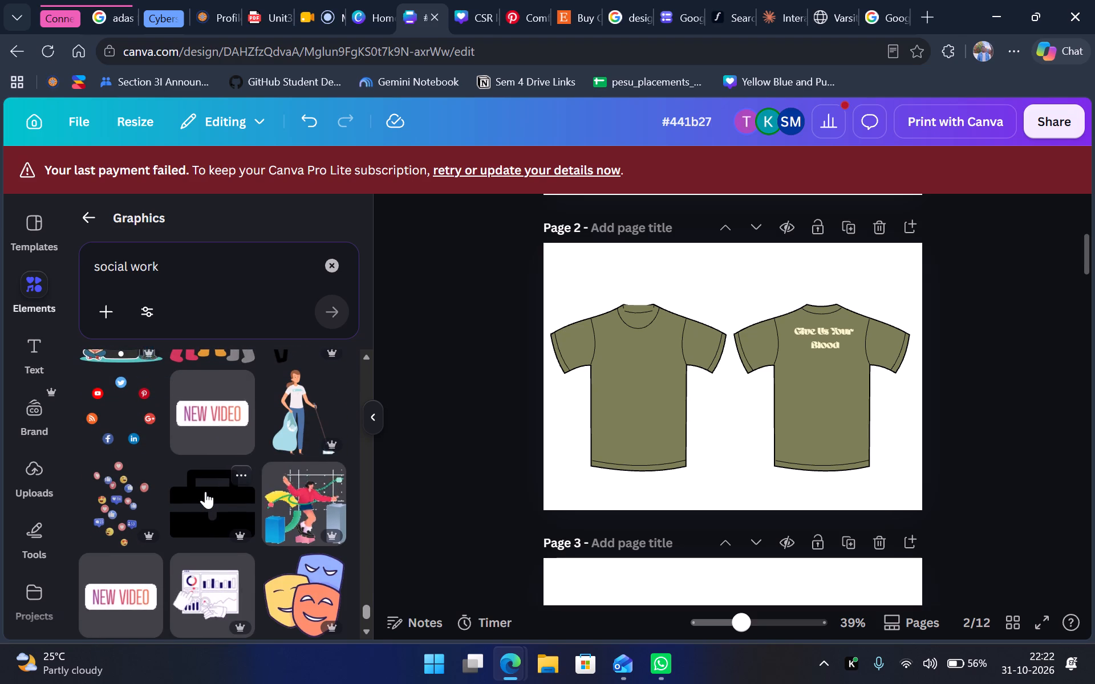
scroll(205, 491, down, 3)
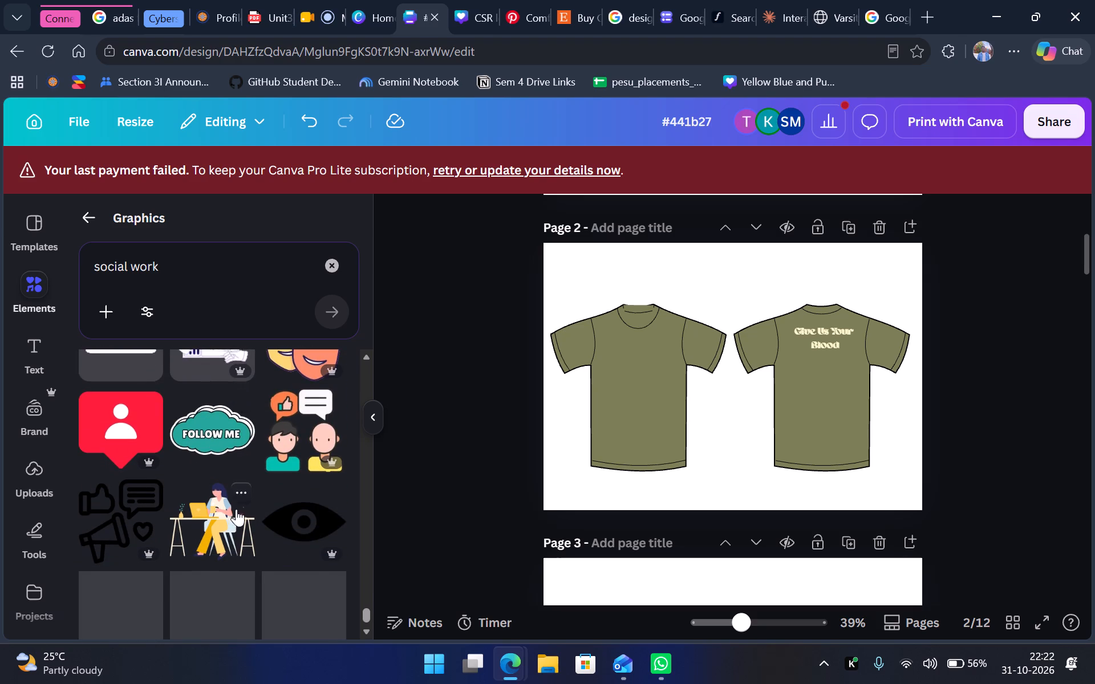
scroll(236, 510, down, 3)
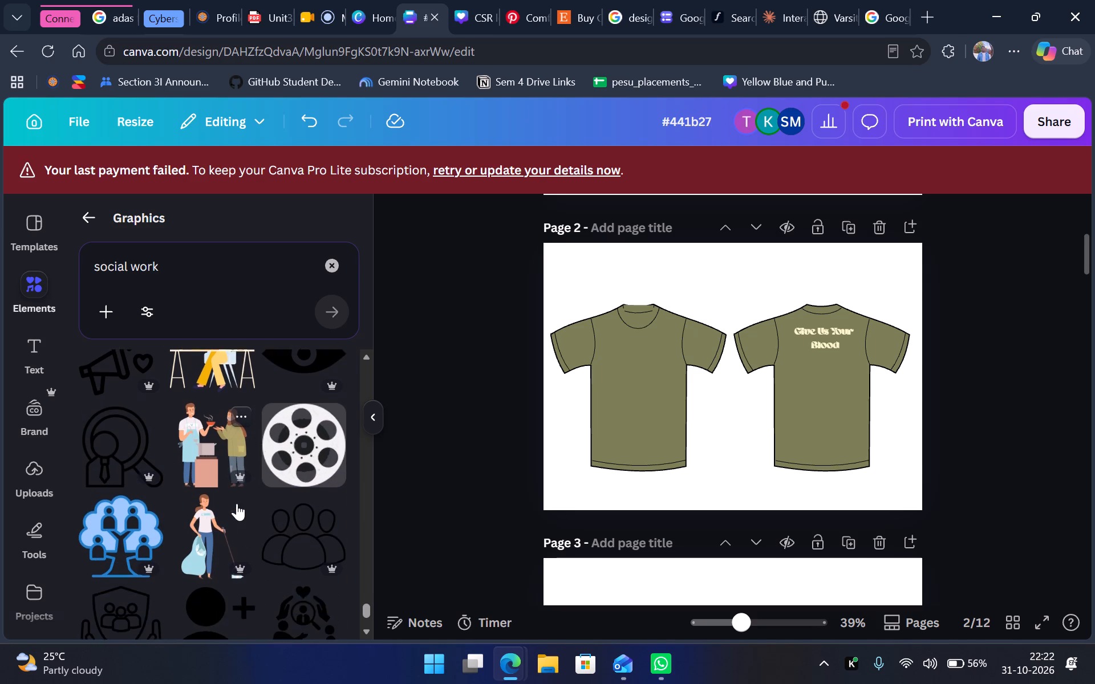
scroll(236, 504, down, 5)
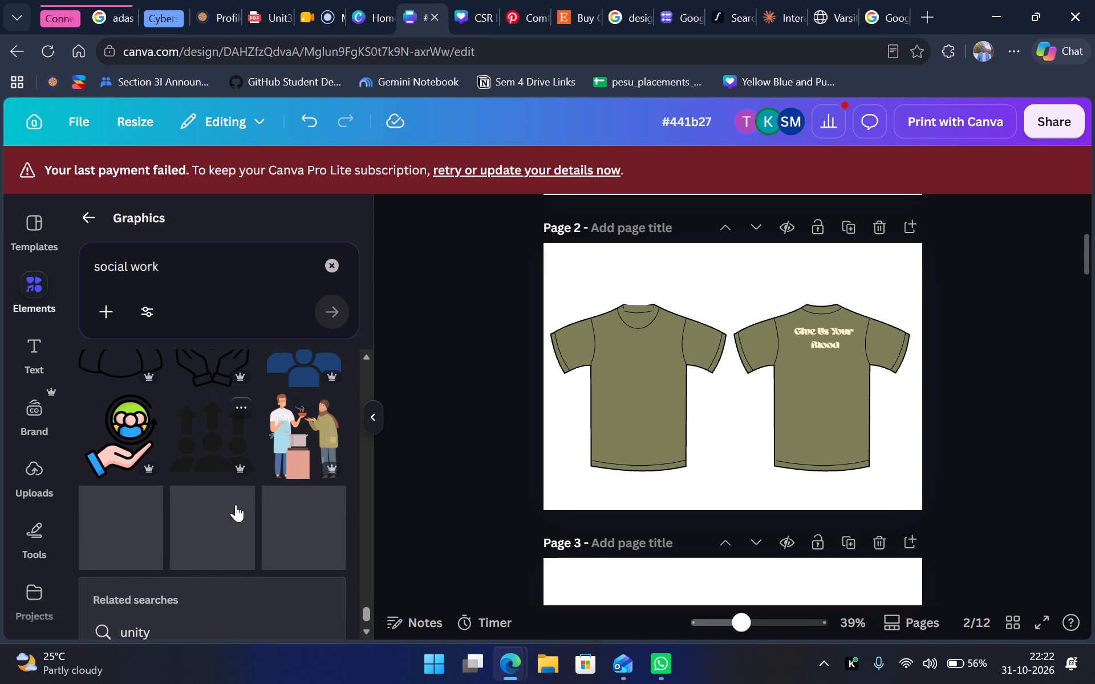
scroll(236, 504, down, 3)
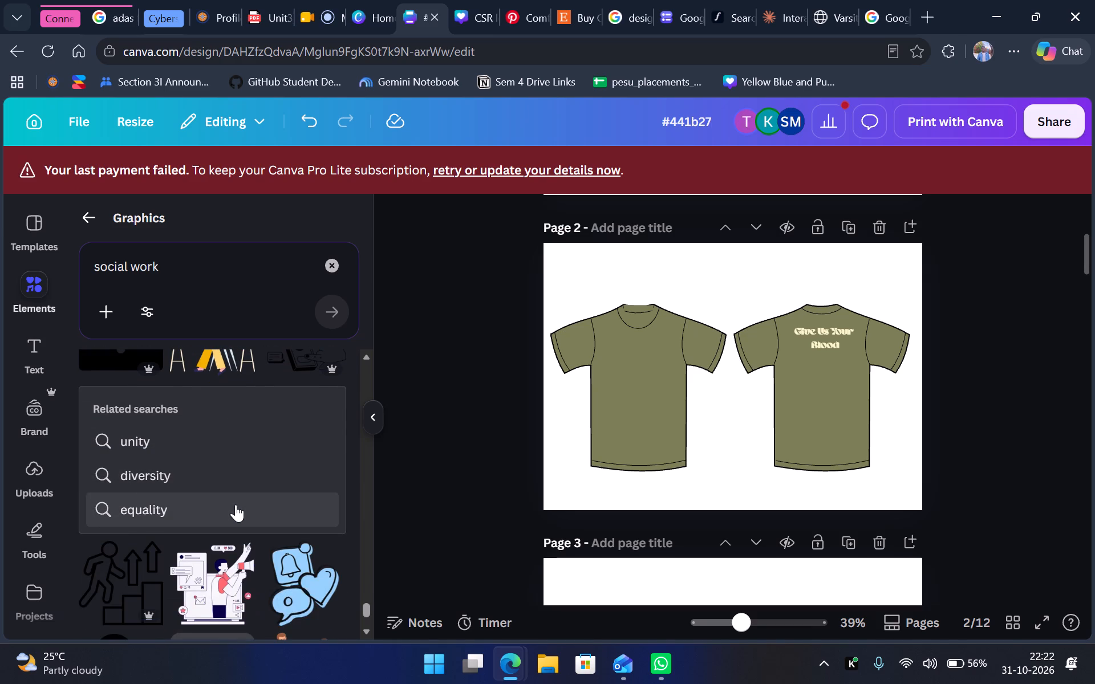
scroll(236, 504, down, 5)
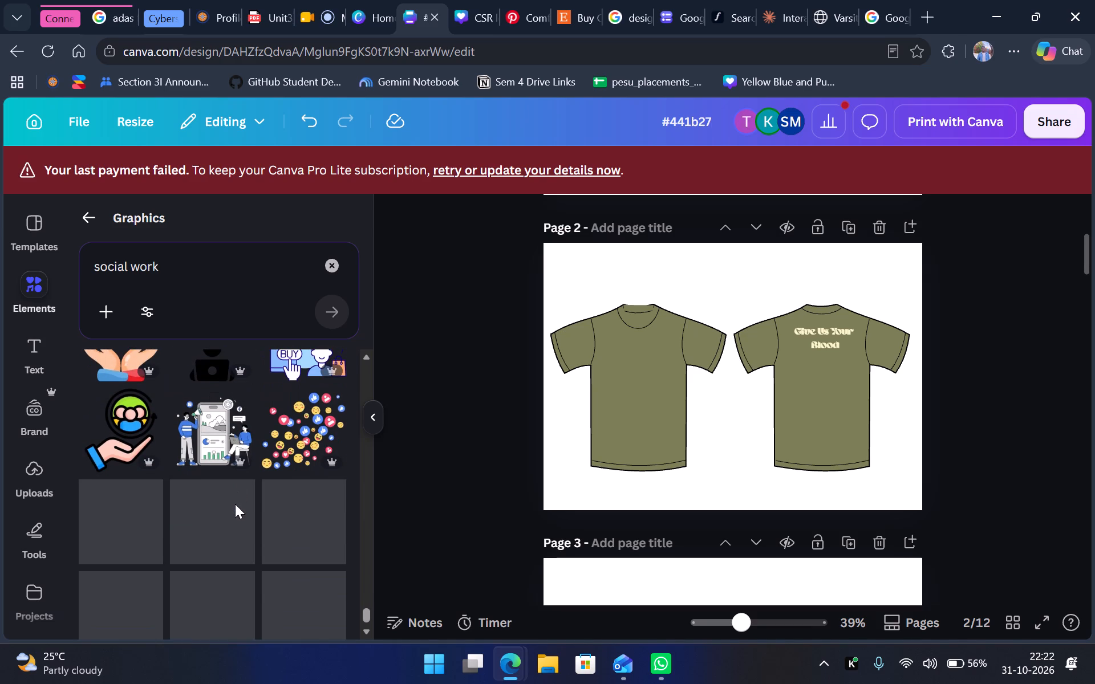
scroll(259, 477, down, 2)
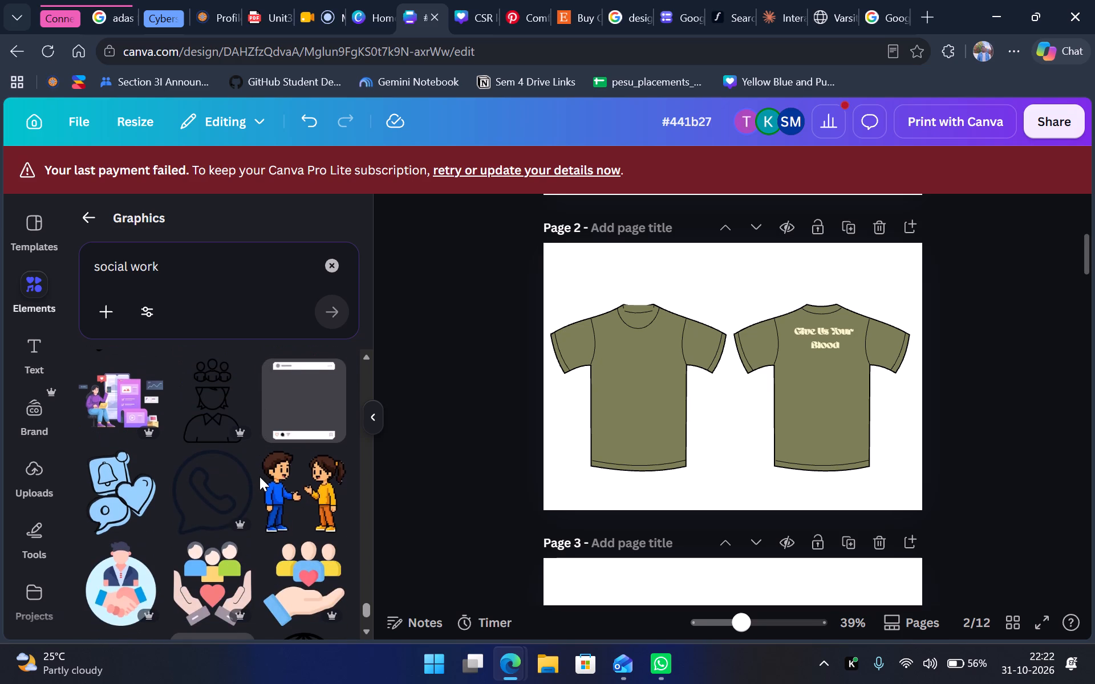
scroll(250, 488, down, 1)
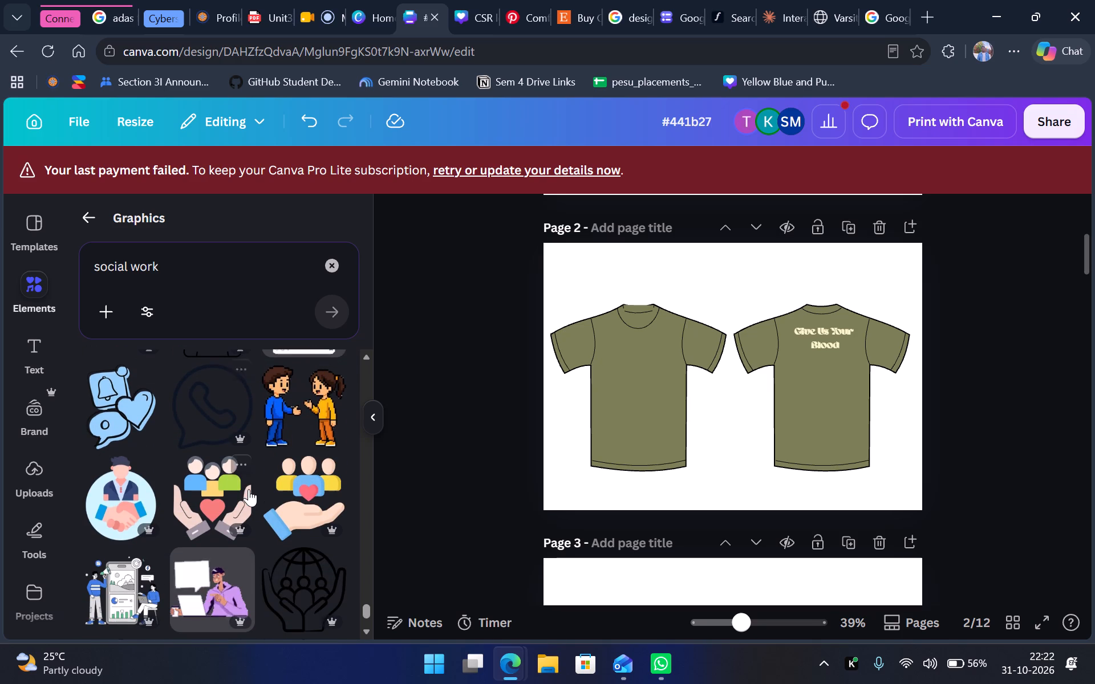
scroll(248, 489, down, 3)
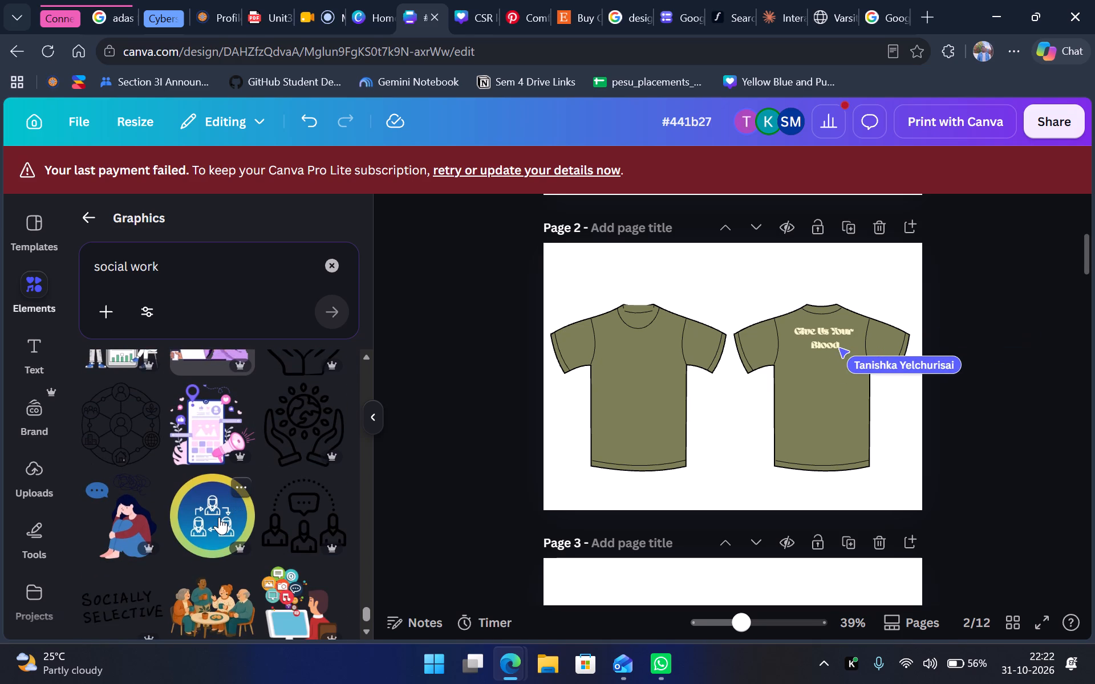
scroll(219, 517, down, 3)
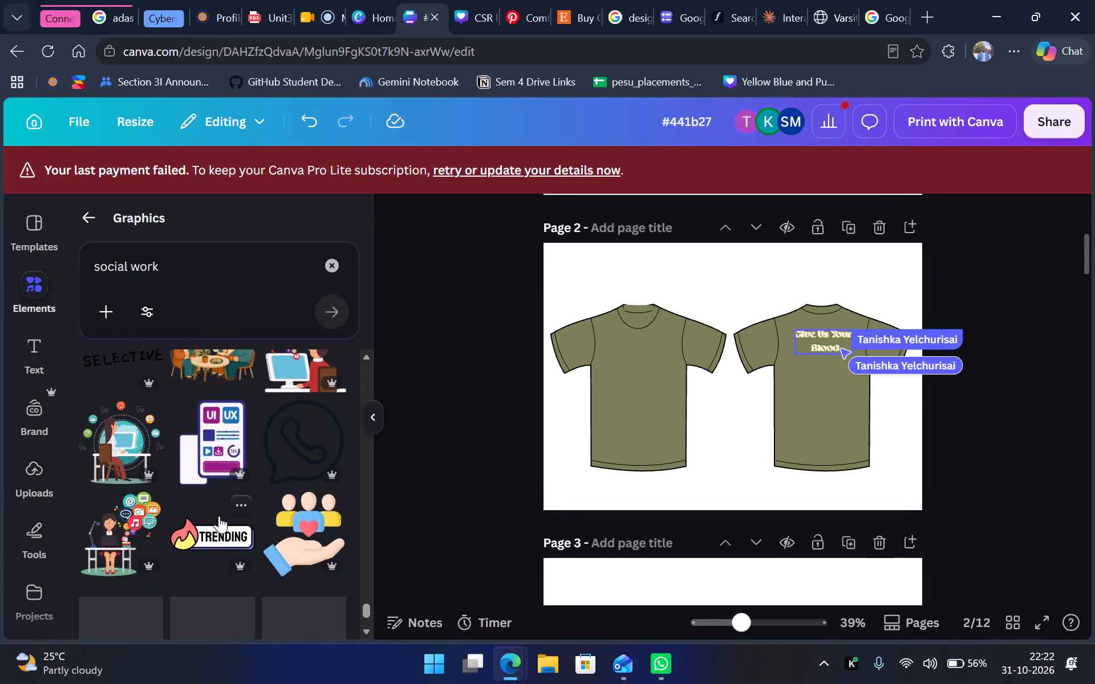
scroll(219, 516, down, 1)
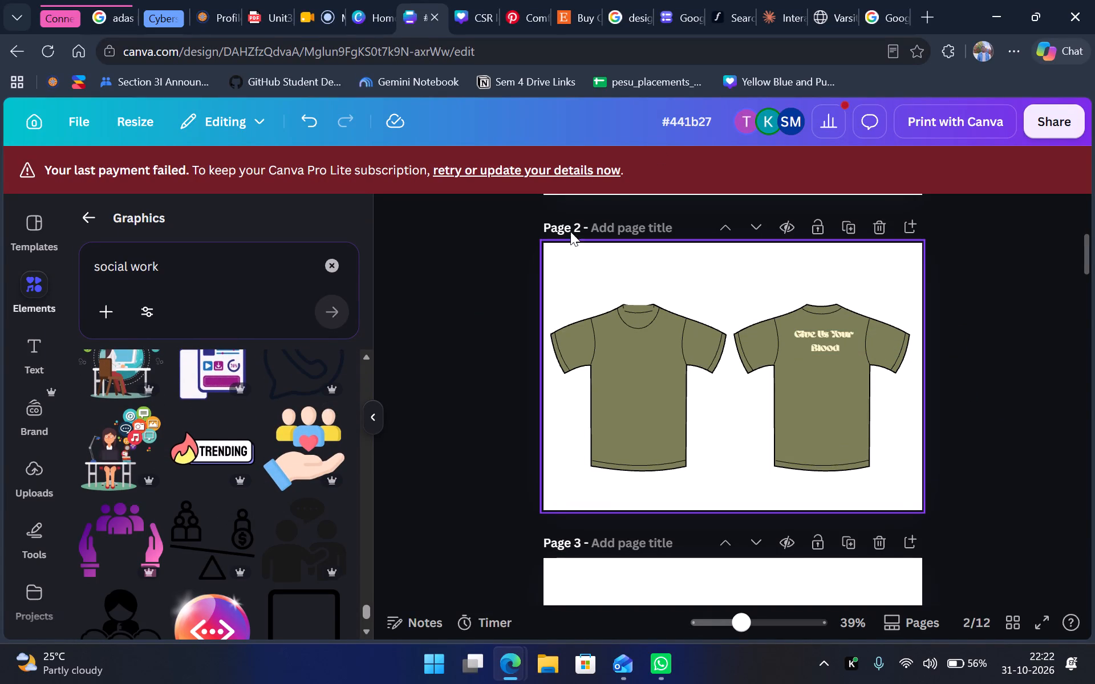
Close the browser tabs for the PES logo image result, the Claude jacket chat, Adobe Fonts and the Etsy listing.
click(878, 0)
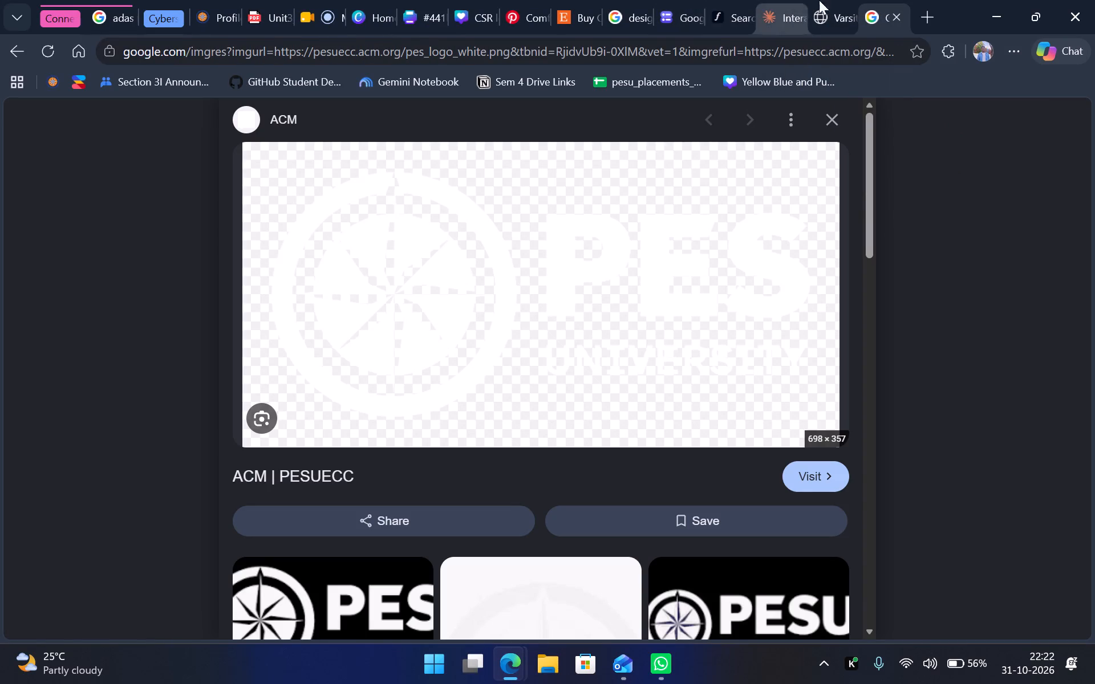
click(899, 17)
click(826, 15)
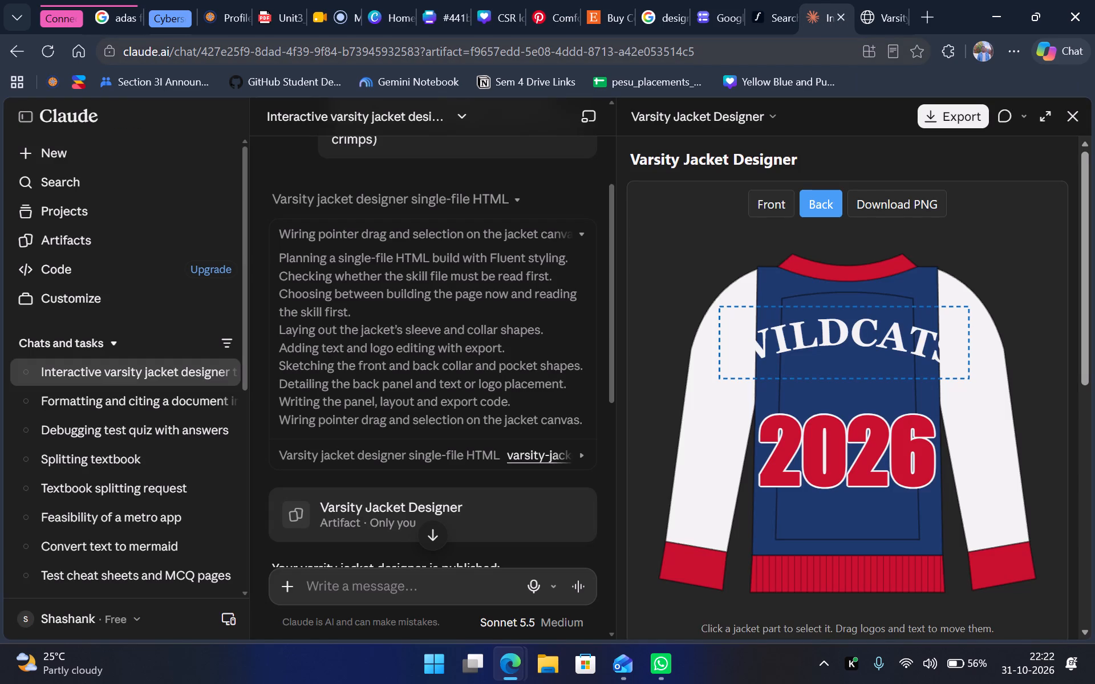
click(841, 15)
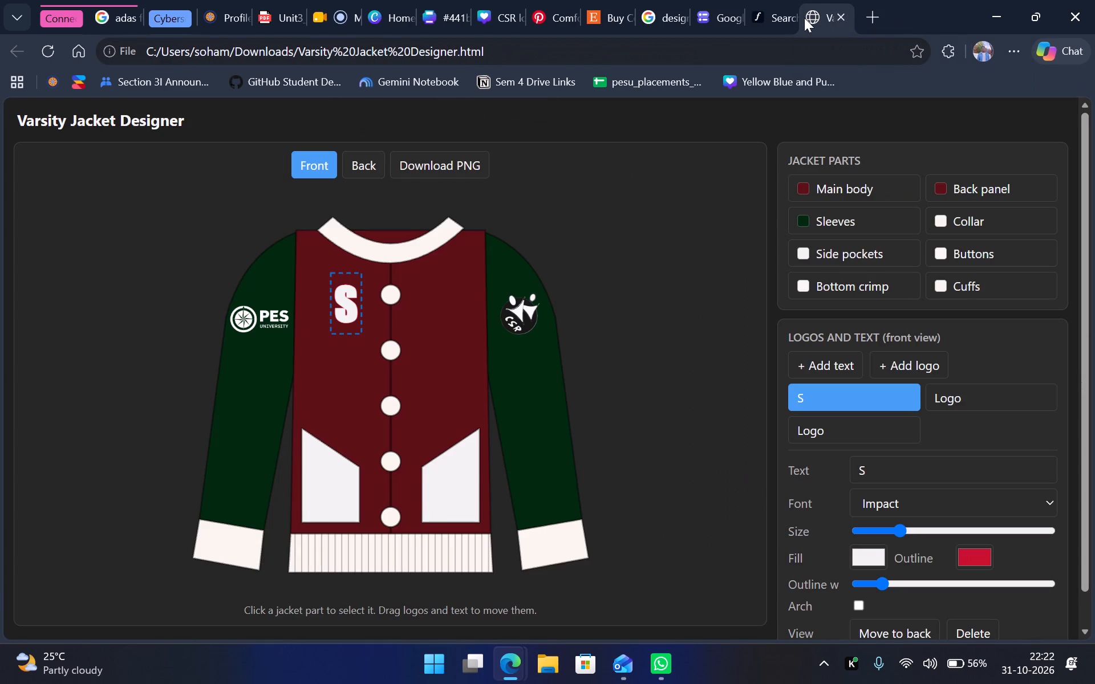
click(791, 14)
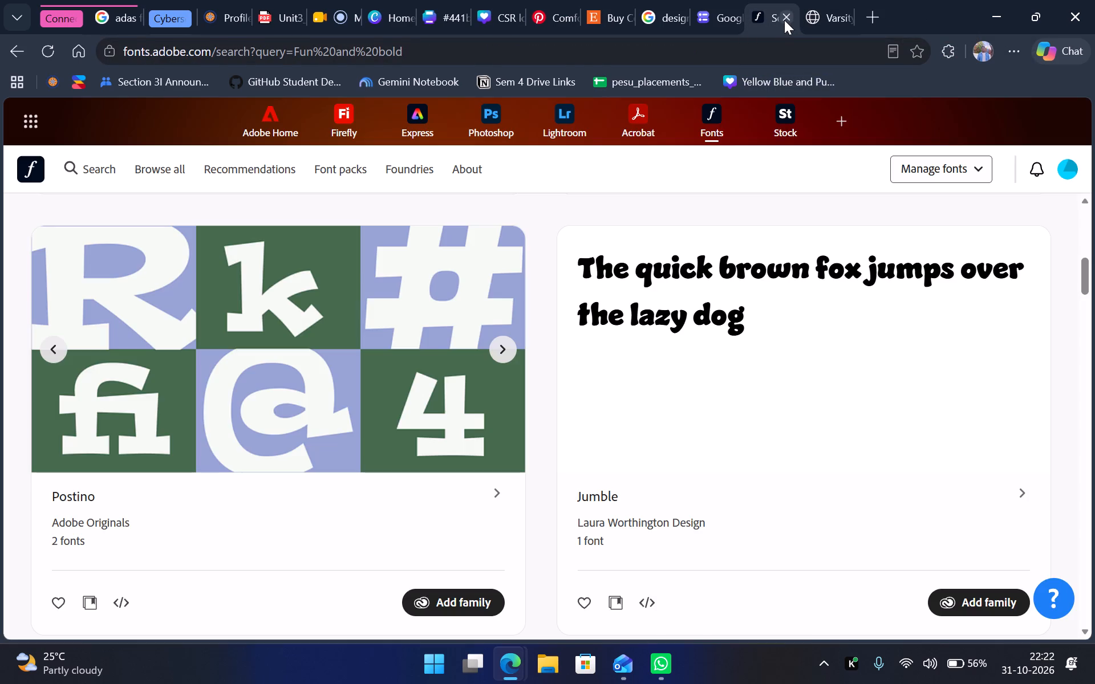
click(784, 20)
click(730, 27)
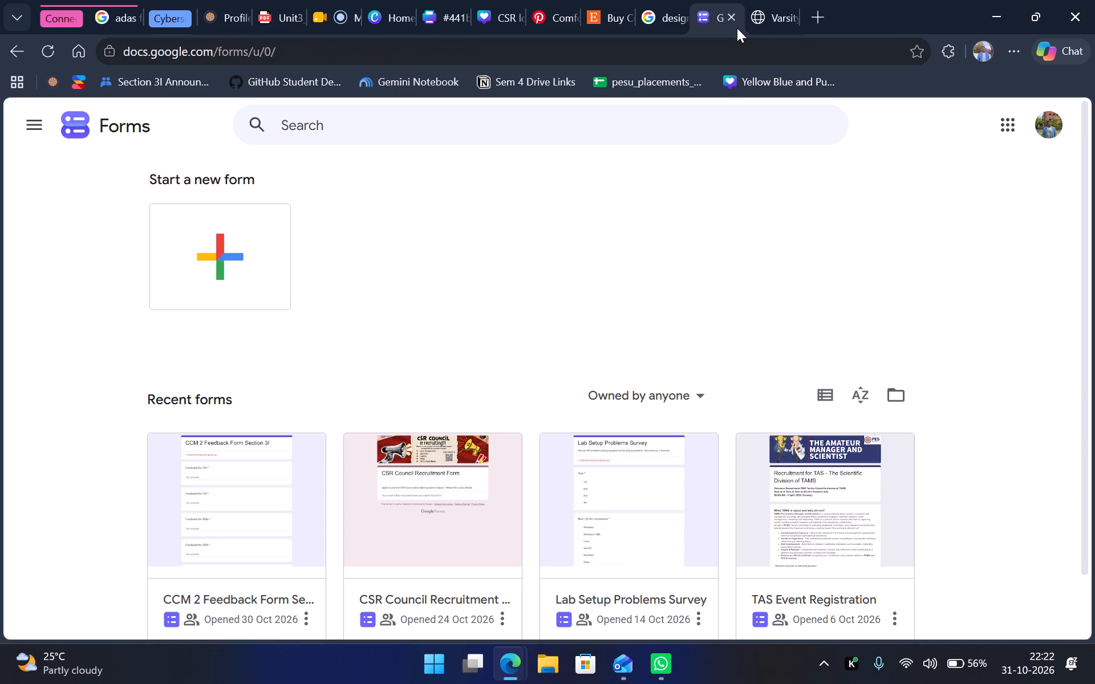
click(706, 25)
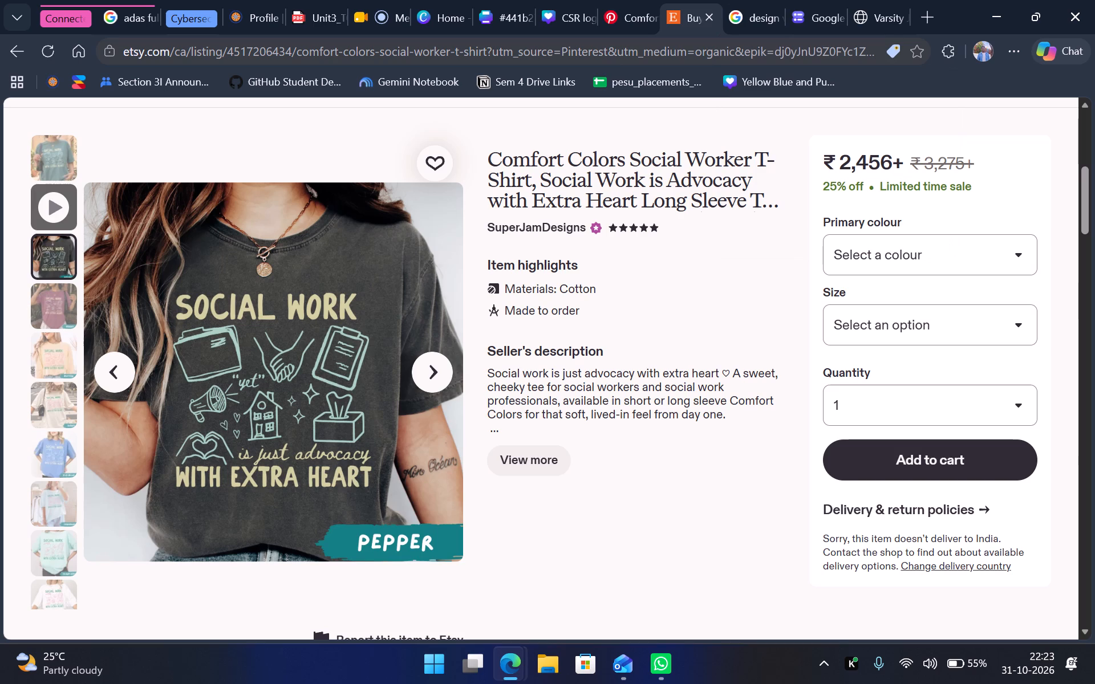
click(711, 14)
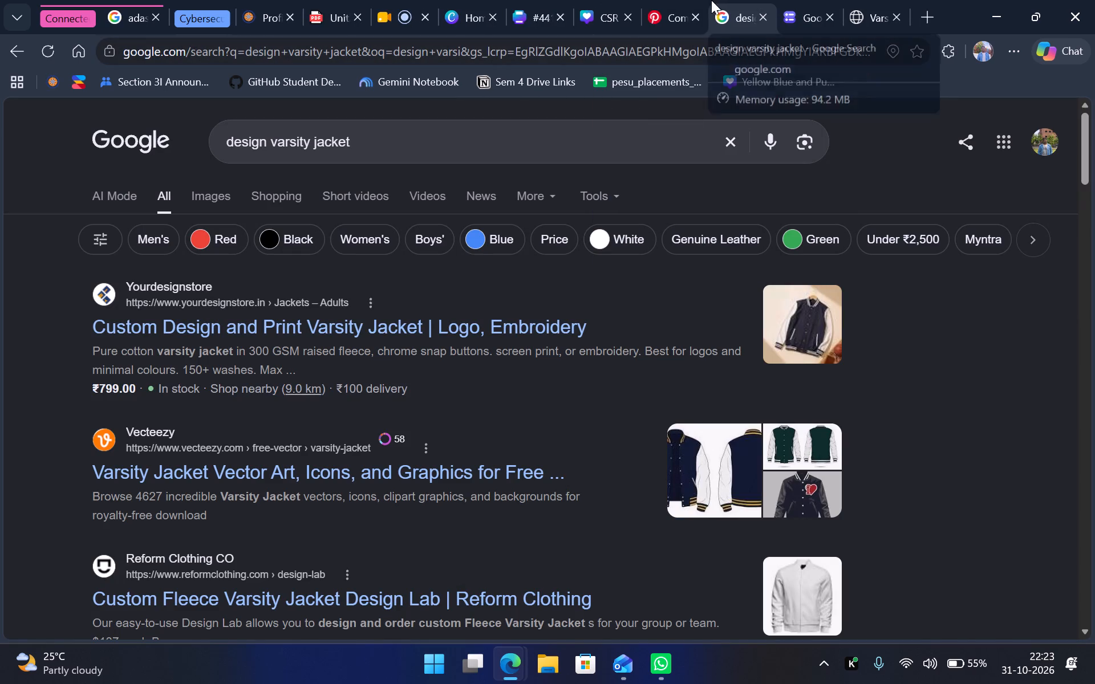
Browse the related T-shirt designs under the Social Worker T-shirt pin on Pinterest for back-print ideas.
click(690, 0)
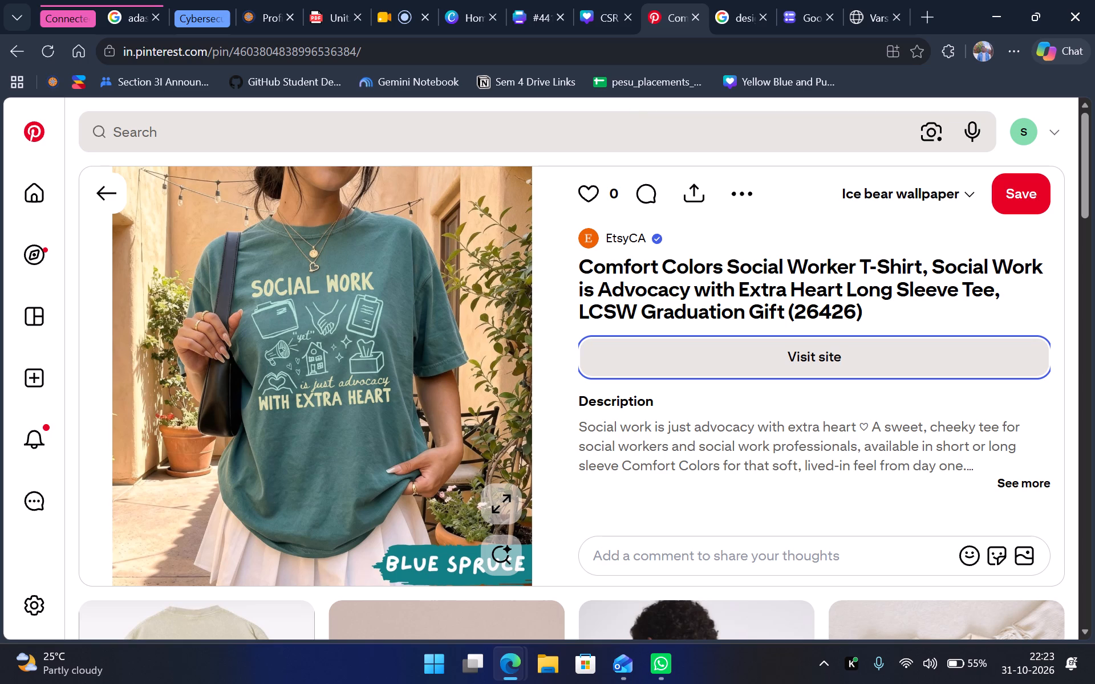
scroll(640, 336, down, 2)
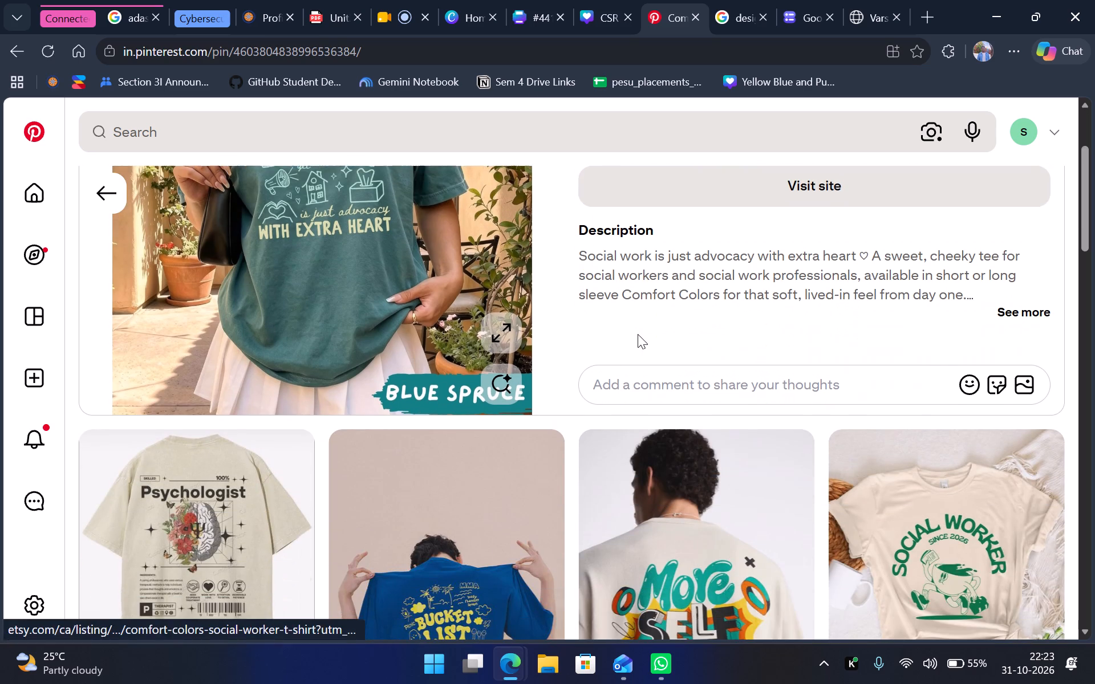
scroll(637, 333, down, 2)
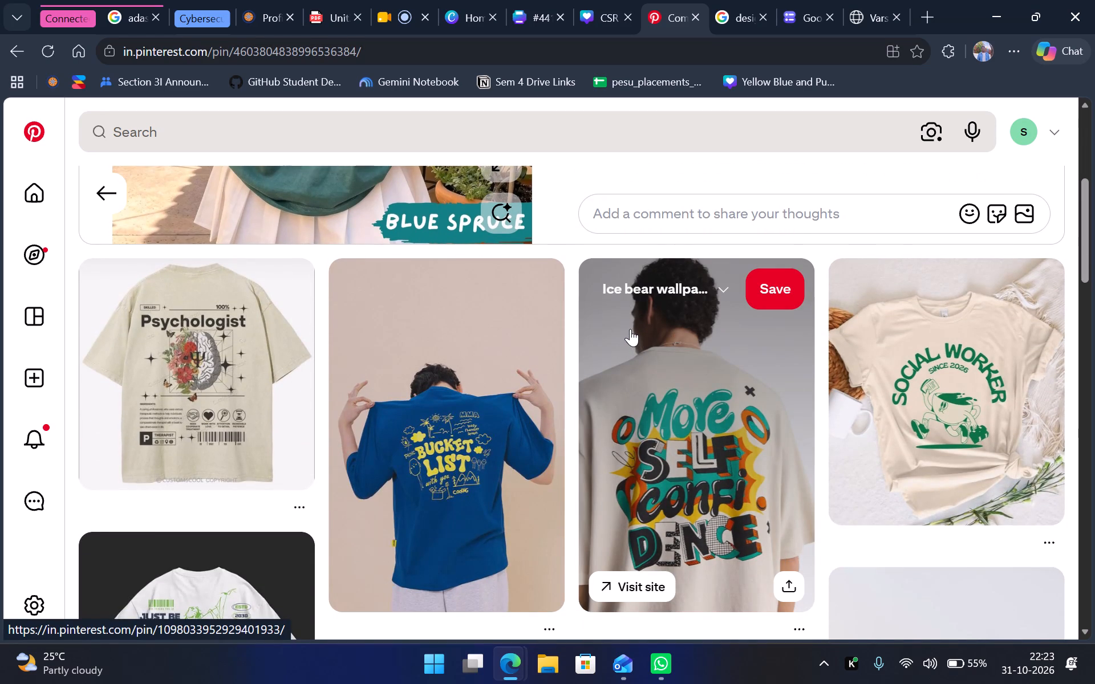
scroll(620, 329, down, 4)
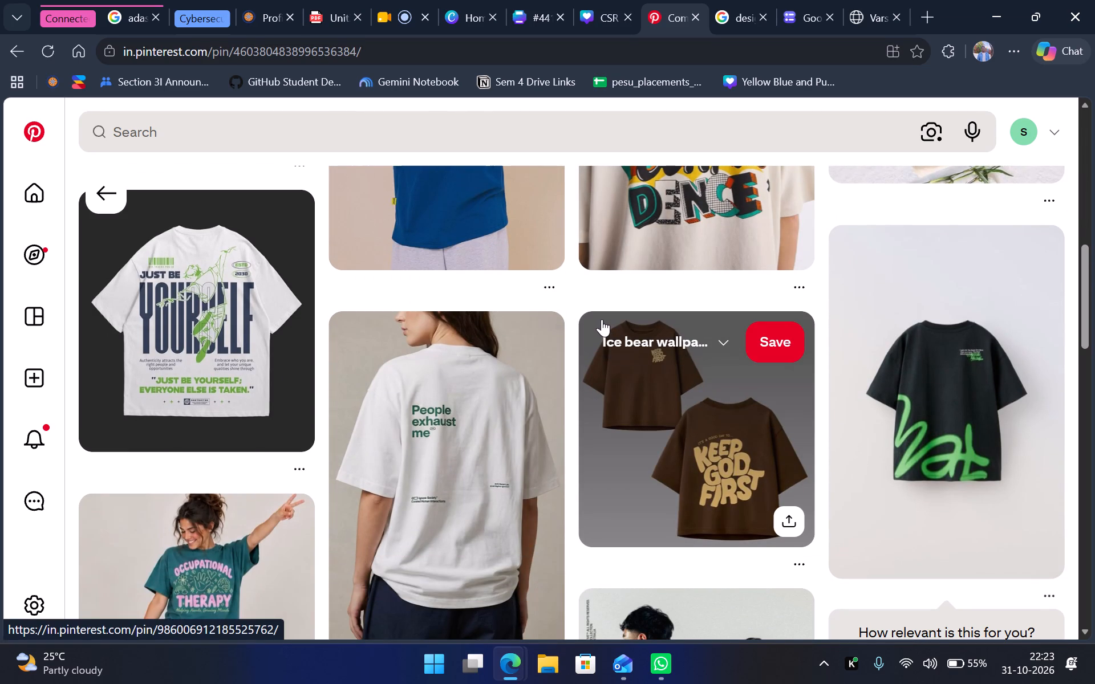
scroll(602, 319, down, 5)
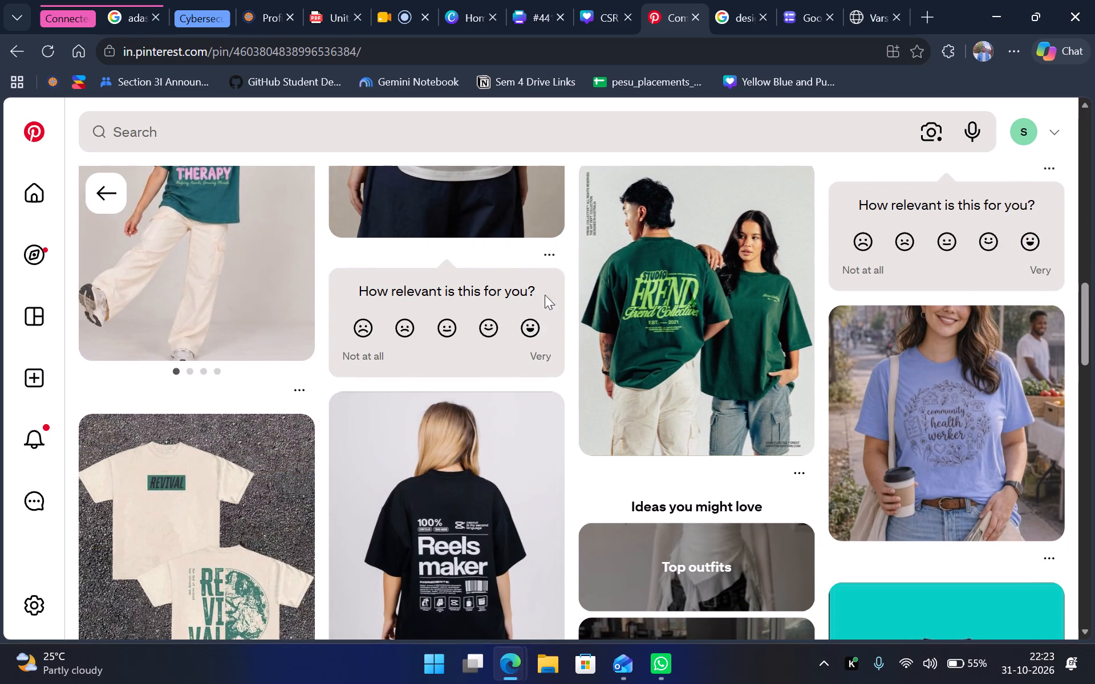
scroll(508, 272, down, 1)
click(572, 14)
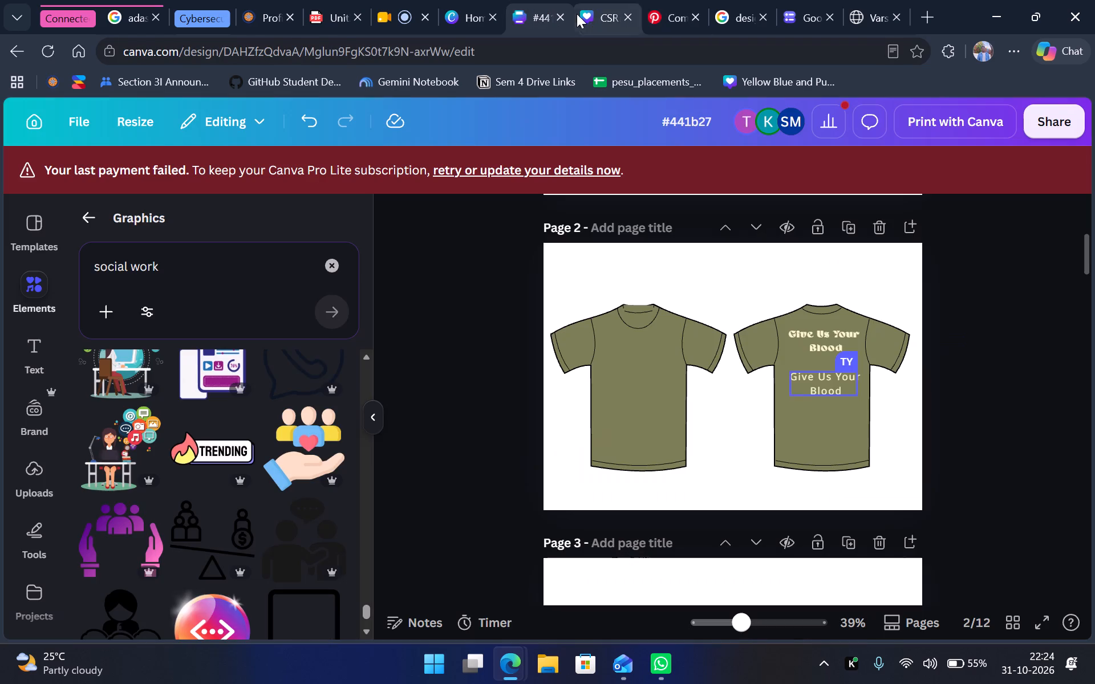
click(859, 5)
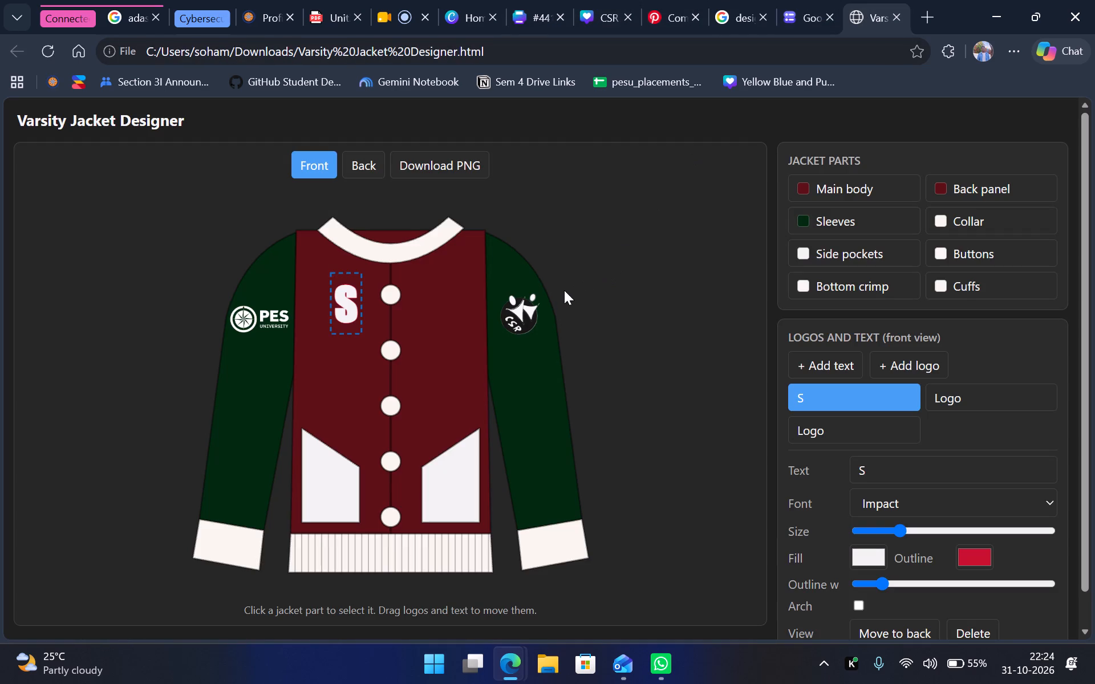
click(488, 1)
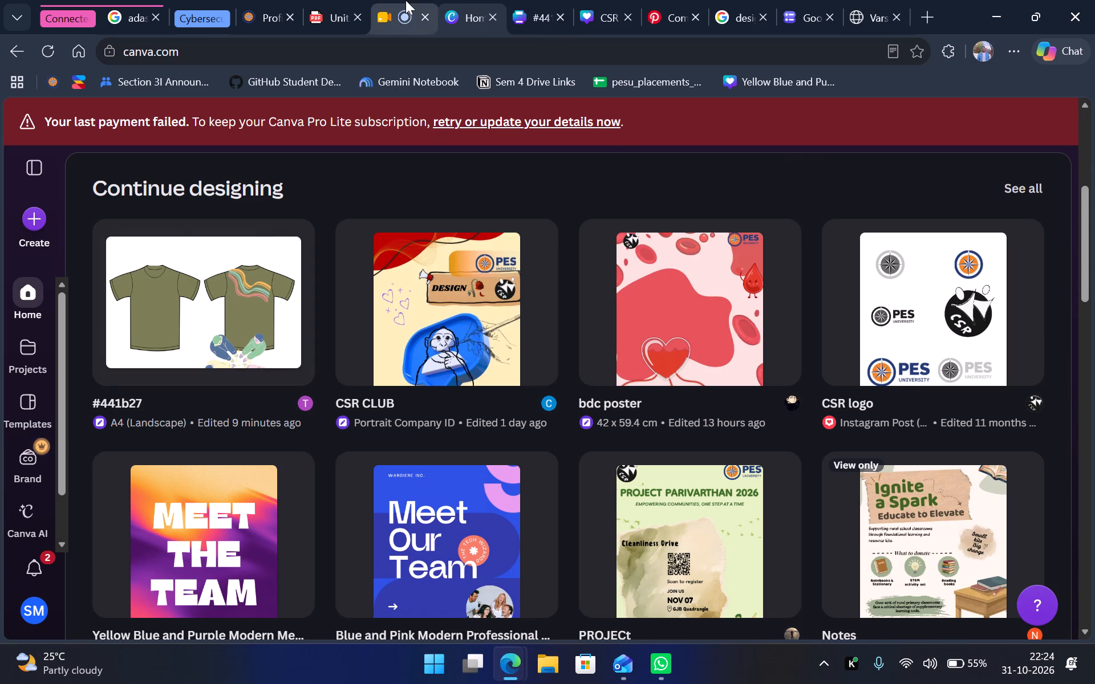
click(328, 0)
Return to the #441b27 T-shirt design and look through the uploads and Brand Kit for usable logo assets.
click(513, 0)
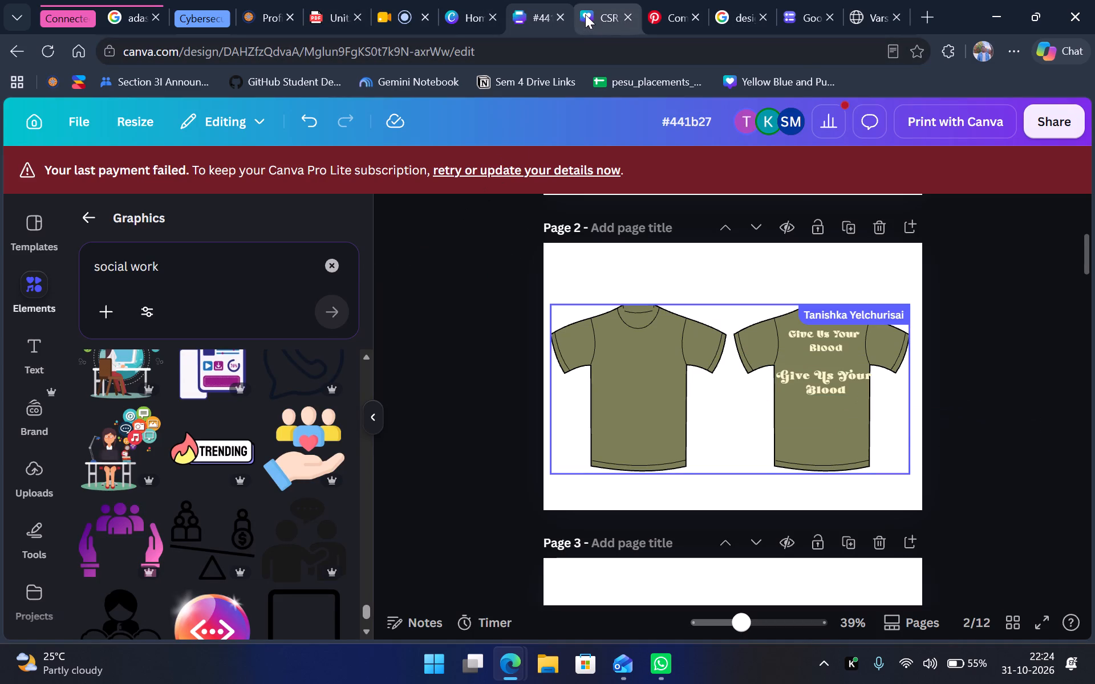
click(819, 343)
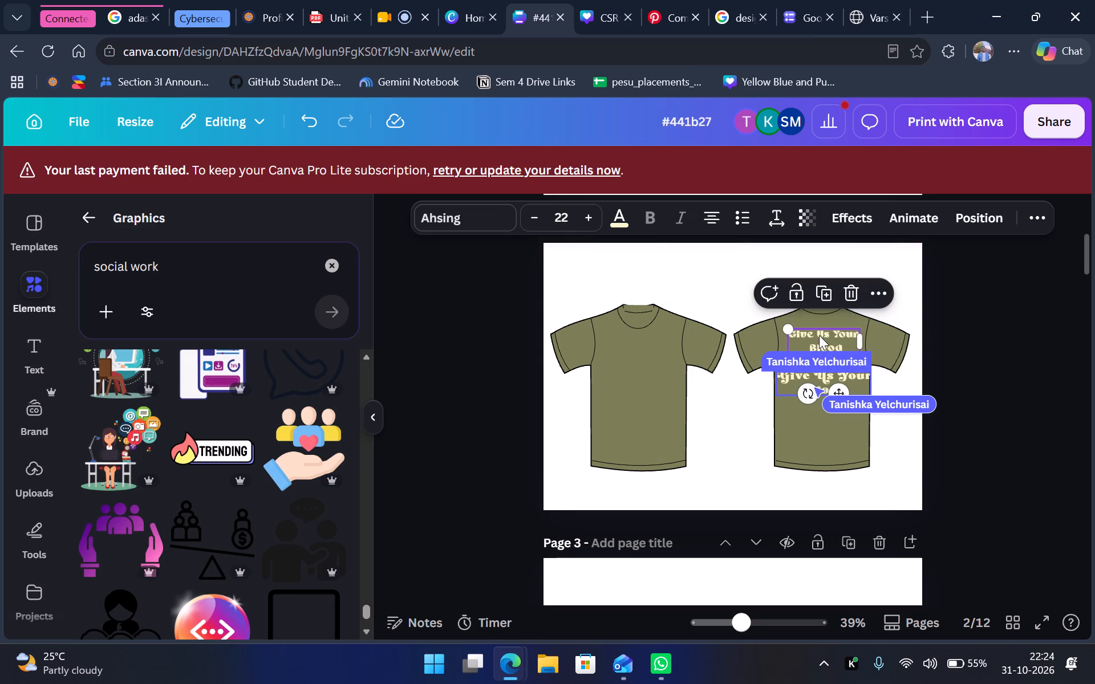
click(463, 377)
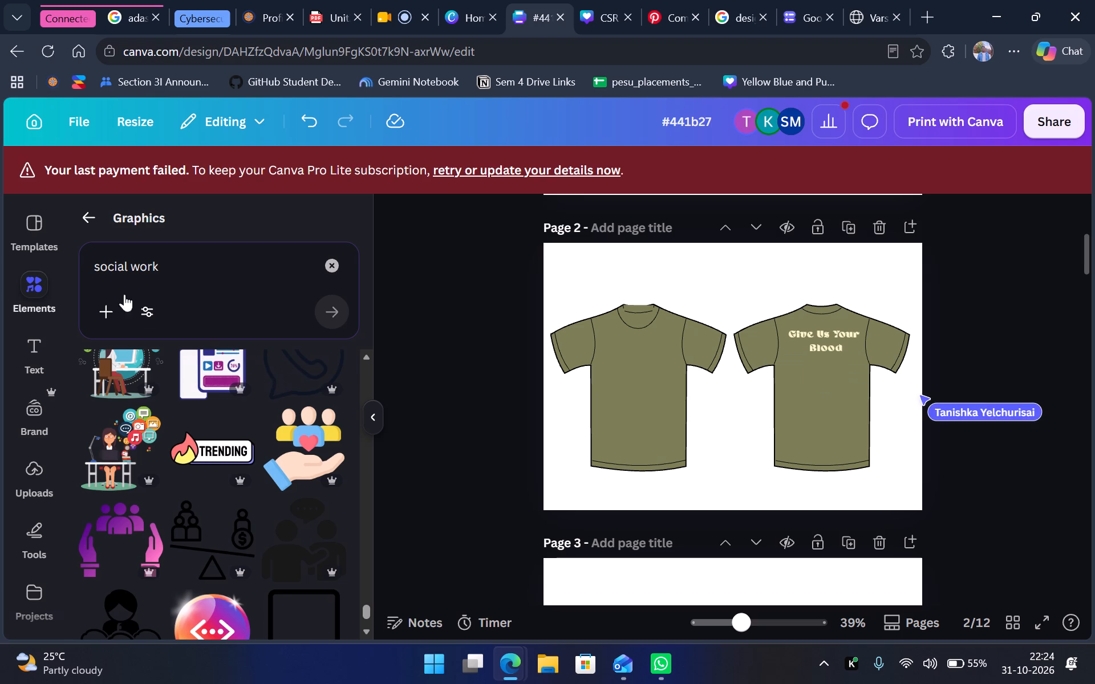
click(31, 455)
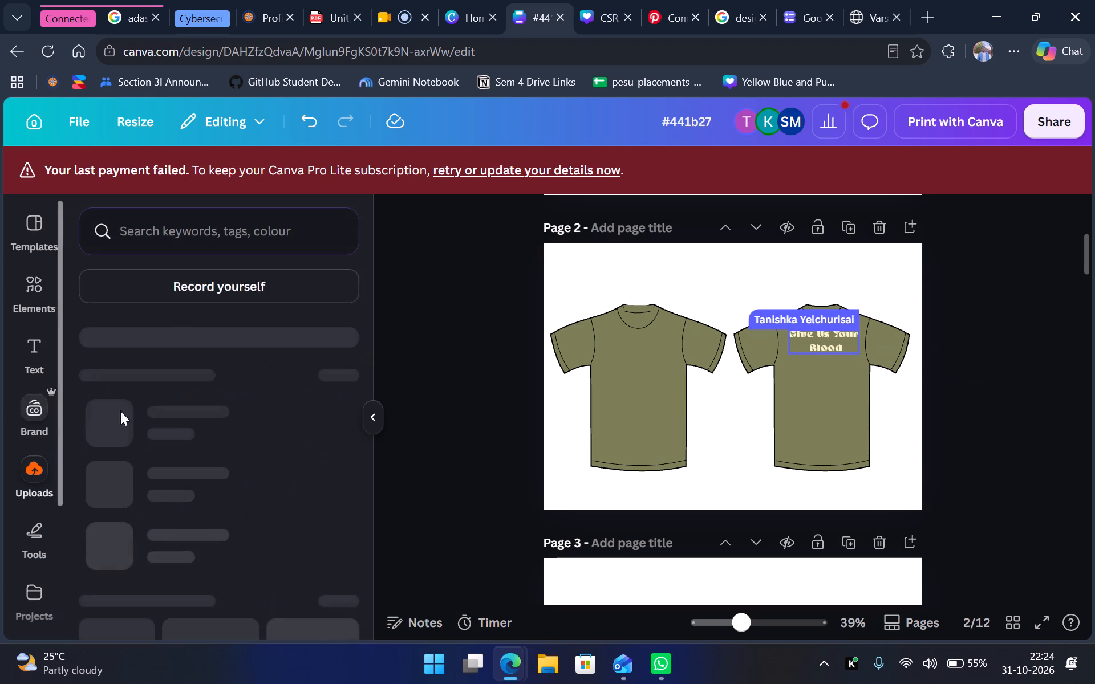
click(13, 404)
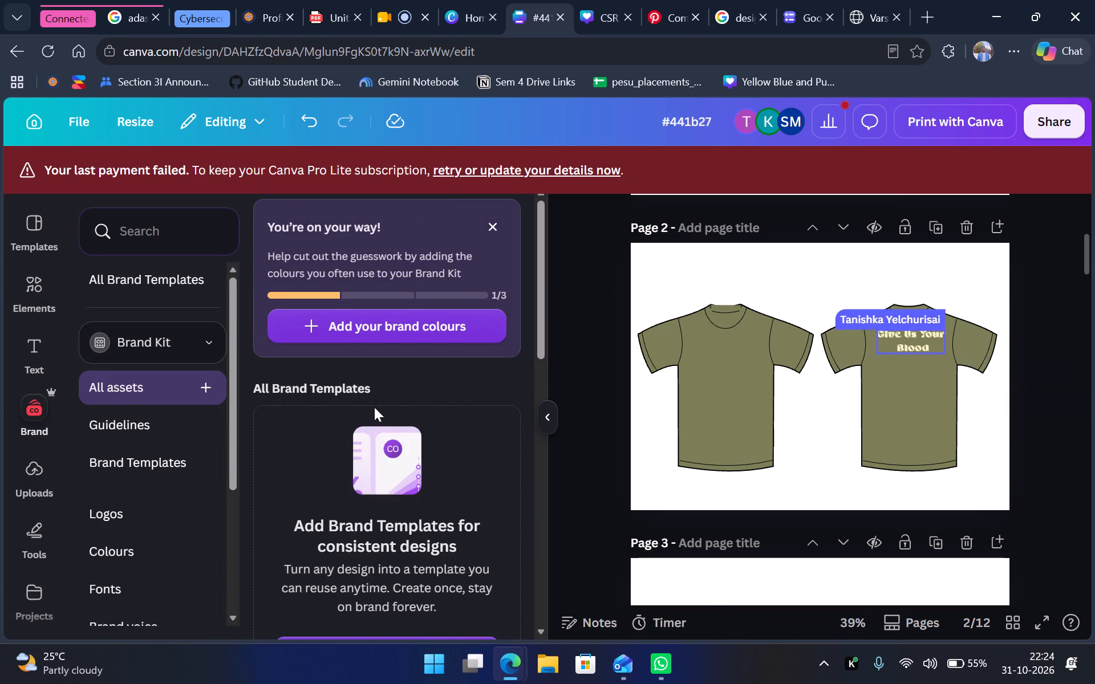
scroll(373, 409, down, 7)
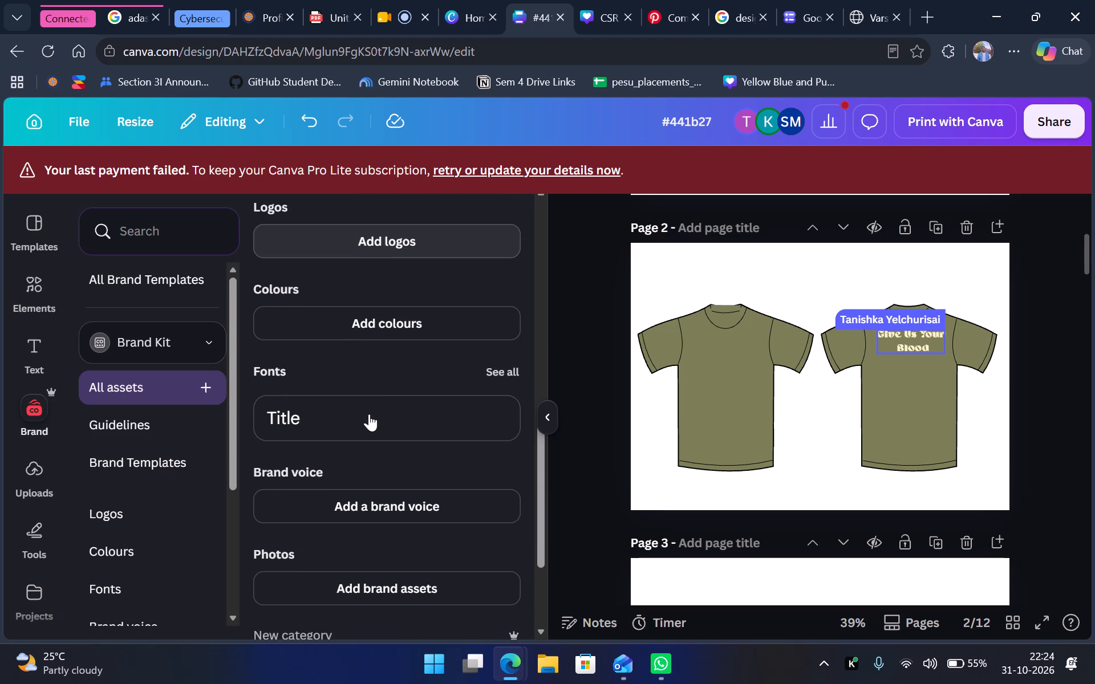
scroll(350, 317, down, 2)
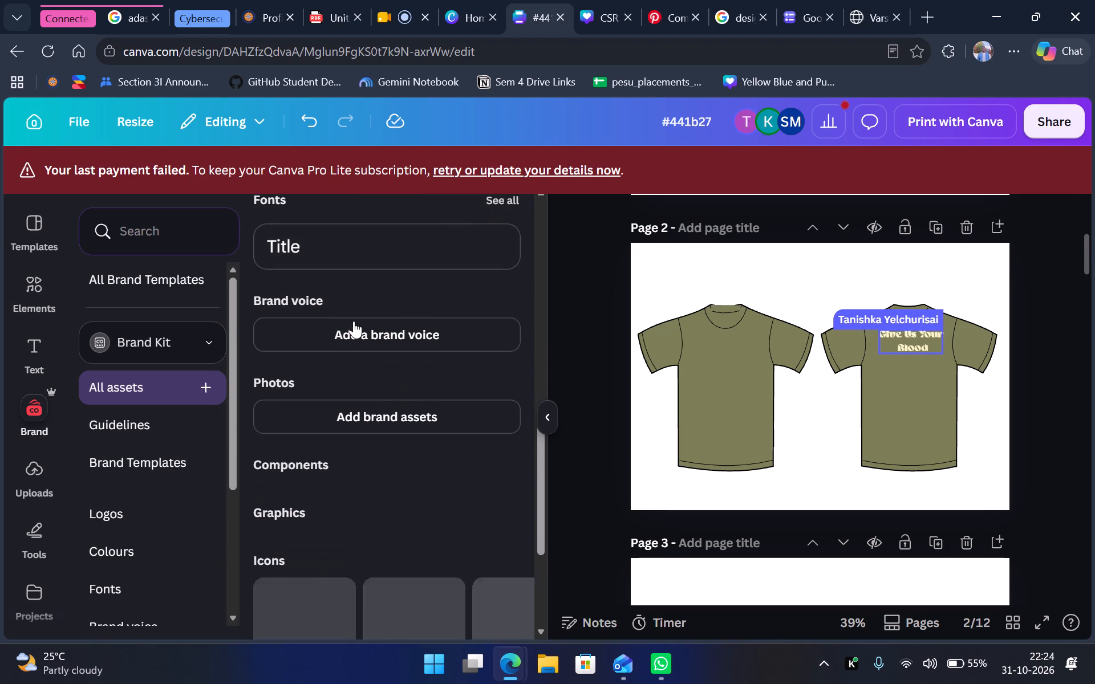
scroll(365, 345, down, 9)
scroll(367, 349, up, 4)
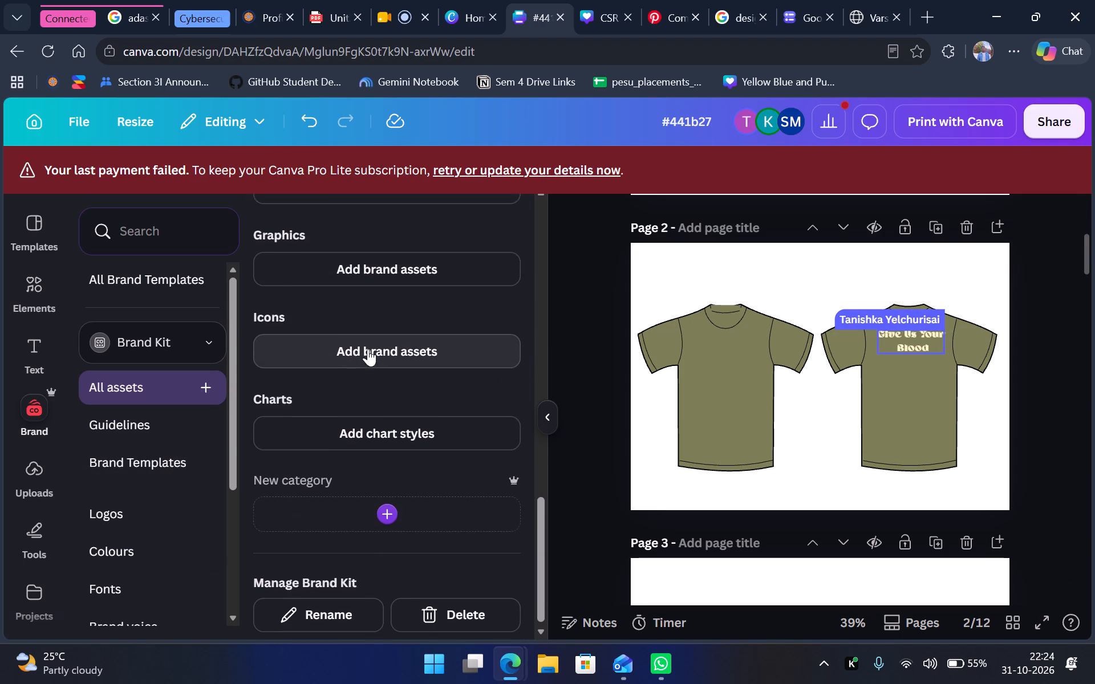
scroll(368, 349, up, 7)
click(145, 512)
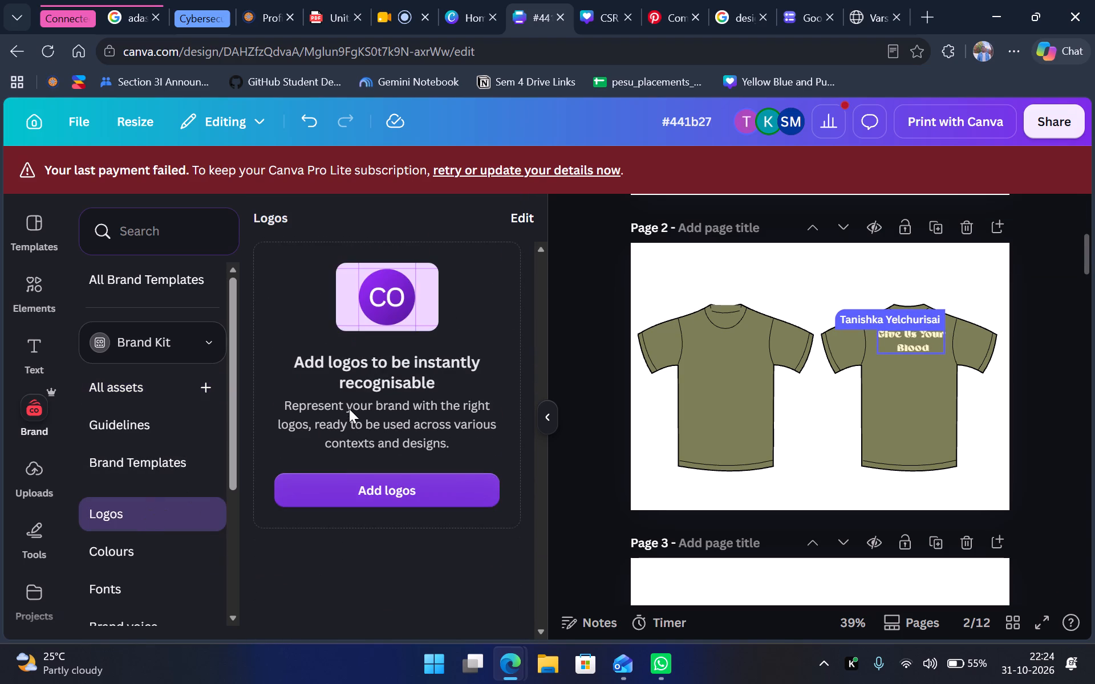
Copy the blue-and-orange PES University logo from page 1 of the CSR logo design onto page 2 of the T-shirt design.
click(590, 0)
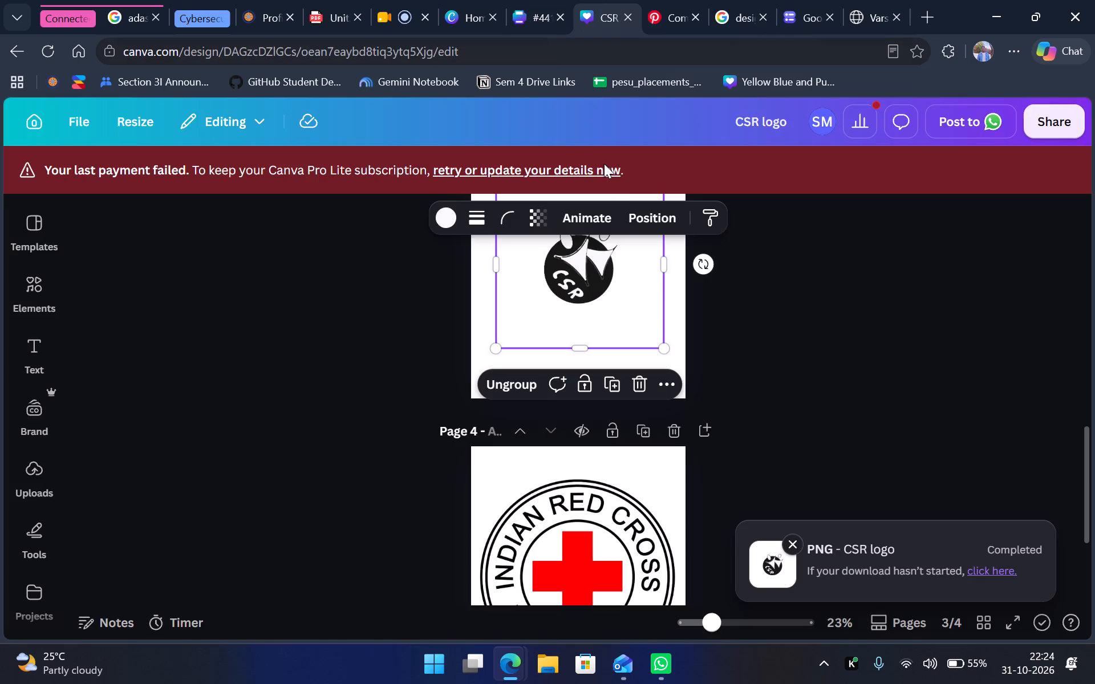
scroll(655, 314, up, 4)
scroll(610, 303, up, 4)
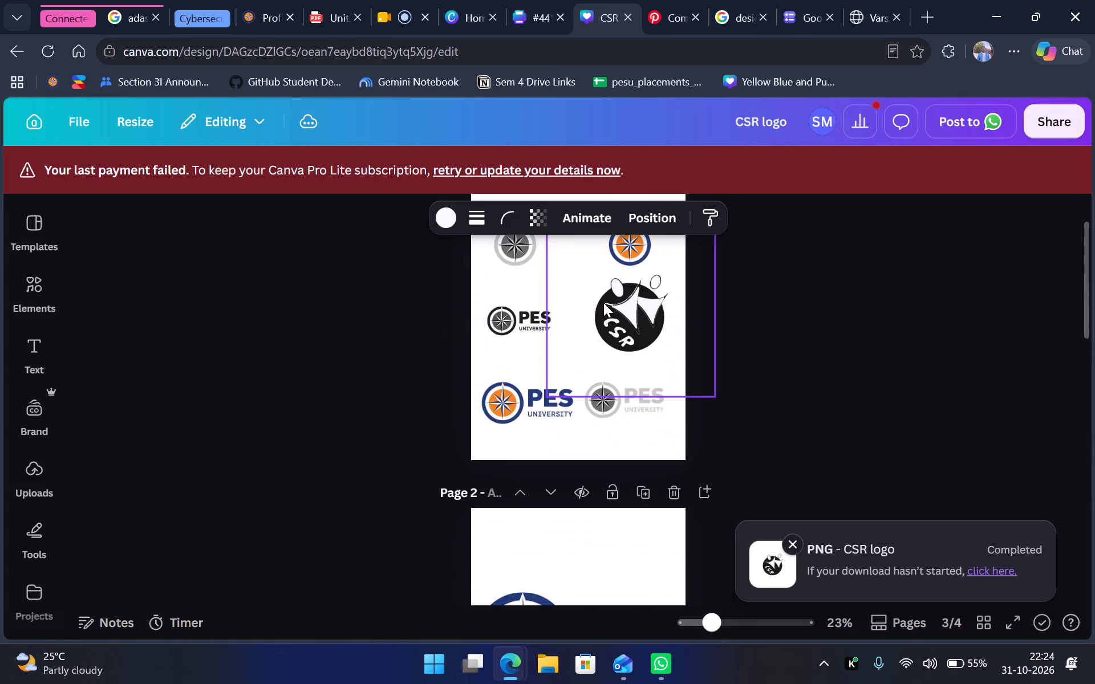
scroll(603, 303, up, 2)
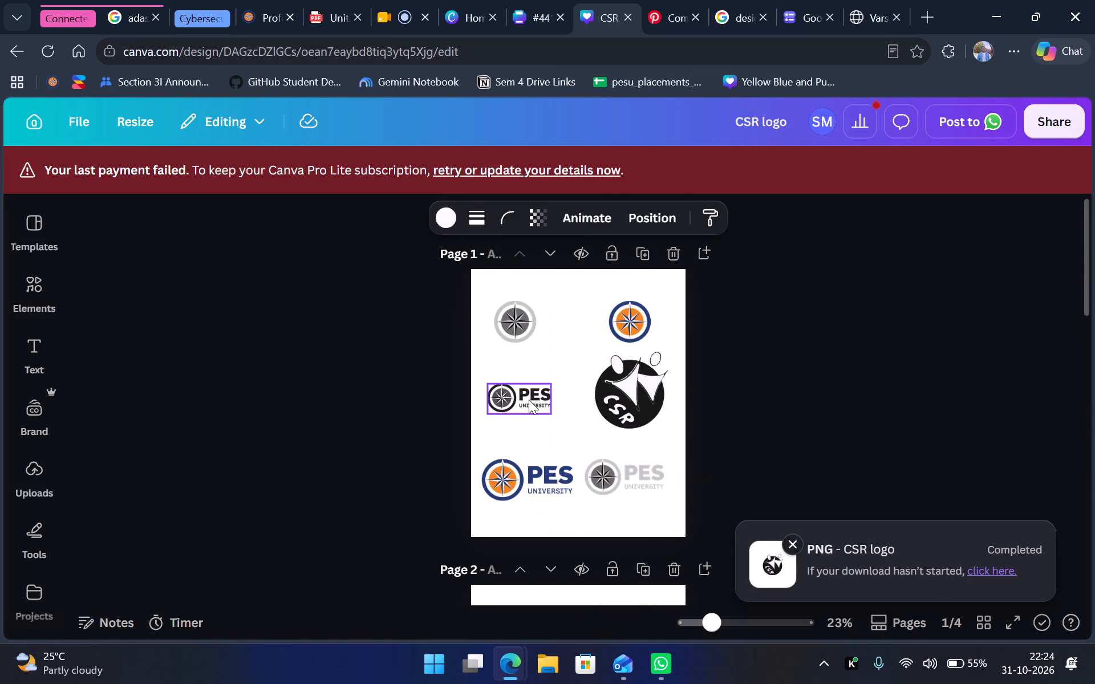
click(549, 468)
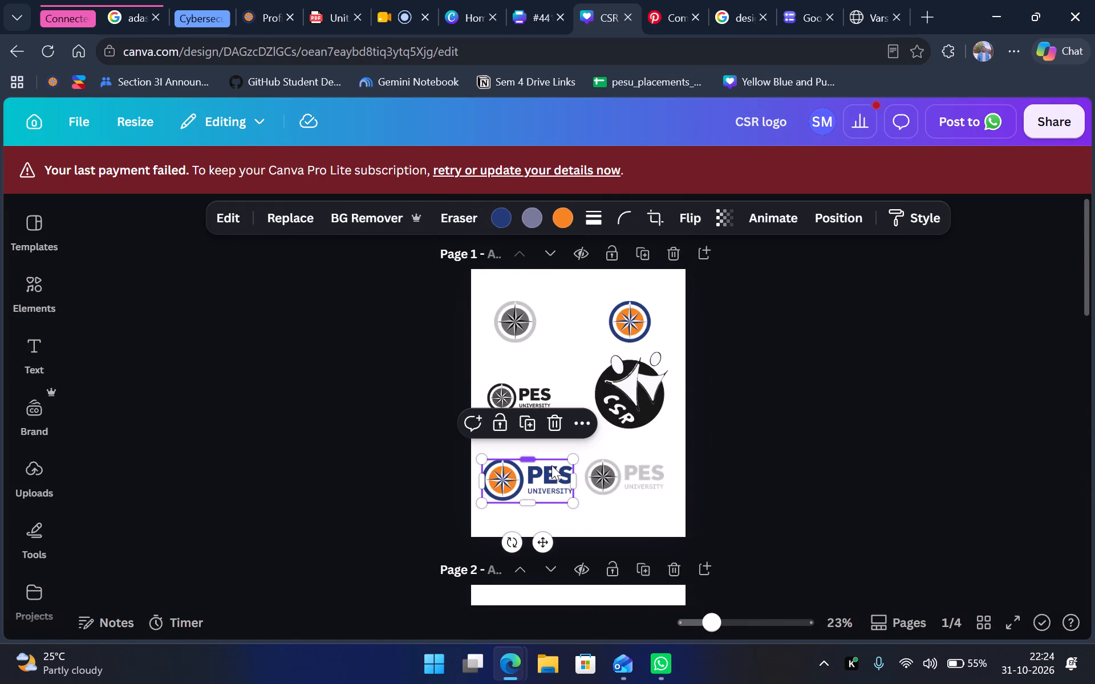
key(ctrl+c)
click(525, 0)
click(600, 439)
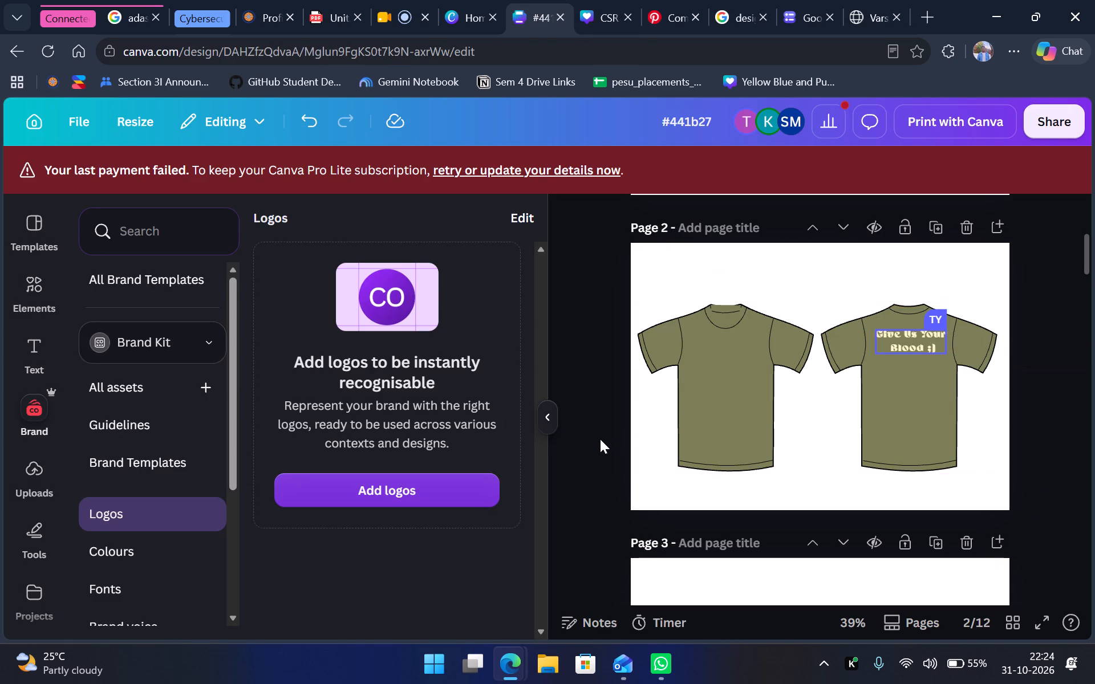
key(ctrl+v)
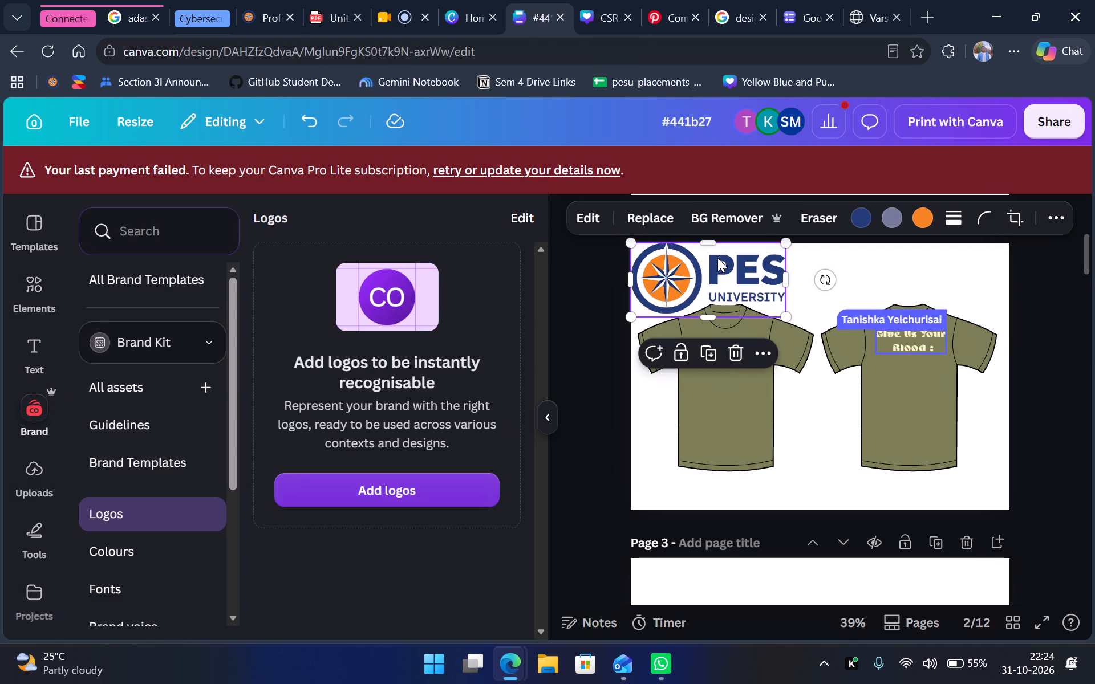
Shrink the PES University logo to a small chest print and position it on the upper-left chest of the olive shirt's front.
drag(717, 258, 778, 347)
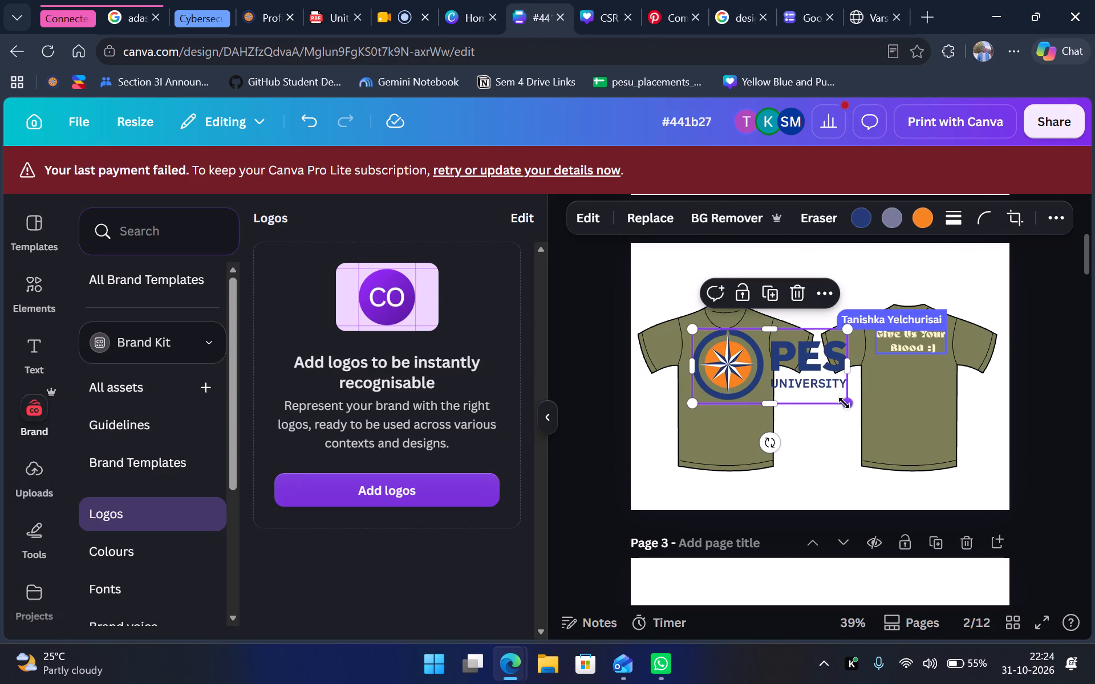
drag(844, 403, 730, 347)
drag(708, 336, 705, 349)
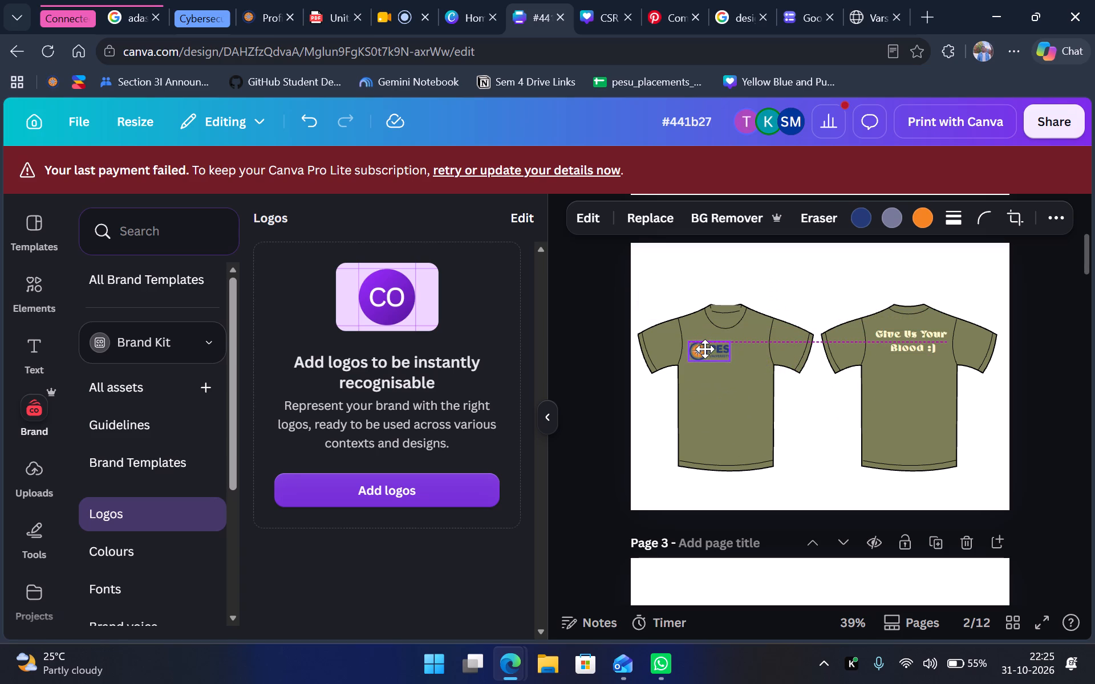
drag(705, 349, 702, 346)
drag(702, 346, 703, 346)
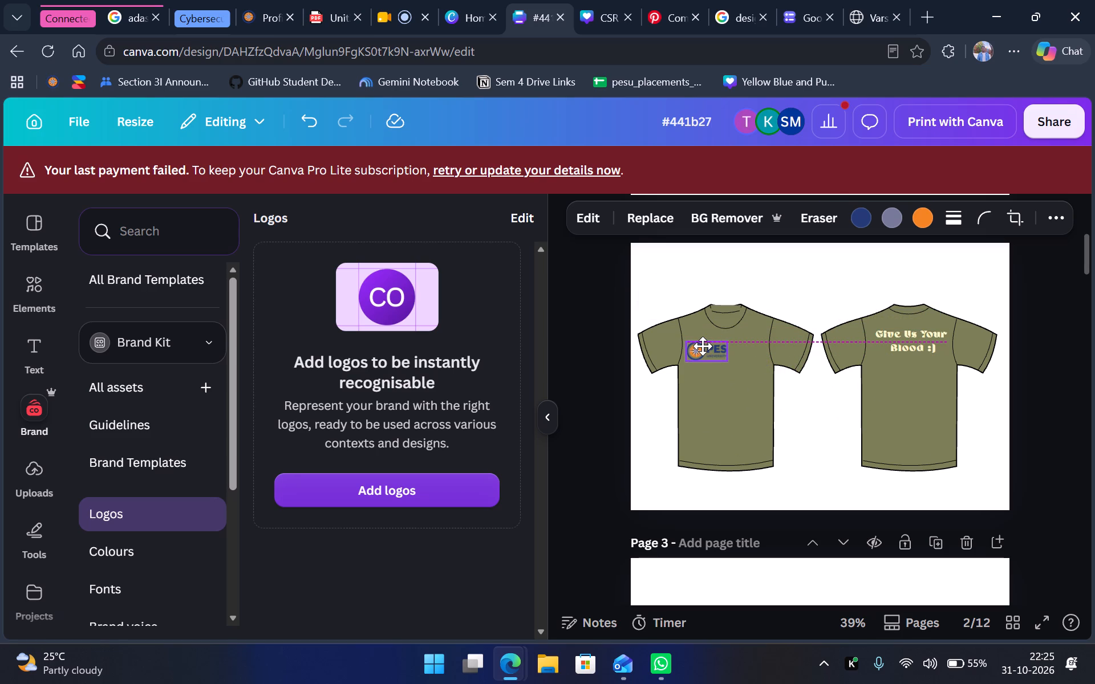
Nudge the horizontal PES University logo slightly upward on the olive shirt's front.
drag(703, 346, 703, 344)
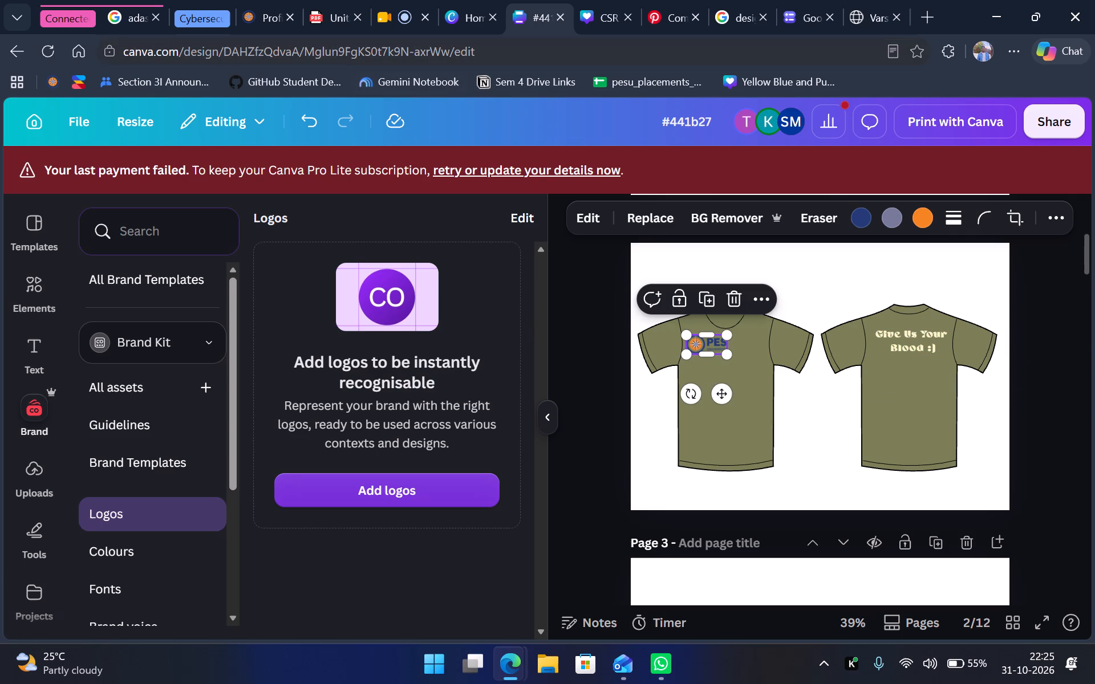
Copy the round black CSR logo from page 1 of the CSR logo design onto page 2 of the #441b27 design.
click(615, 0)
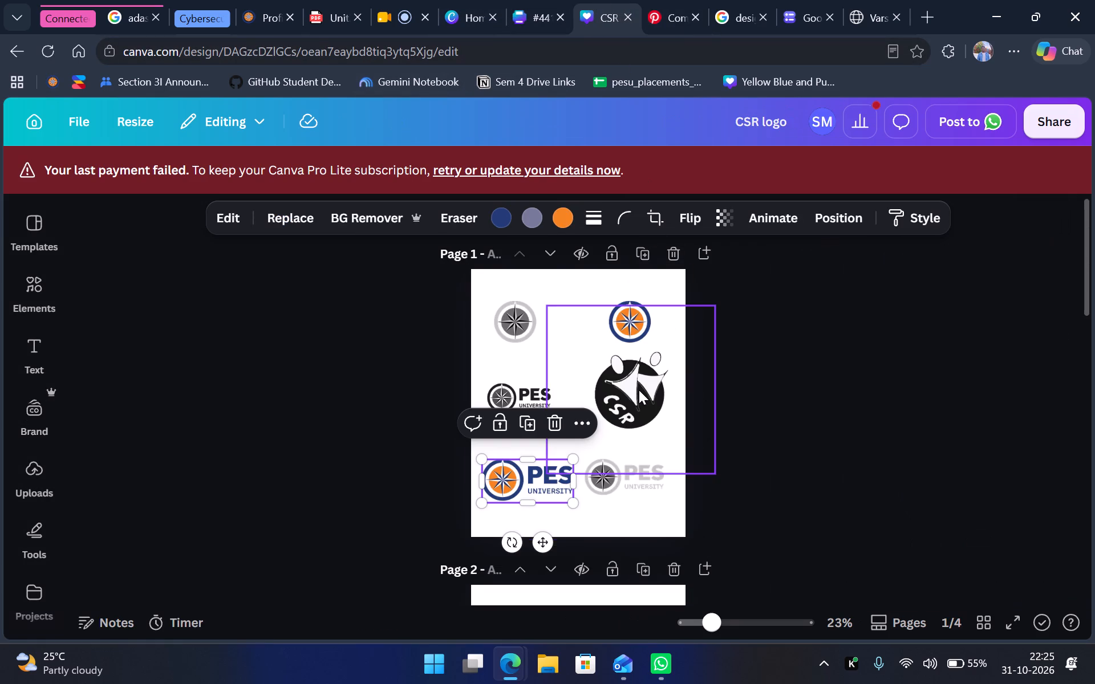
click(639, 390)
key(ctrl+c)
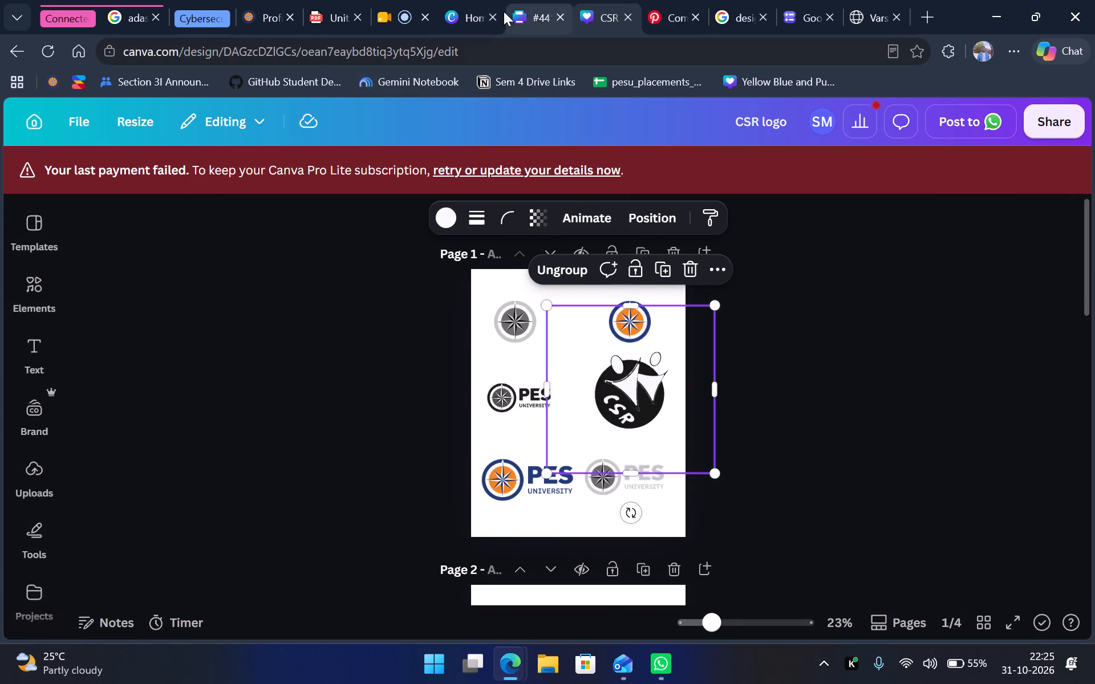
click(504, 0)
click(558, 0)
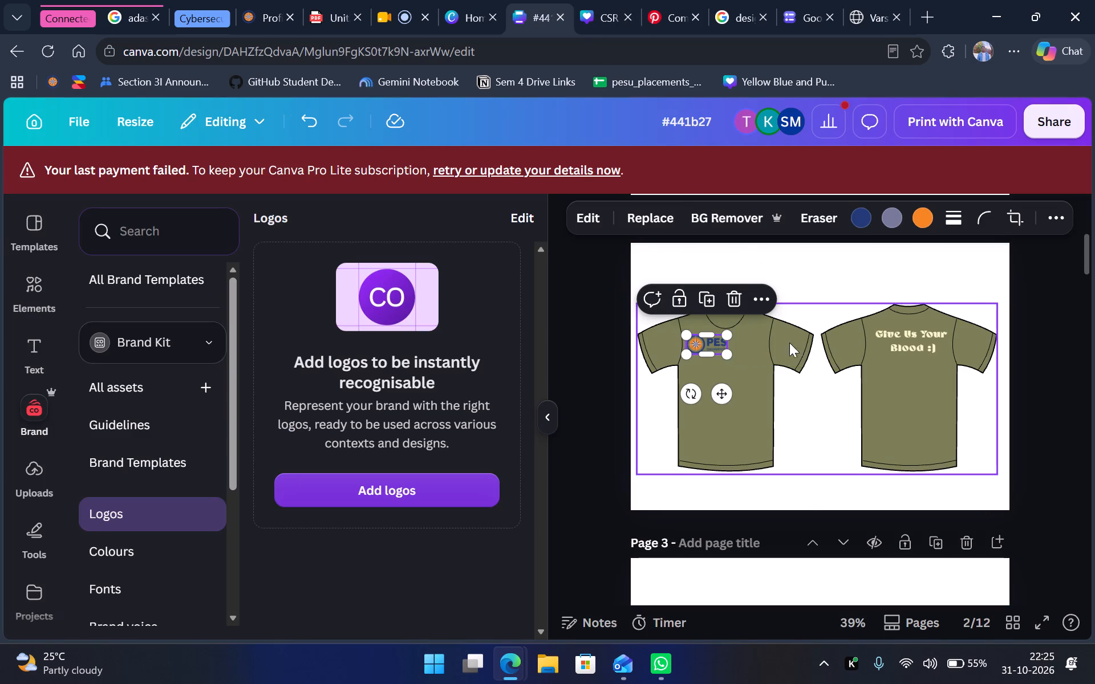
click(737, 367)
key(ctrl+v)
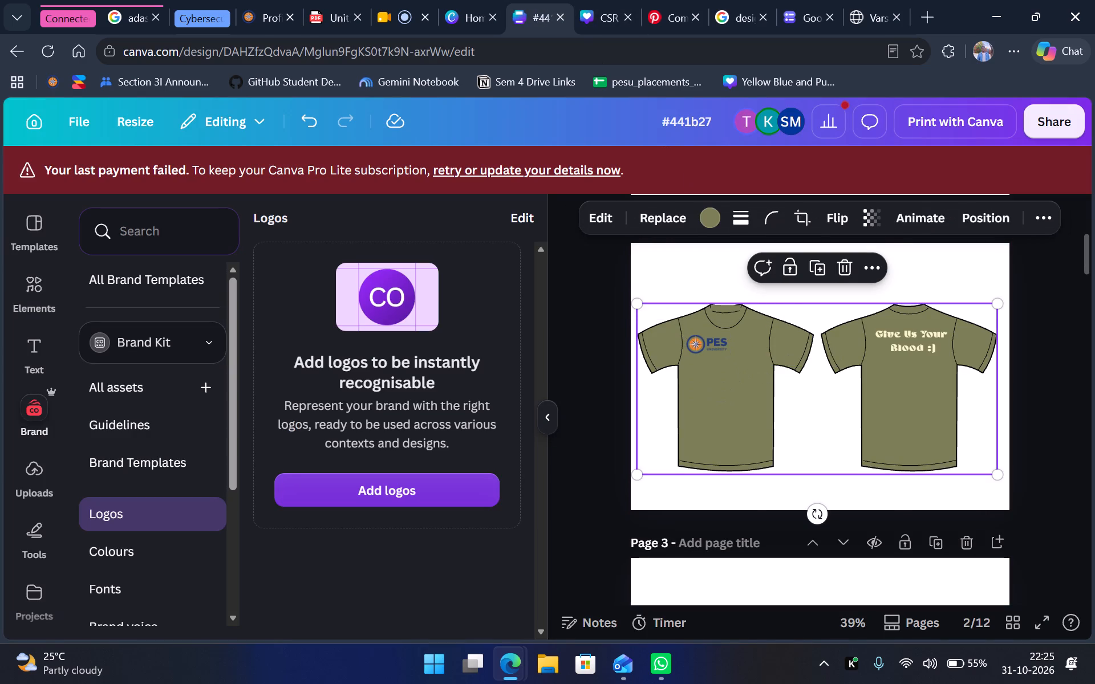
Shrink the CSR logo to a small chest print and place it across the shirt's front from the PES University logo.
drag(896, 503, 674, 281)
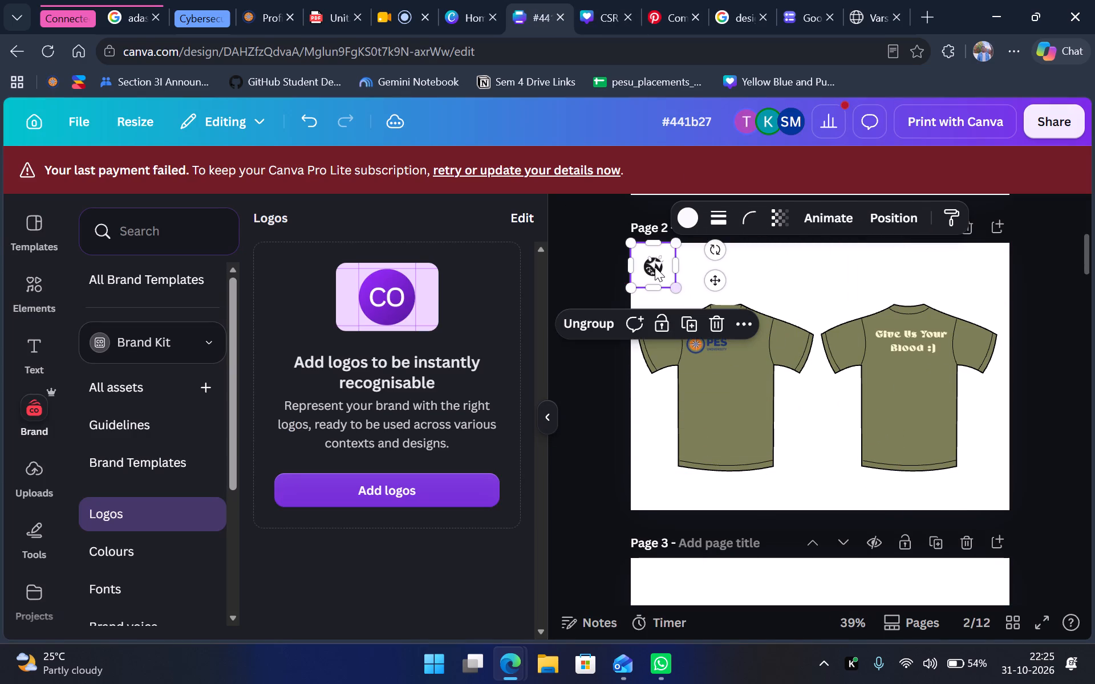
drag(655, 267, 747, 346)
click(595, 392)
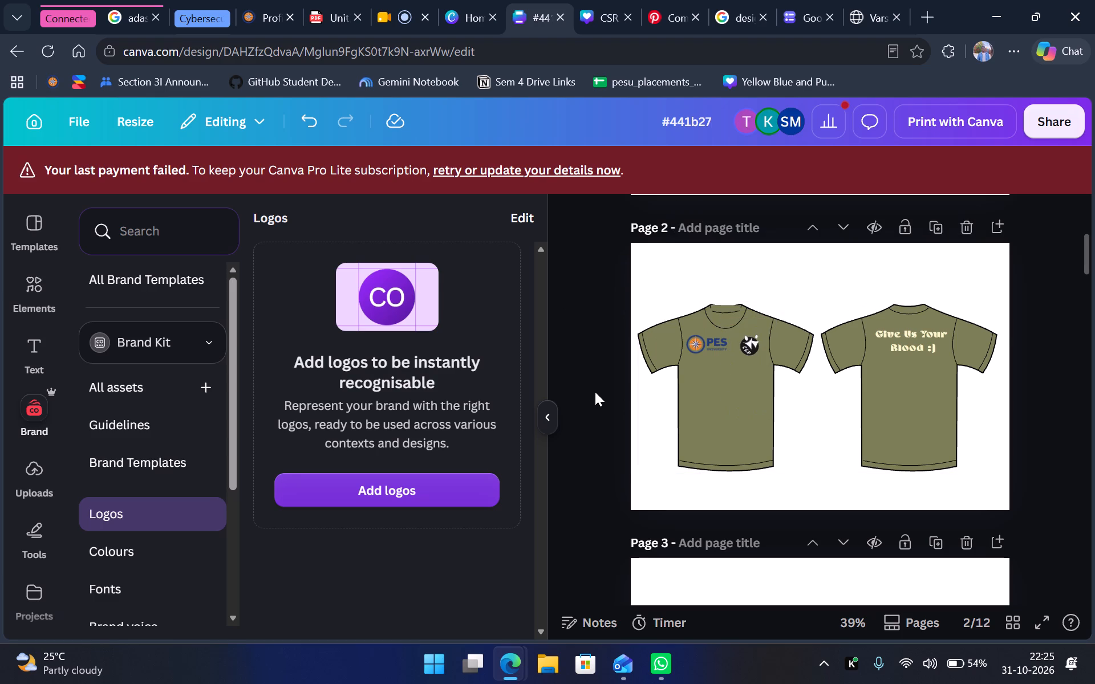
Remove the horizontal PES University logo from the olive shirt's front.
click(716, 345)
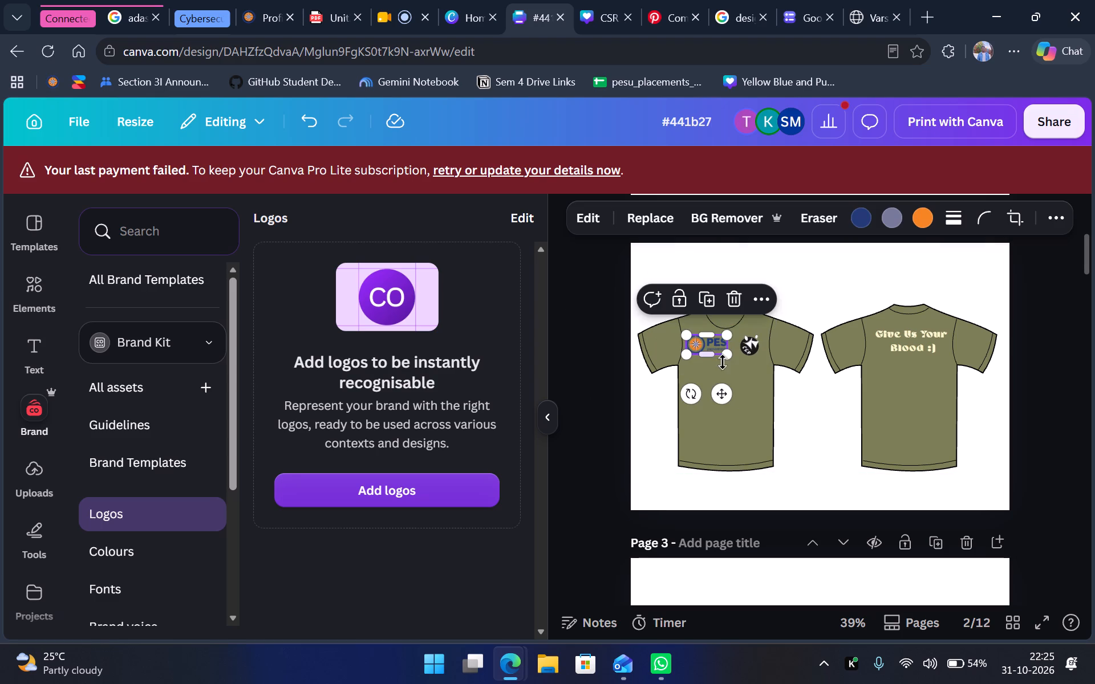
Delete the horizontal PES University logo from the olive shirt's front on page 2.
click(742, 306)
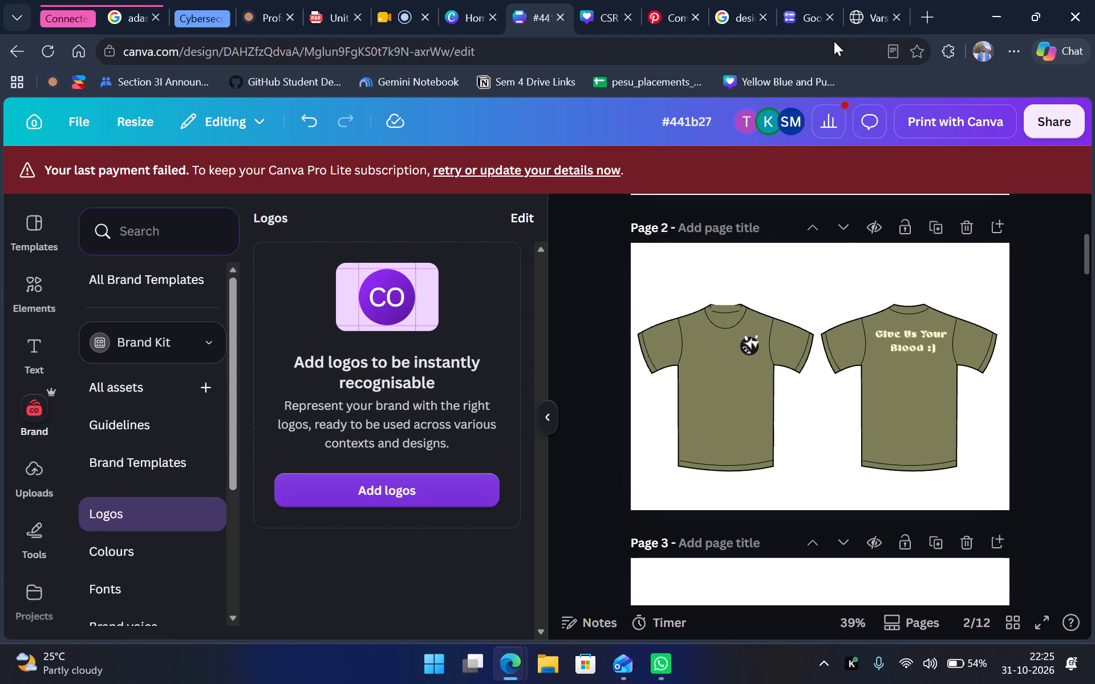
Search Google in a new browser tab for "pes university", refining the query to "pes university logos".
click(918, 5)
click(818, 54)
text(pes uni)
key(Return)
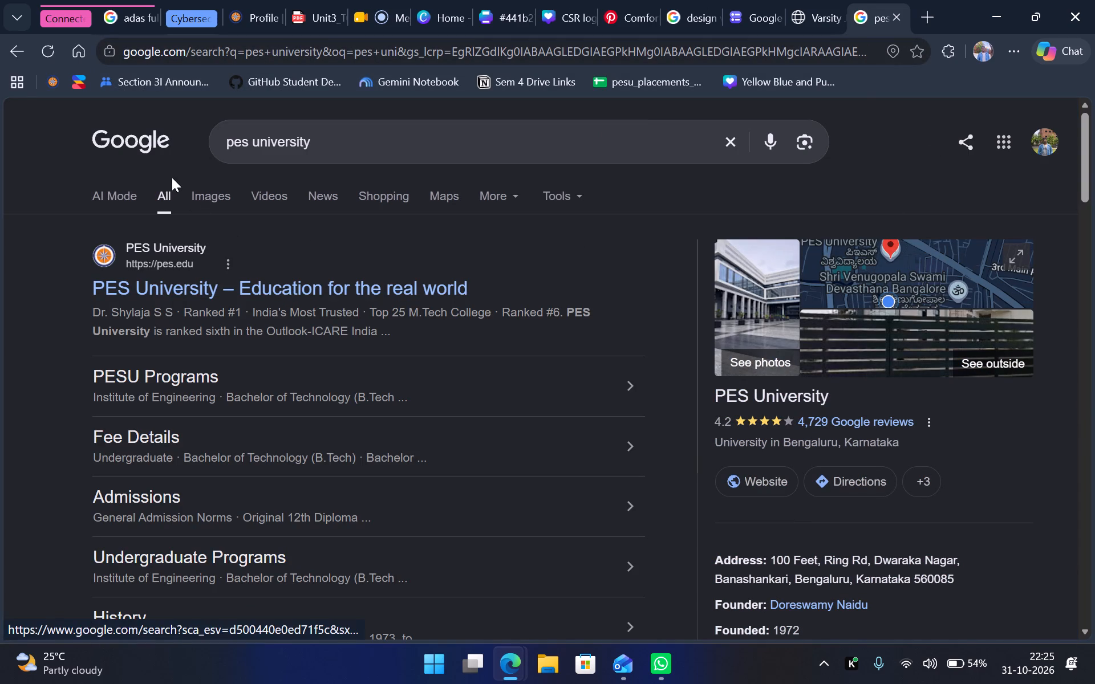
click(317, 144)
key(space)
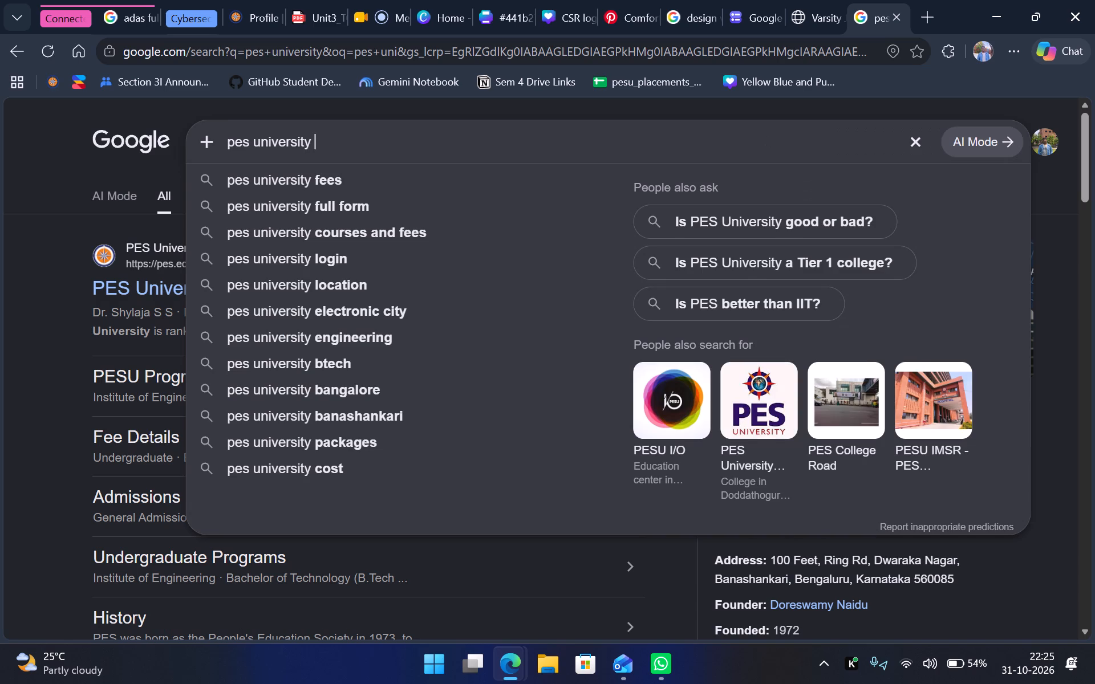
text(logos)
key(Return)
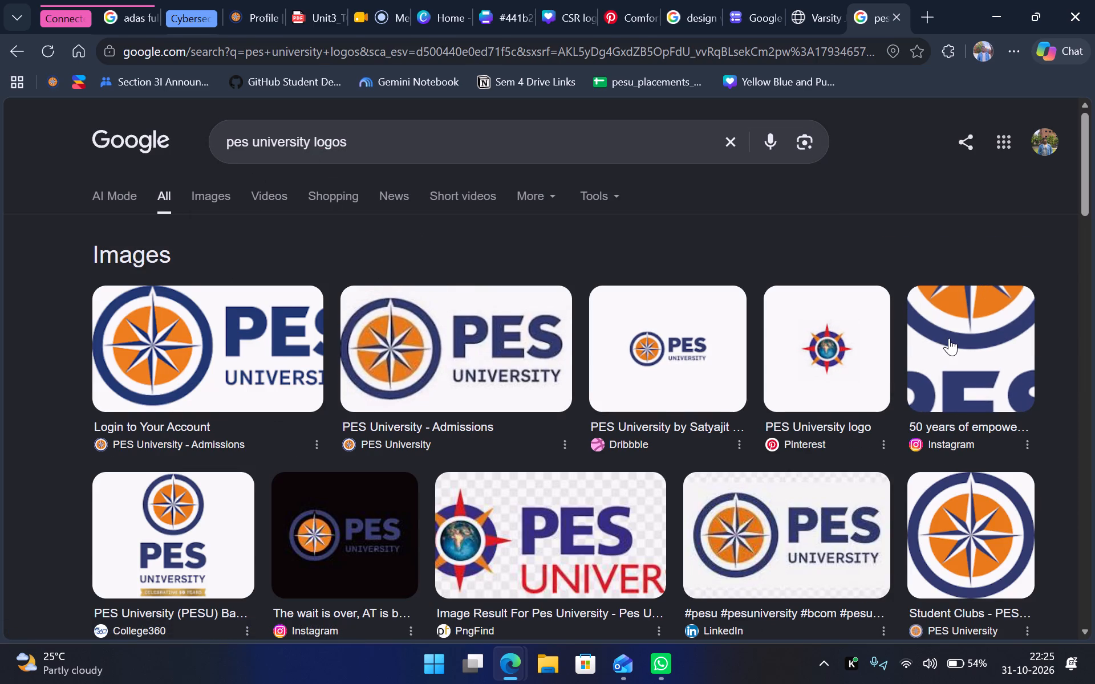
Examine the image results for "pes university logos" to find an alternative PES University logo for the shirt.
click(949, 338)
scroll(631, 392, down, 2)
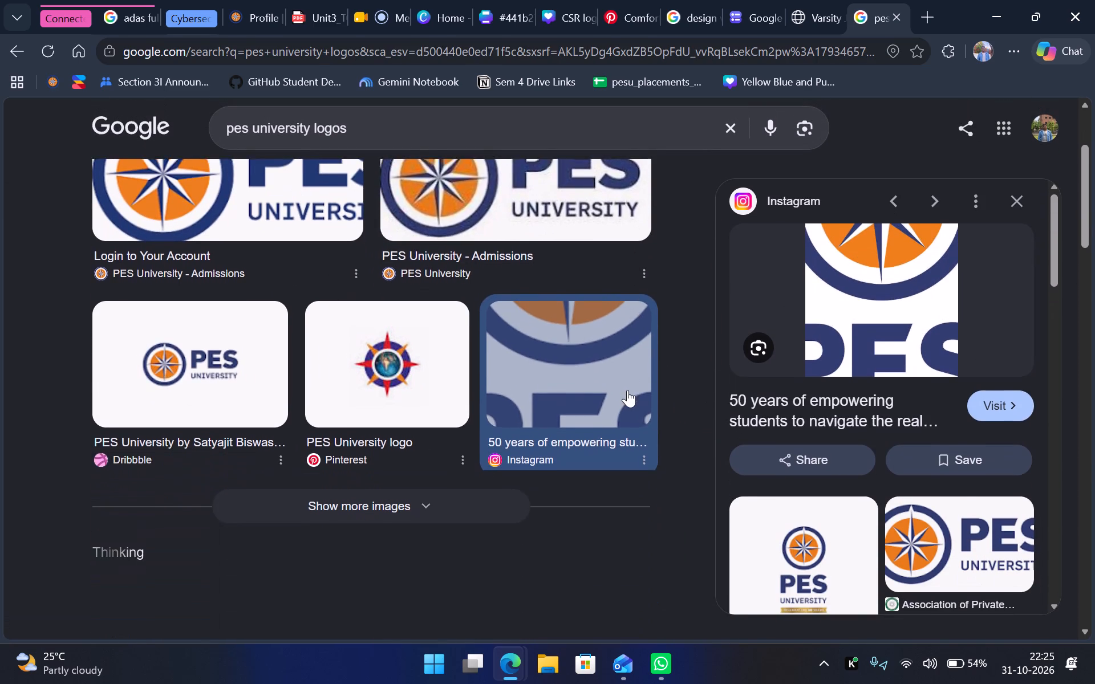
scroll(626, 386, down, 5)
scroll(623, 384, up, 9)
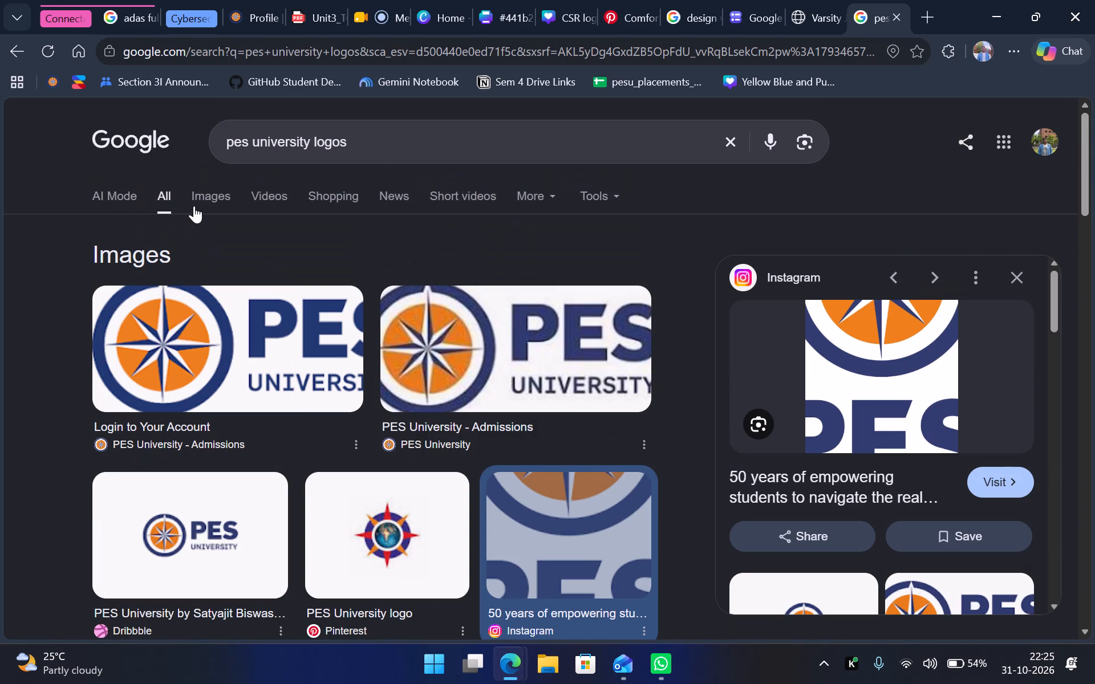
click(196, 196)
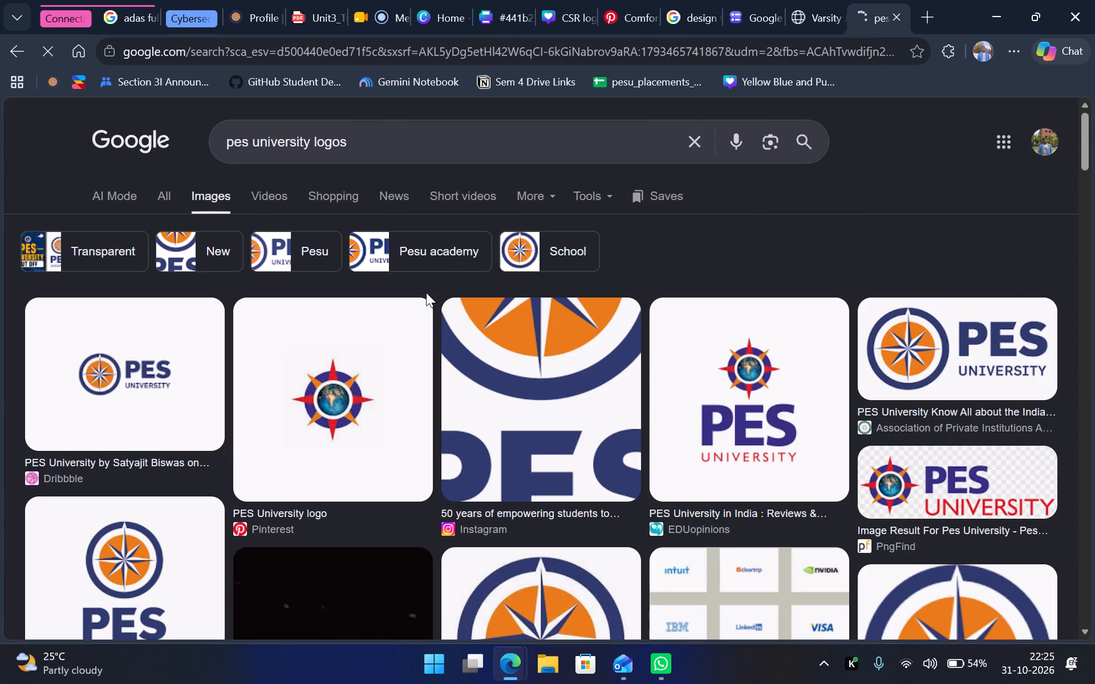
scroll(425, 293, down, 4)
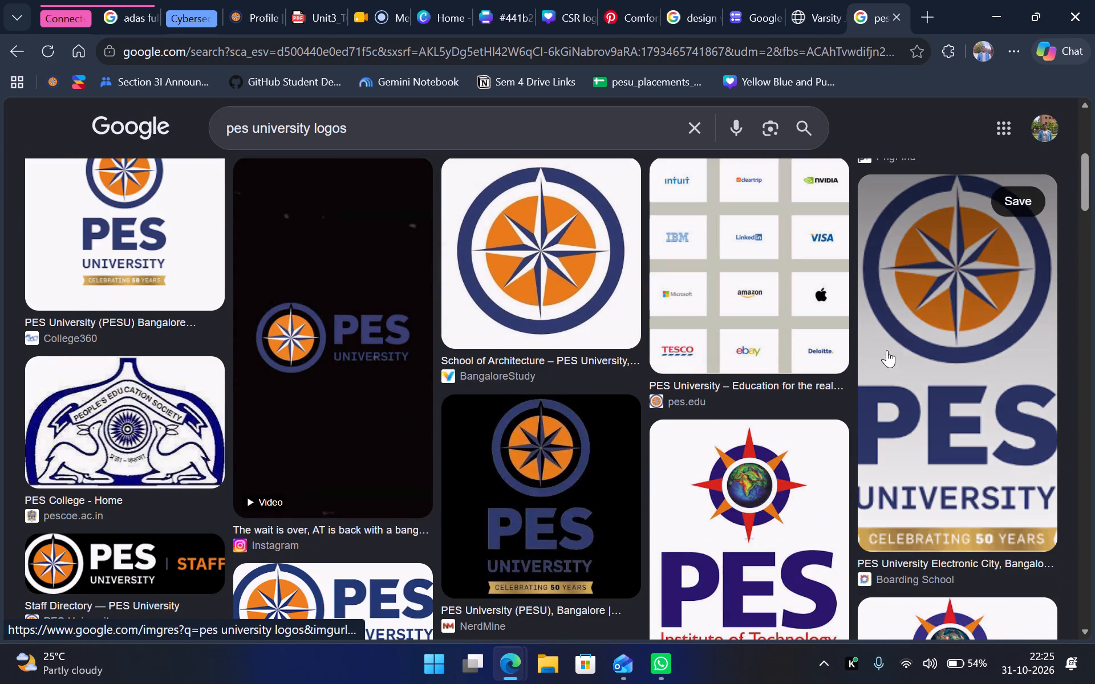
scroll(558, 382, down, 2)
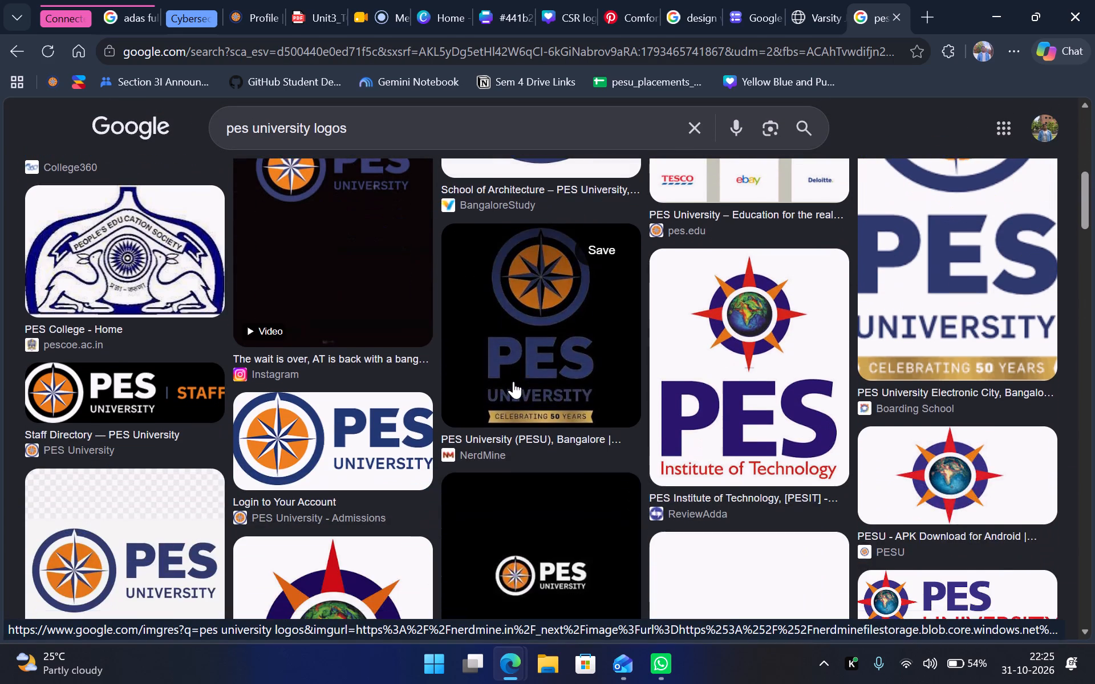
scroll(517, 364, down, 2)
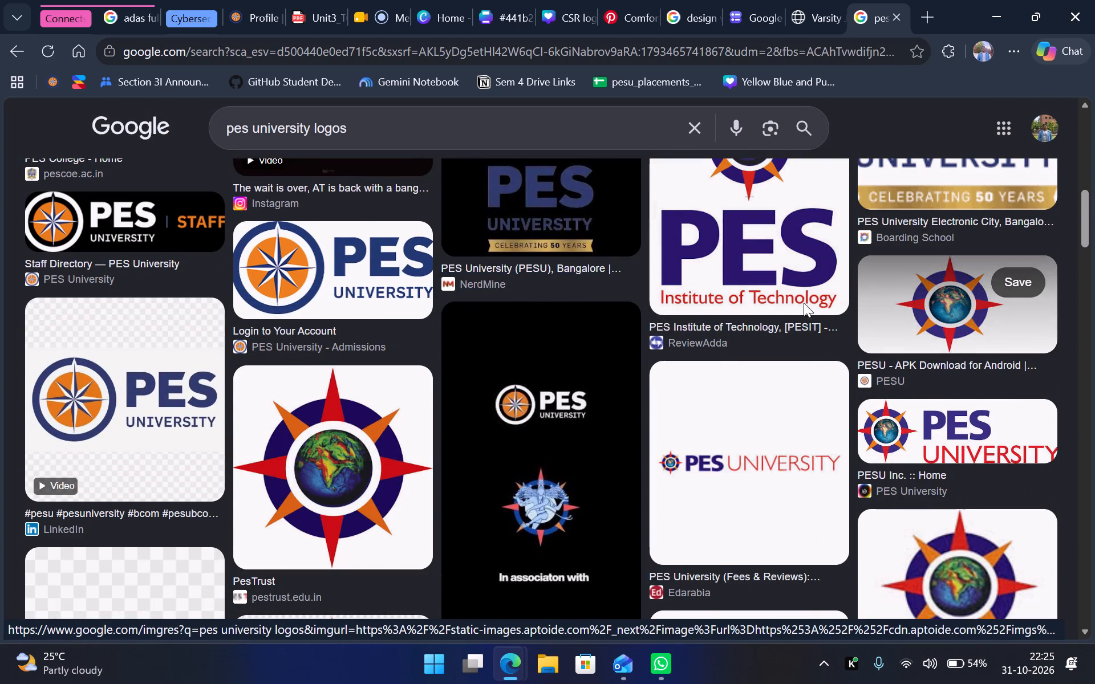
scroll(759, 364, down, 2)
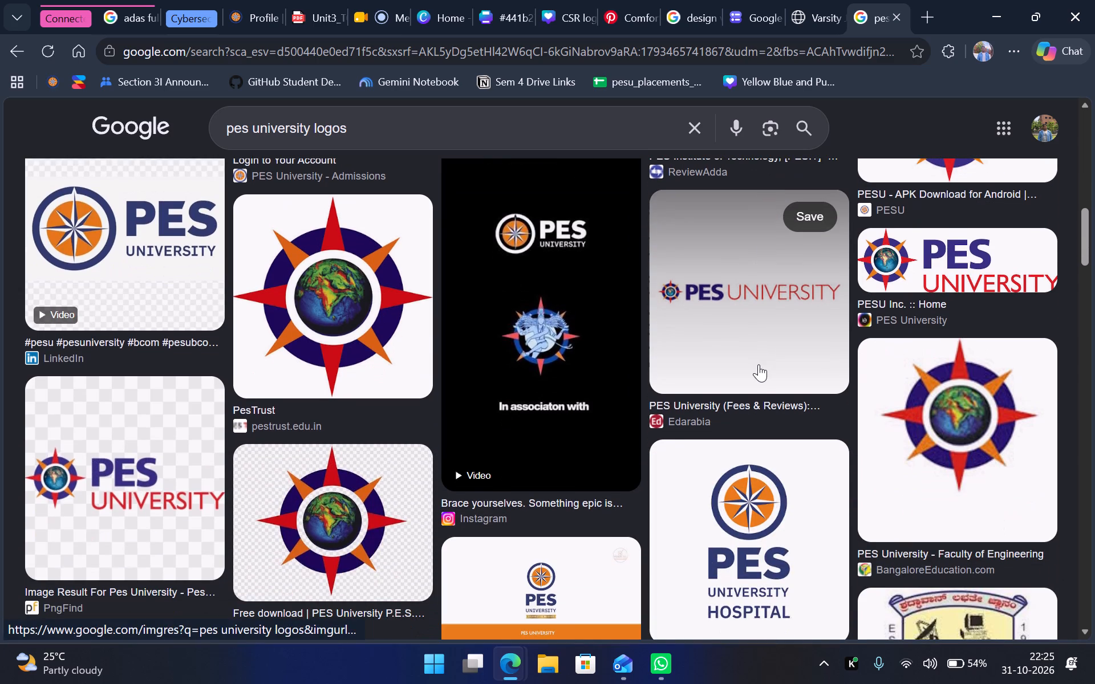
scroll(759, 364, down, 4)
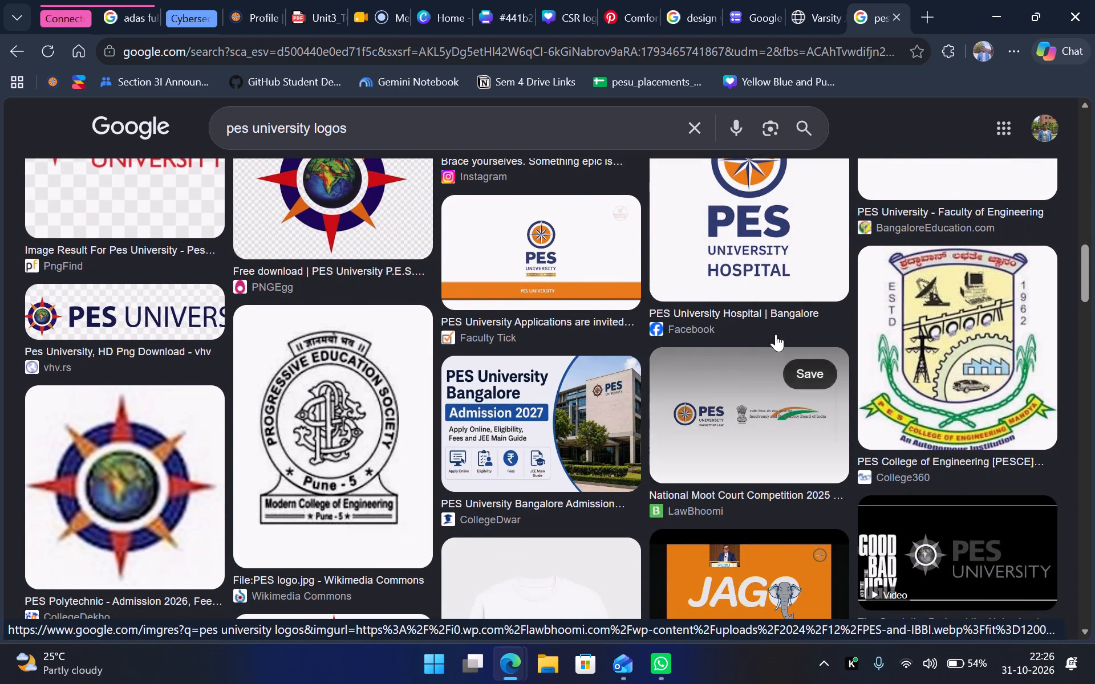
Look through the Google image results for "pes university logos" and copy NerdMine's stacked PES University logo image.
scroll(781, 327, up, 5)
scroll(850, 336, up, 2)
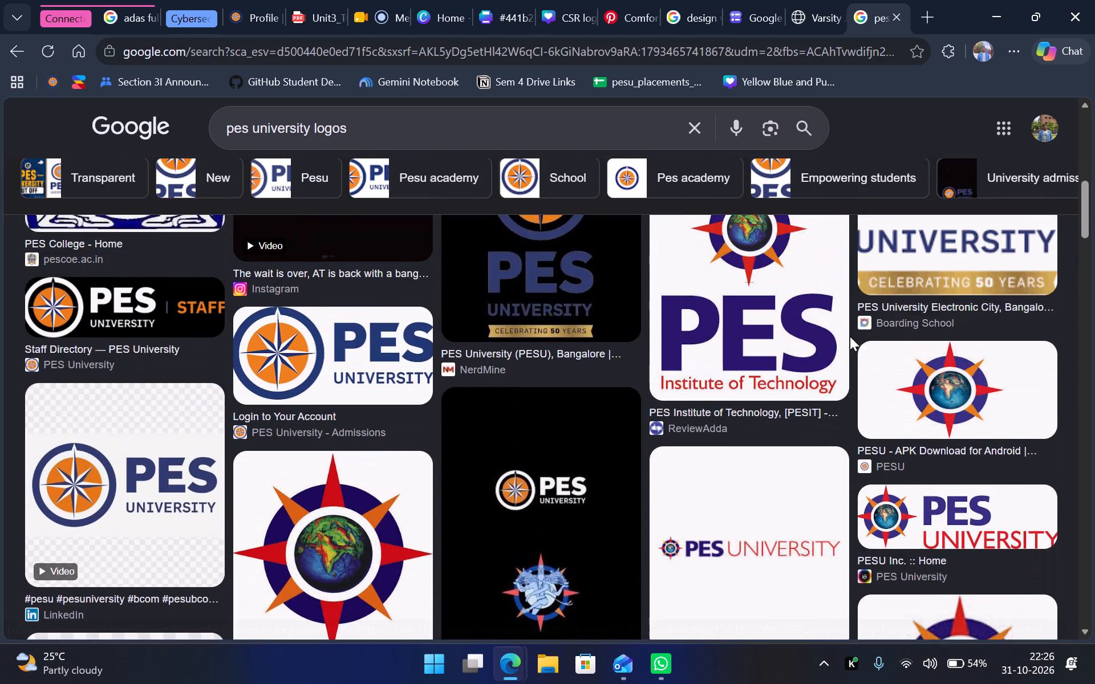
scroll(850, 336, down, 3)
scroll(797, 476, down, 1)
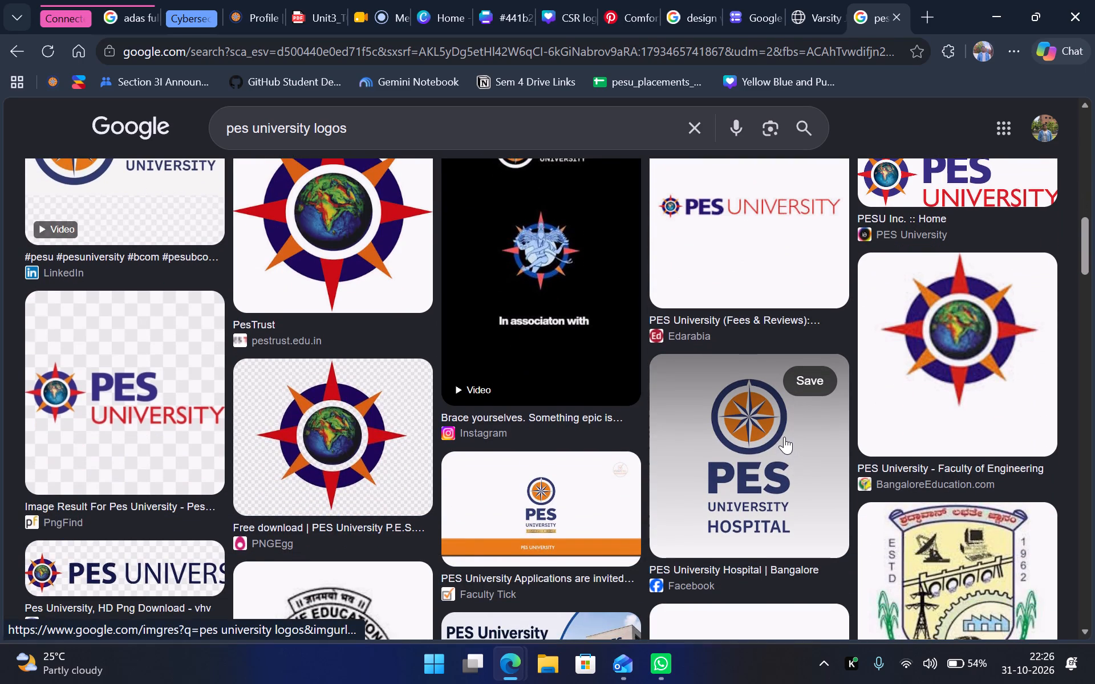
scroll(733, 327, up, 2)
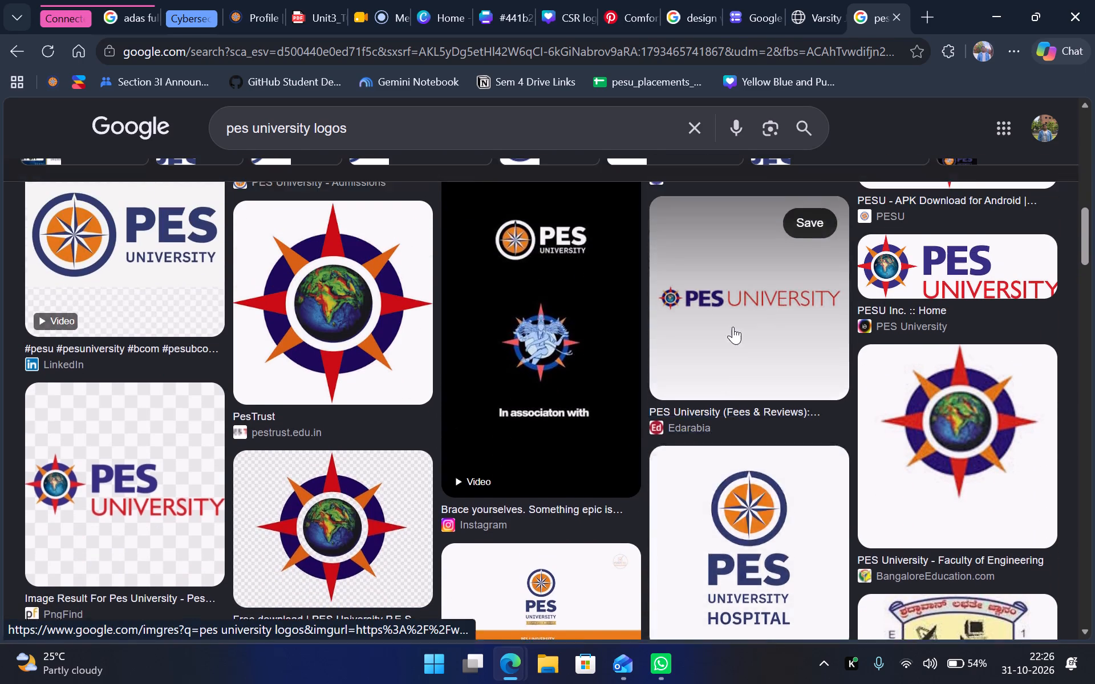
scroll(733, 327, up, 2)
scroll(896, 320, up, 2)
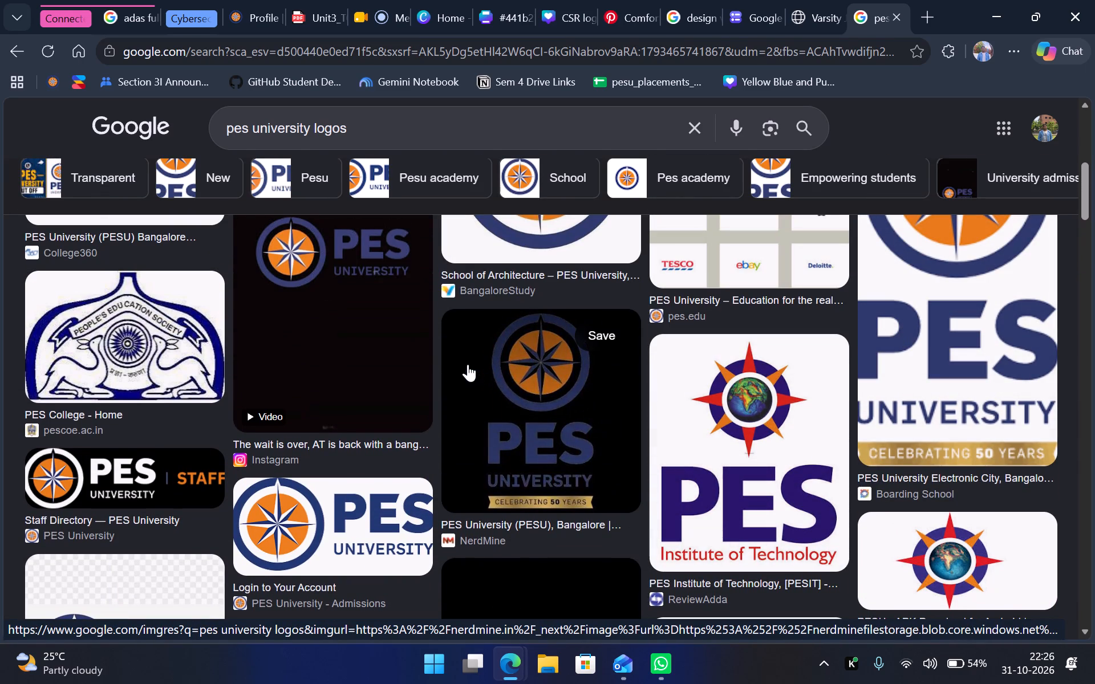
click(538, 367)
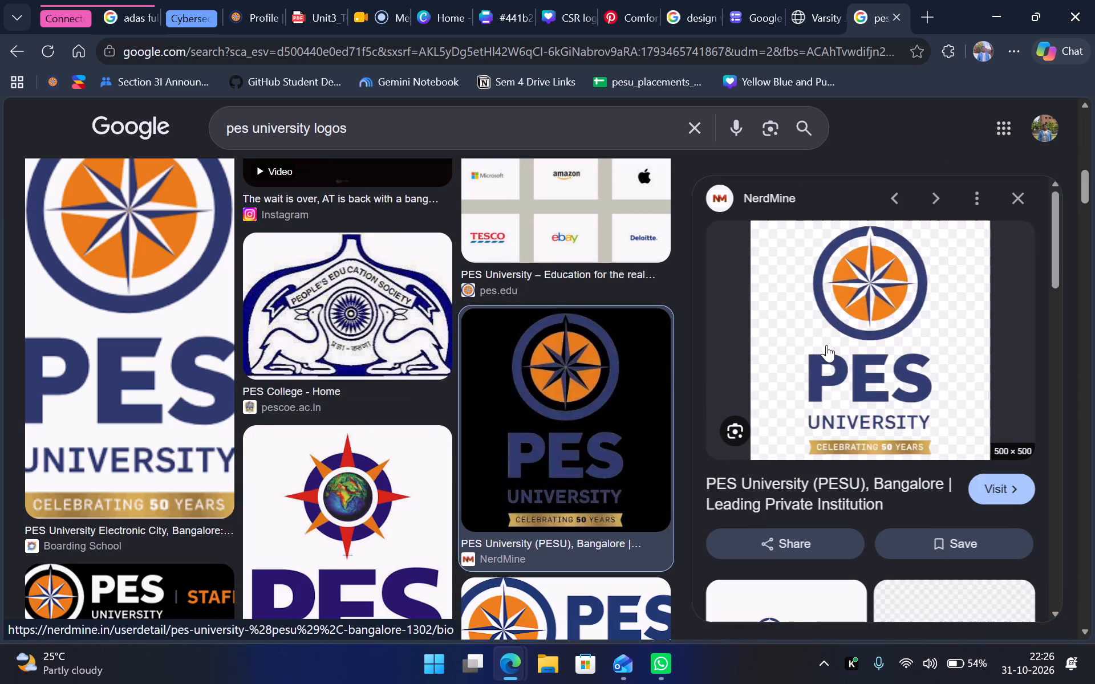
right_click(826, 345)
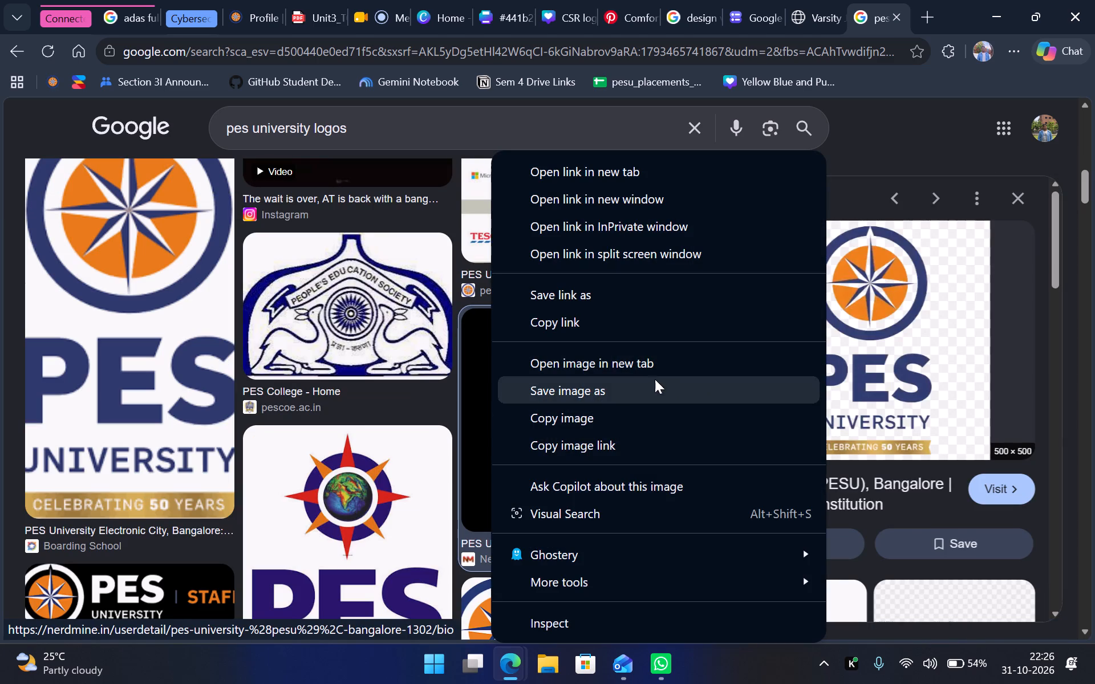
click(631, 409)
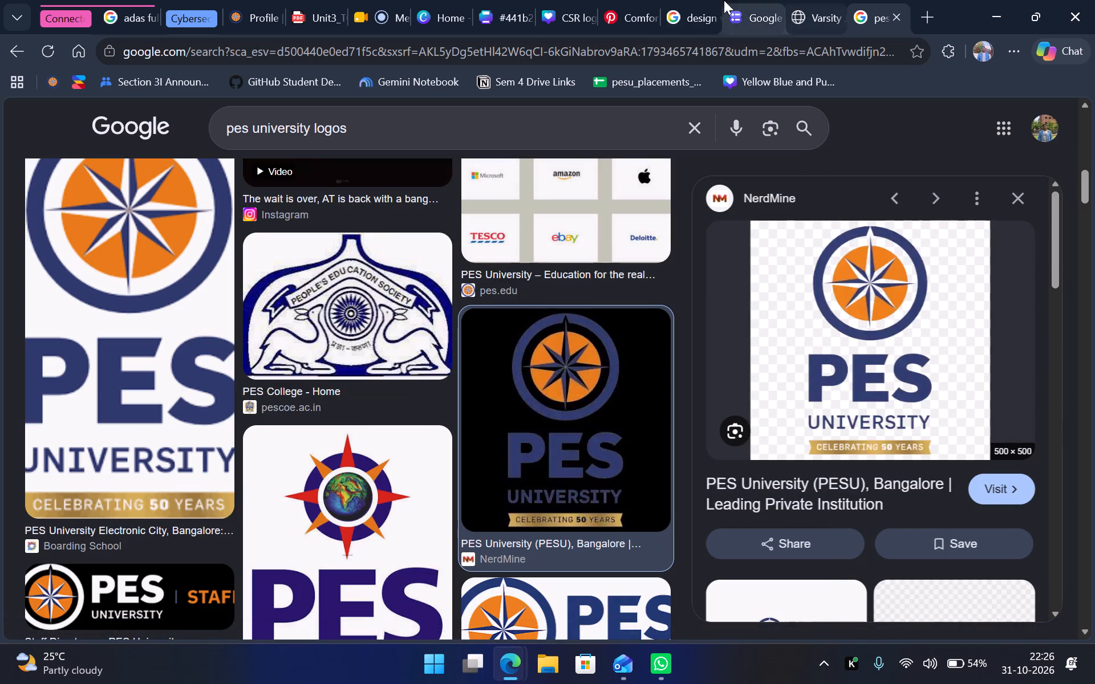
Paste the stacked PES University logo onto page 2 of the #441b27 design and crop off its "Celebrating 50 Years" banner.
click(514, 0)
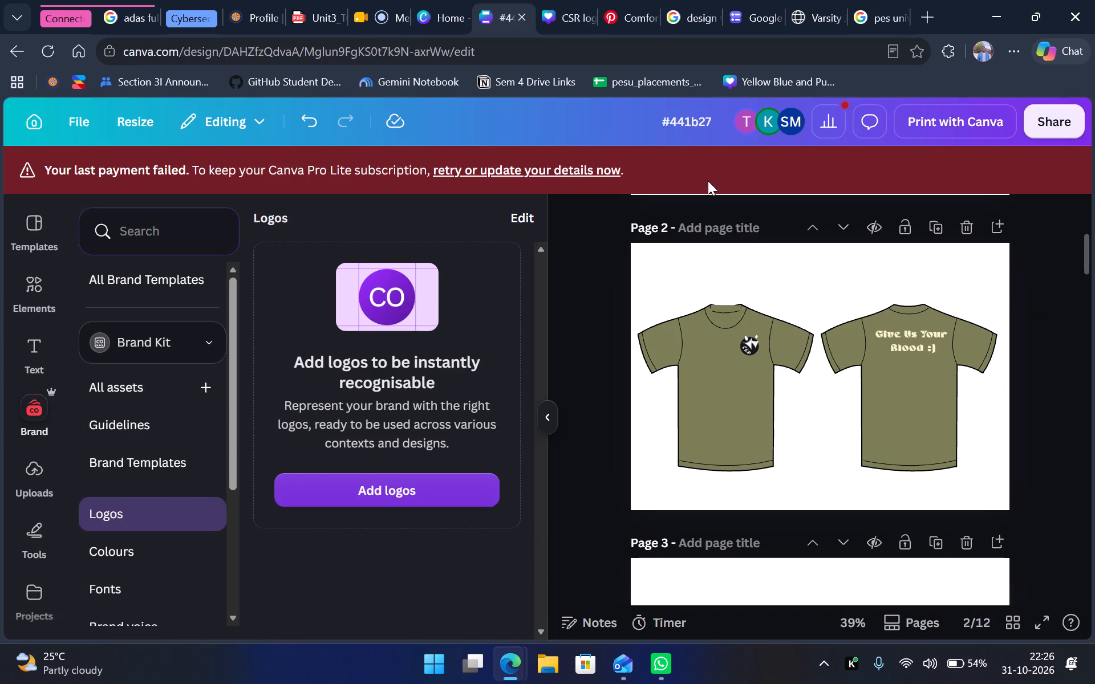
key(ctrl+v)
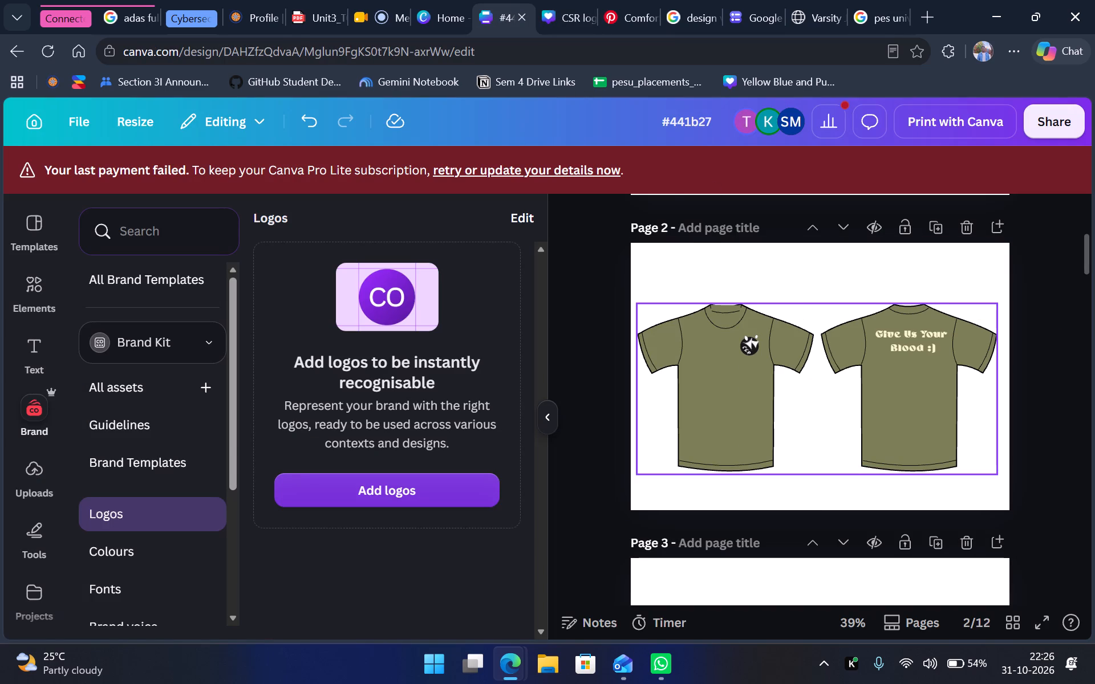
drag(820, 449, 818, 443)
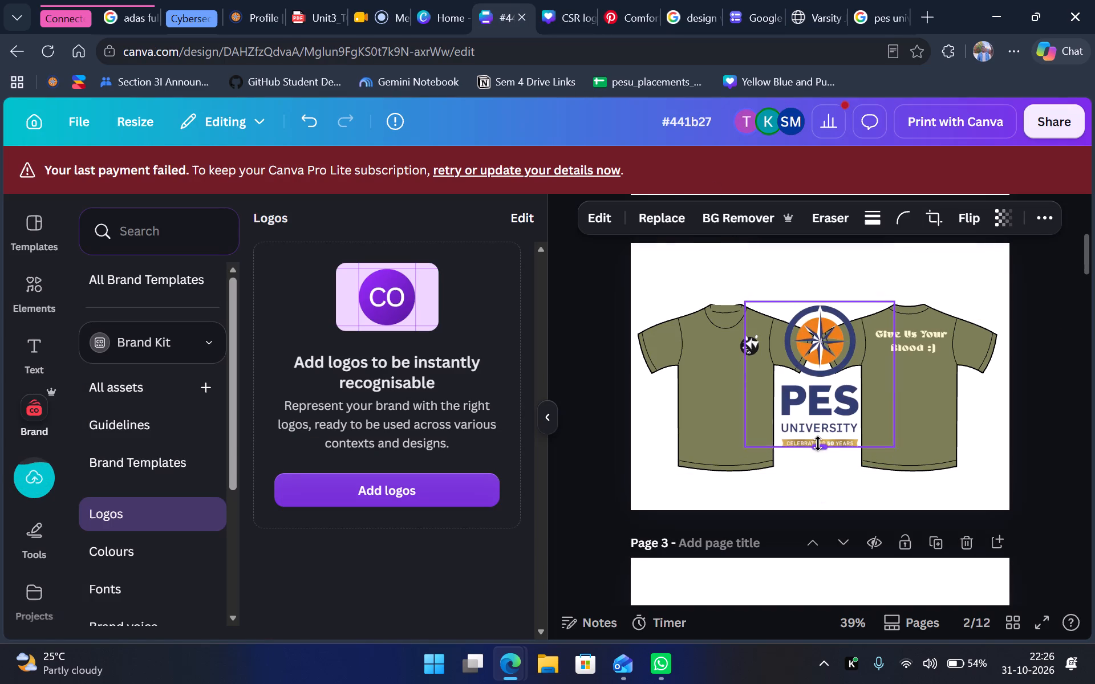
drag(818, 443, 817, 435)
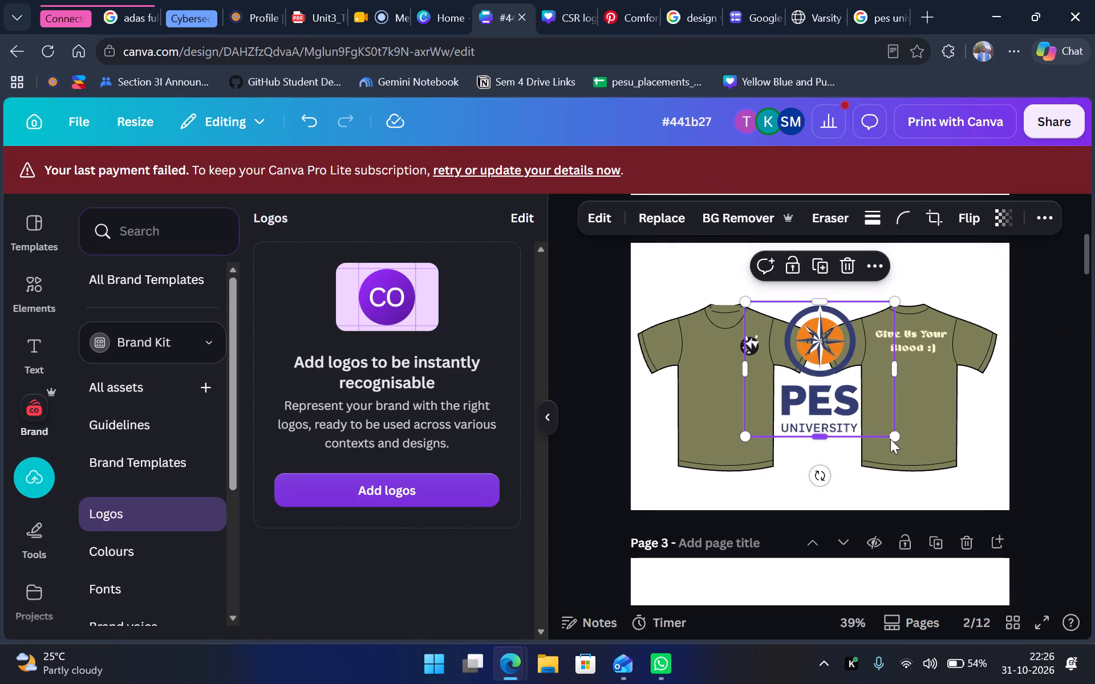
Shrink the stacked PES University logo and place it on the olive shirt's front chest beside the CSR logo.
drag(899, 439, 801, 356)
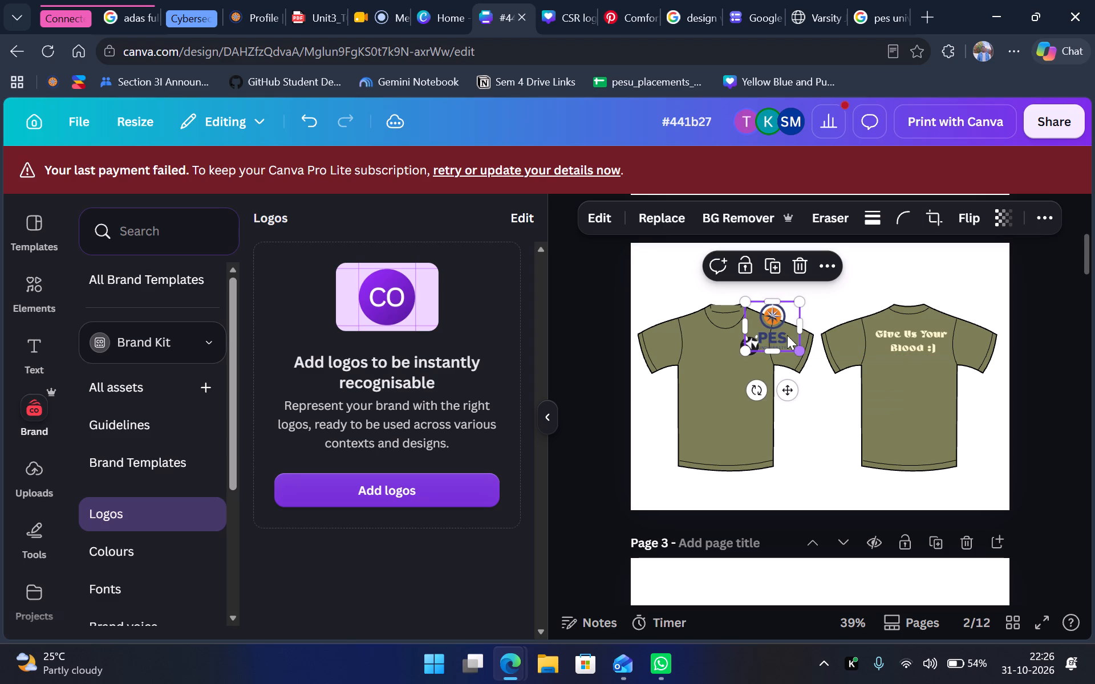
drag(773, 321, 711, 346)
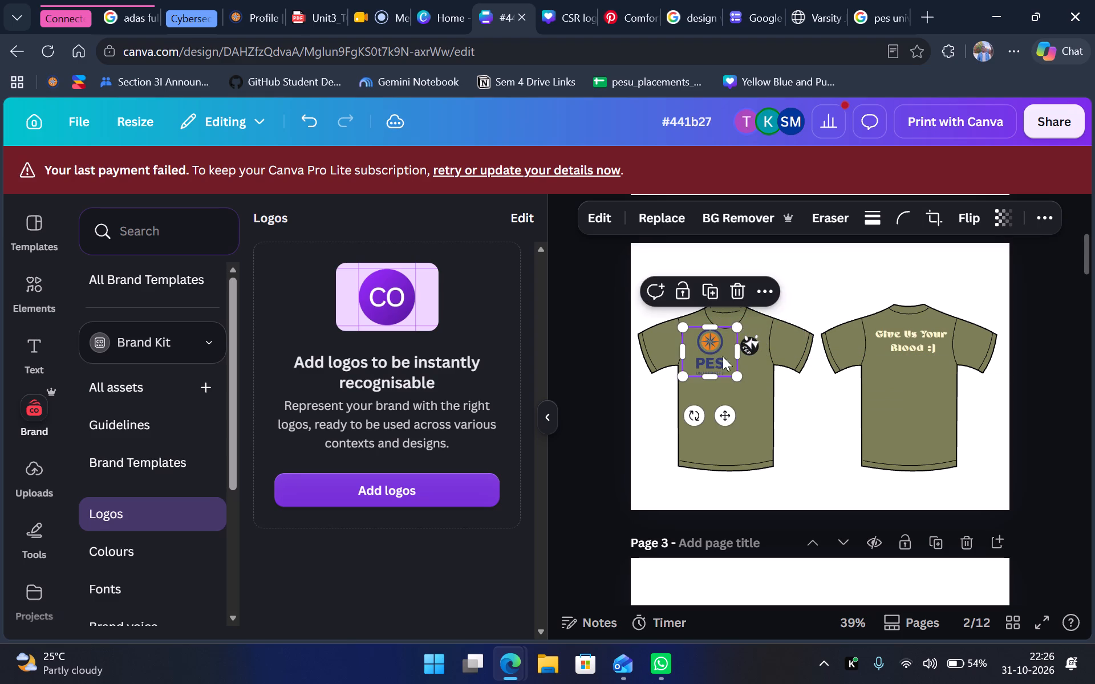
Delete page 1, the olive T-shirt page with the family illustration on the back.
scroll(774, 270, up, 6)
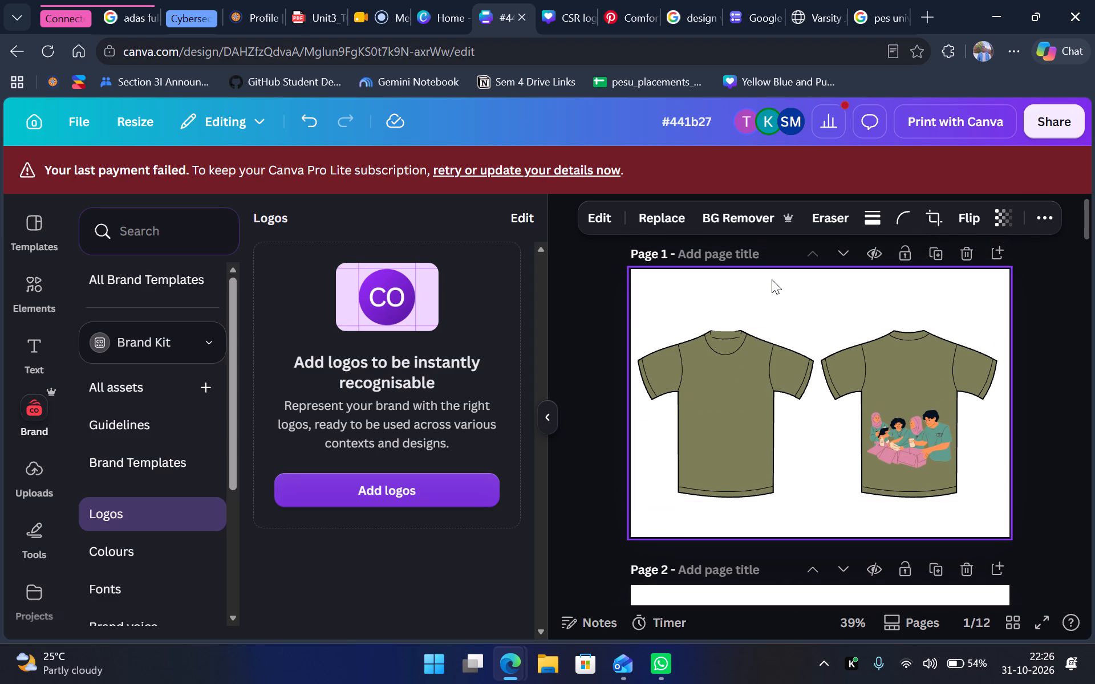
scroll(772, 279, down, 4)
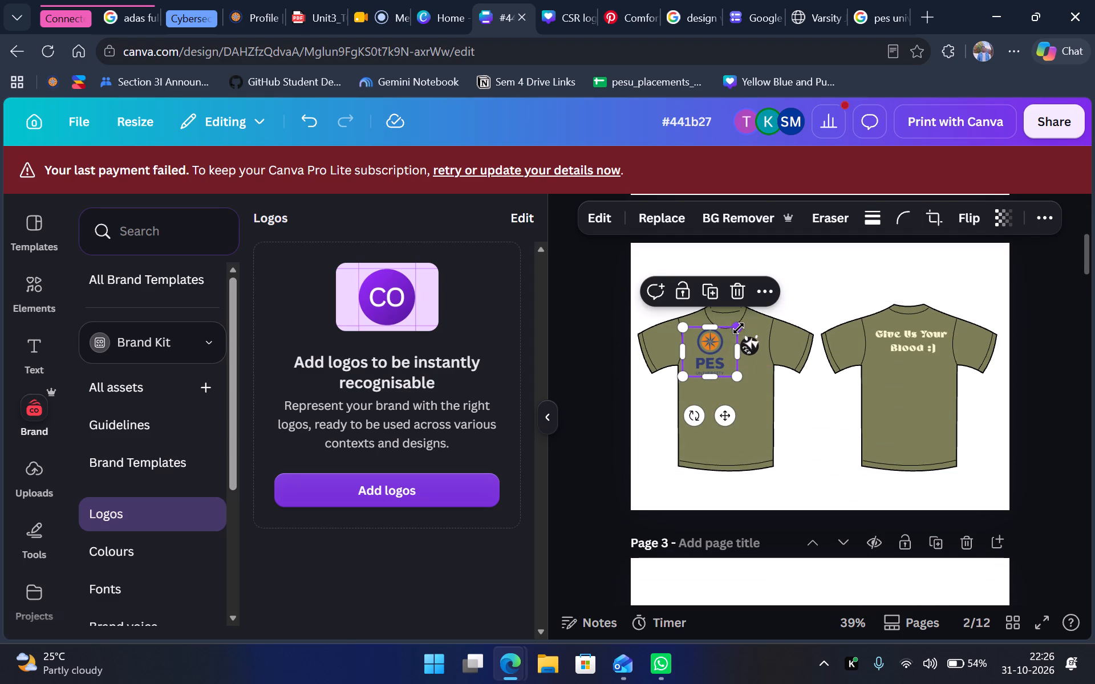
scroll(769, 307, up, 5)
click(954, 247)
click(978, 256)
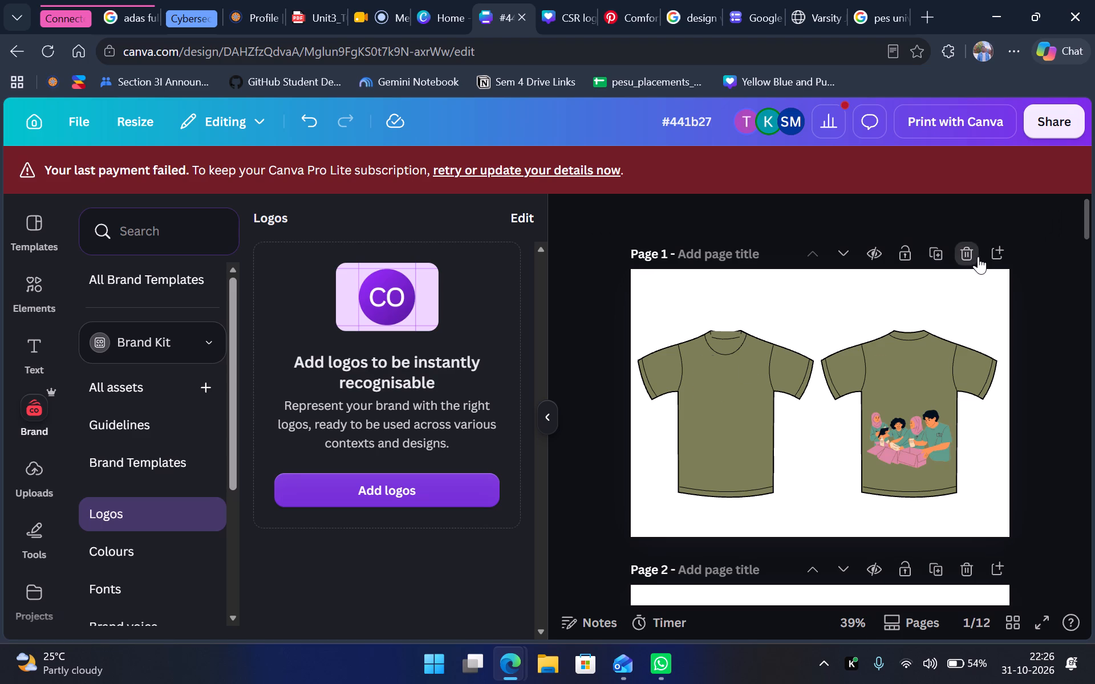
Shrink the stacked PES University logo to about 2.9 by 2.6 and reposition it on the front's upper-left chest.
scroll(882, 309, down, 2)
scroll(777, 254, up, 1)
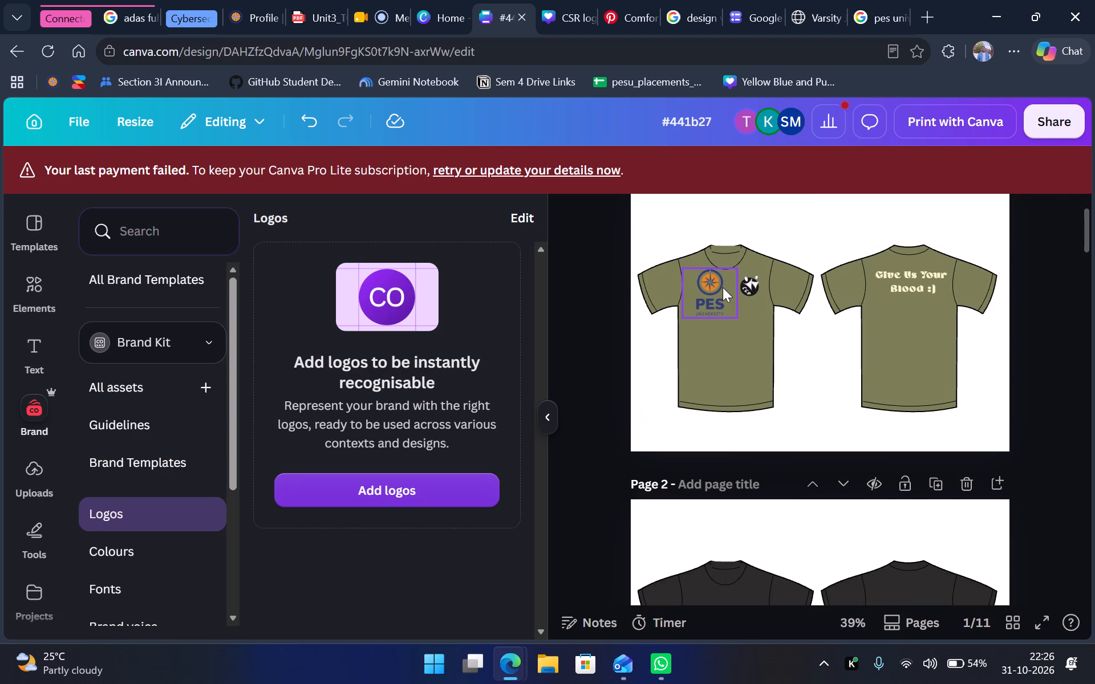
click(723, 287)
drag(738, 313, 716, 302)
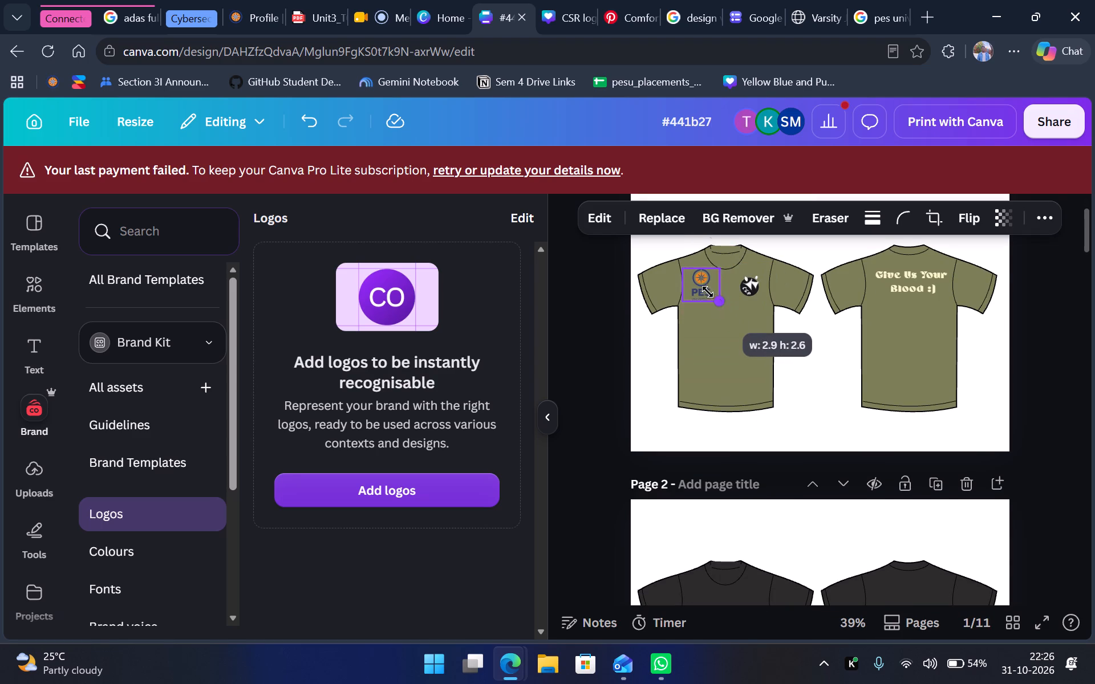
click(696, 283)
click(705, 284)
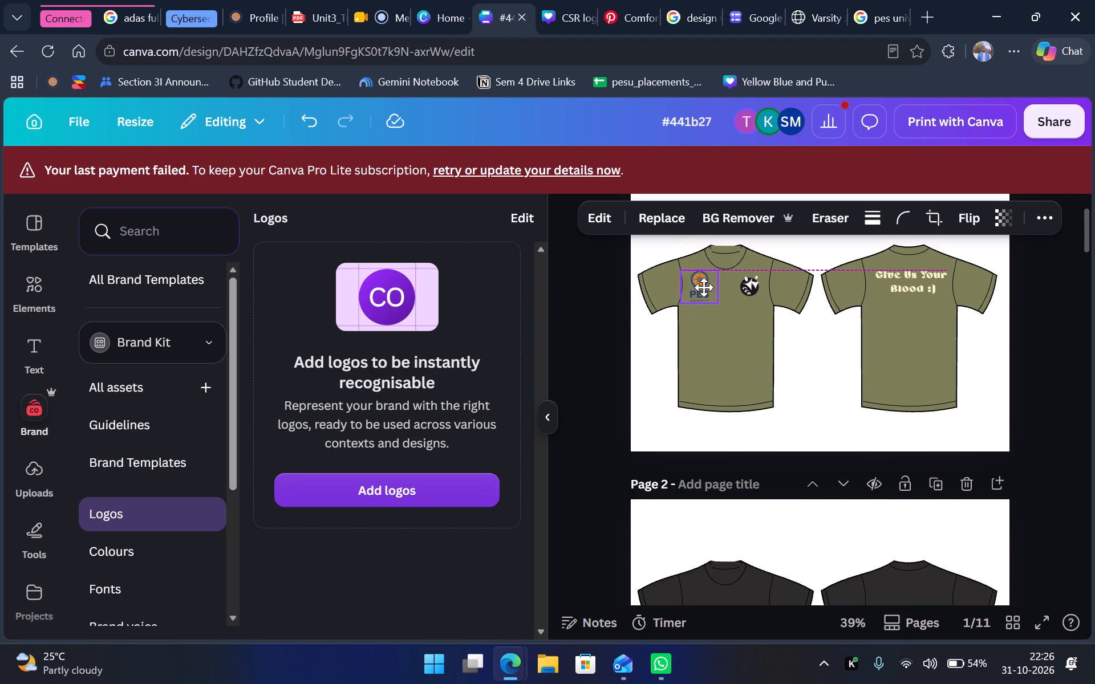
click(578, 322)
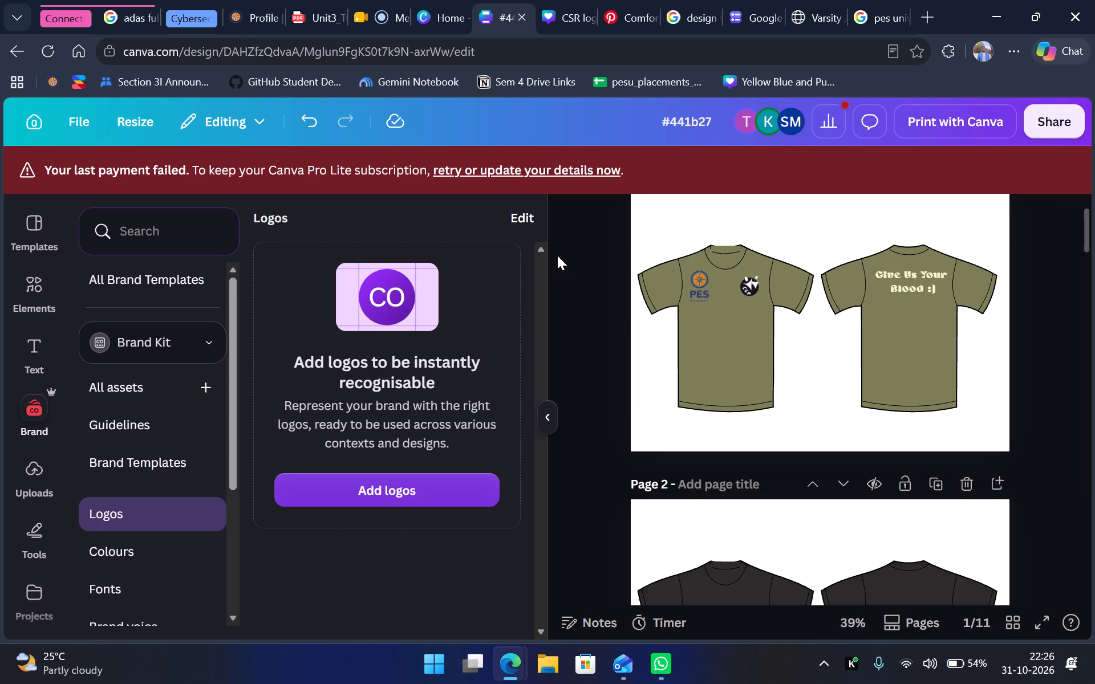
Reduce the stacked PES University logo to about 2.3 by 2.1 and adjust its position until it sits level with the CSR logo.
click(687, 284)
key(Down)
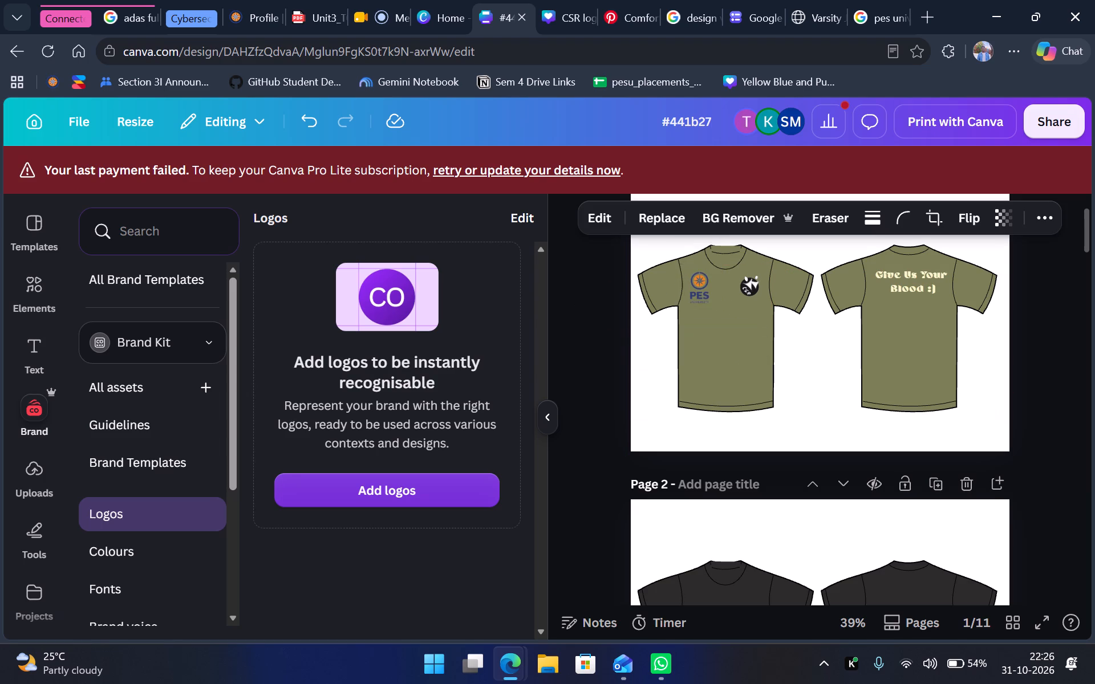
key(Down)
key(Down)
key(Down)
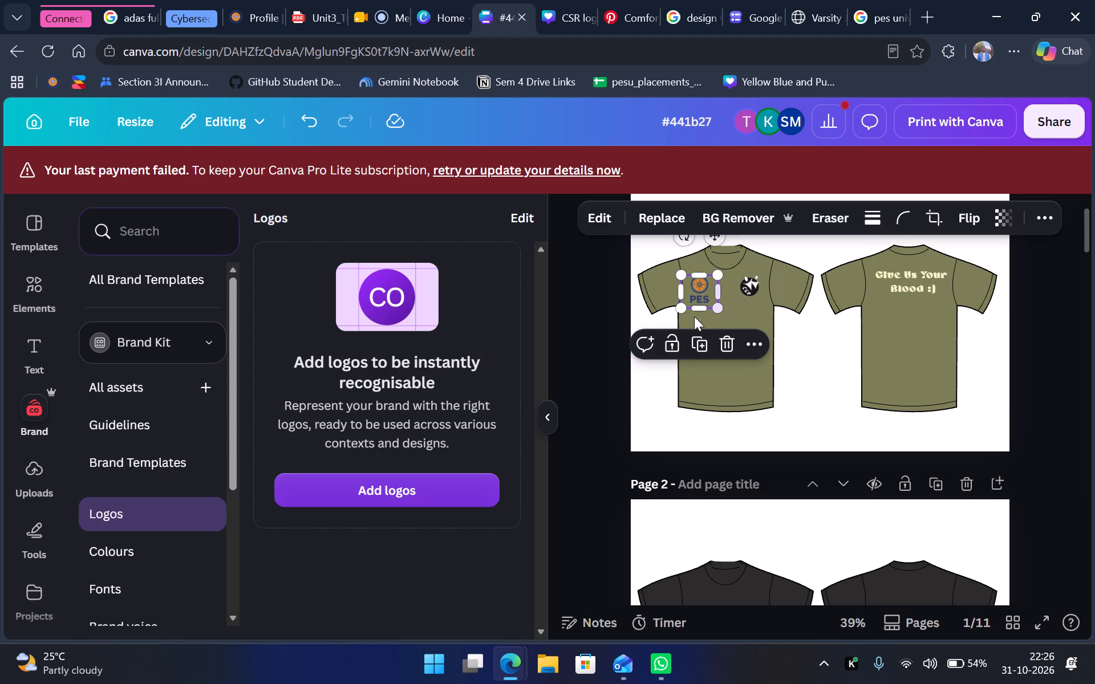
drag(713, 311, 706, 305)
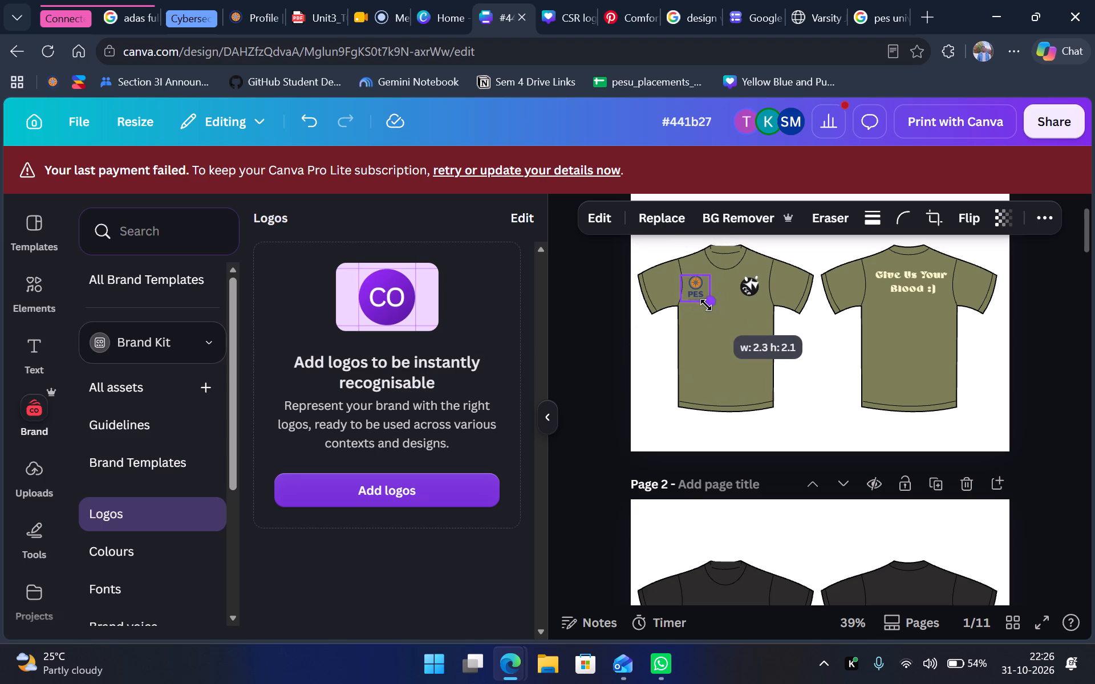
drag(706, 305, 707, 305)
drag(695, 288, 698, 287)
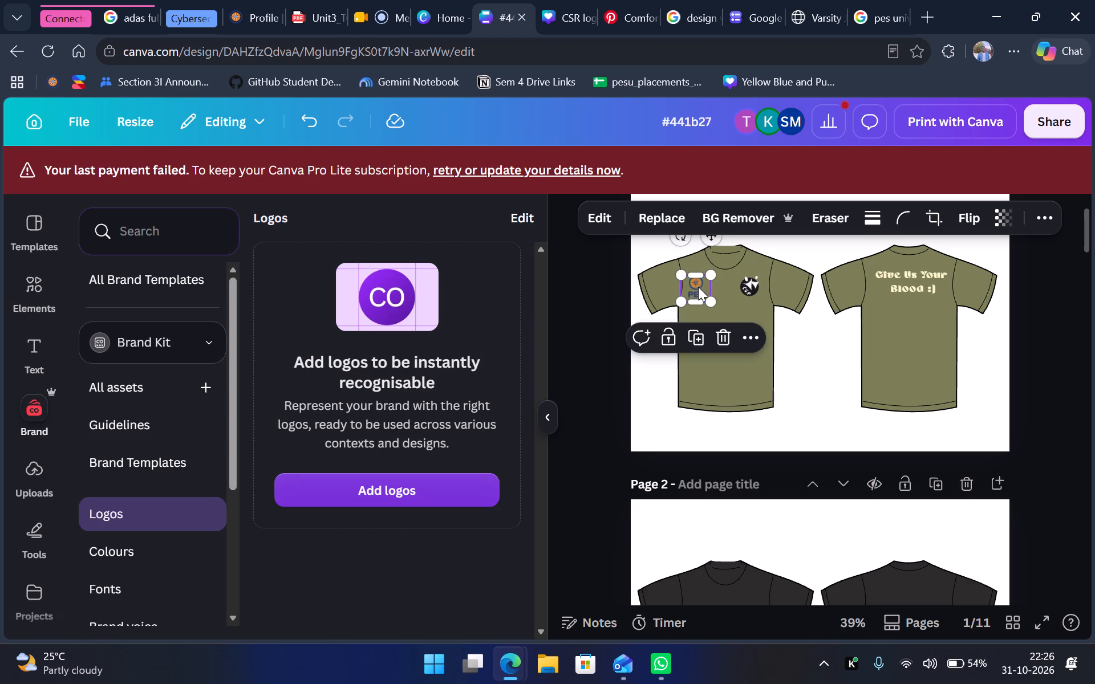
drag(698, 287, 700, 287)
click(564, 314)
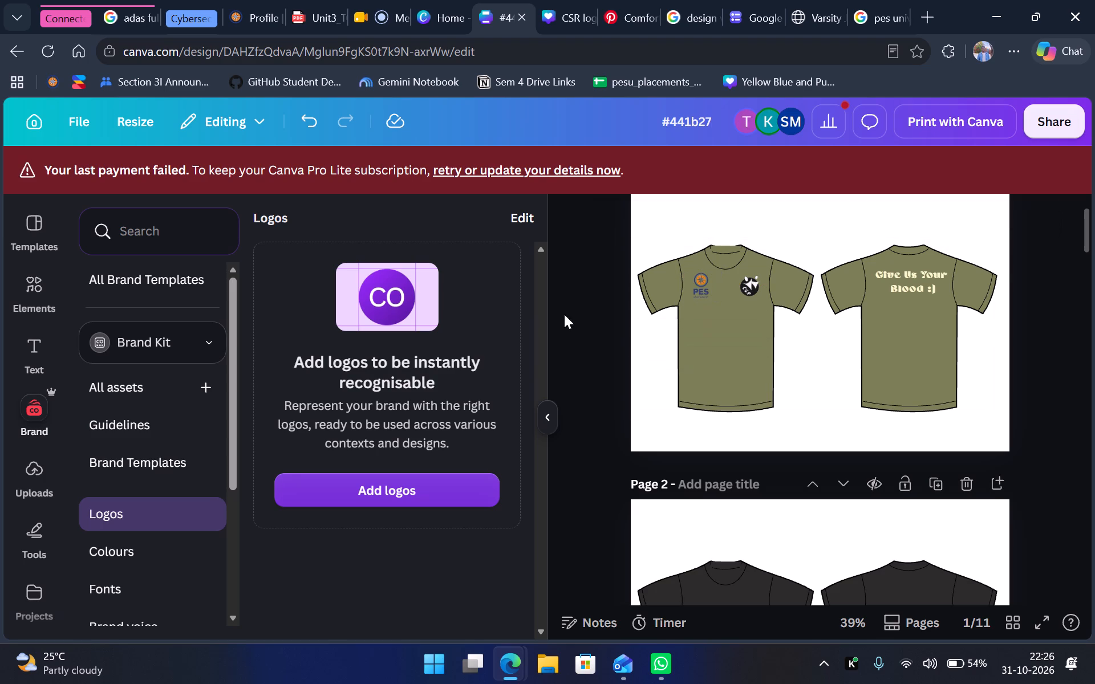
Enlarge the stacked PES University logo on the olive shirt's front to about 2.7 by 2.5 and nudge it left.
click(737, 288)
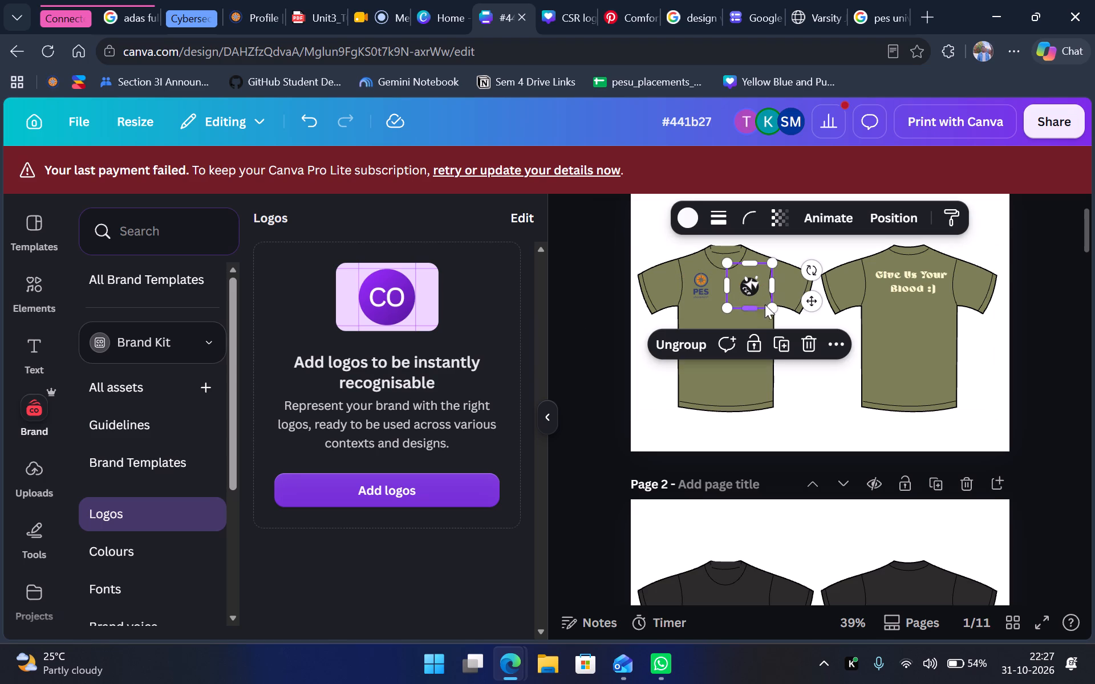
click(707, 289)
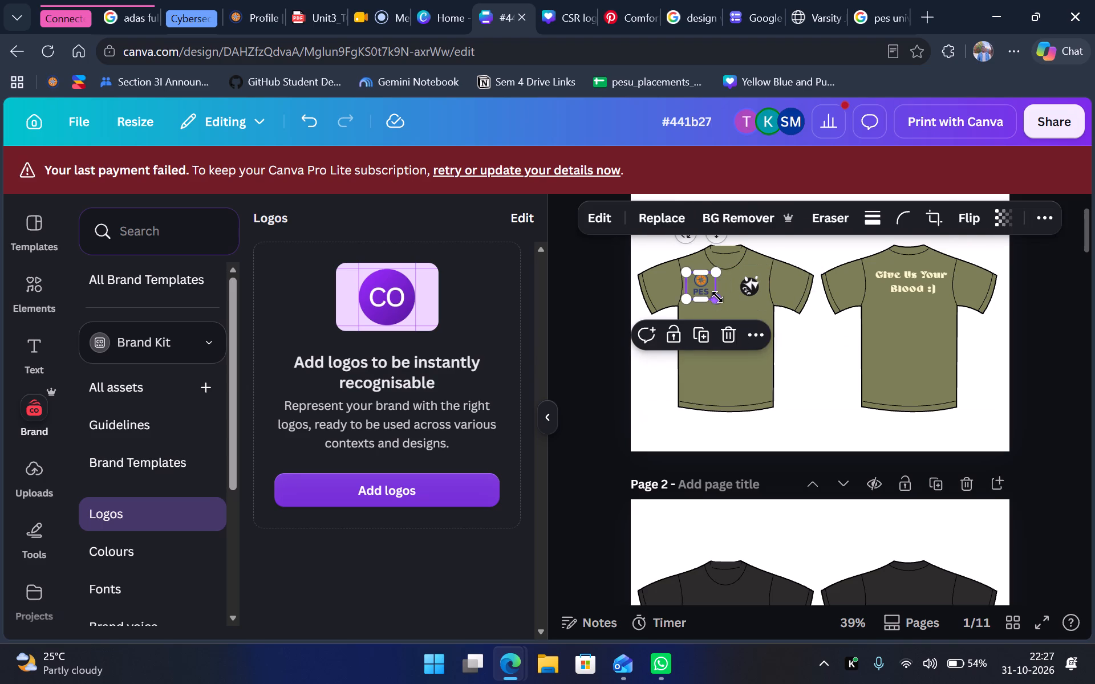
drag(717, 297, 723, 301)
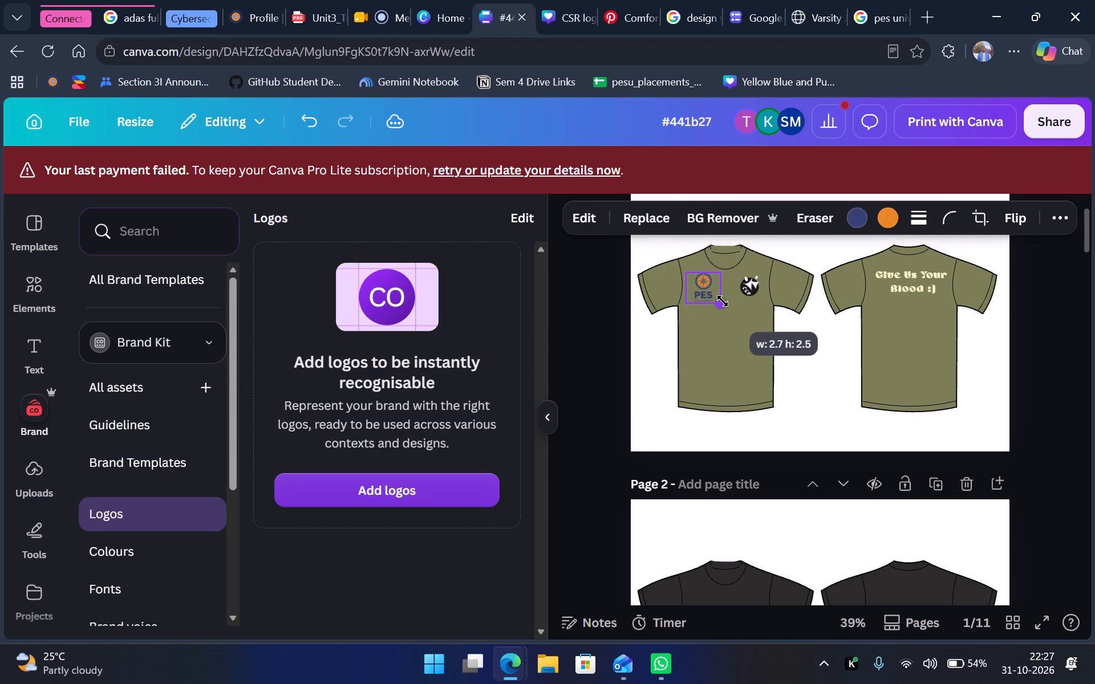
drag(723, 301, 725, 301)
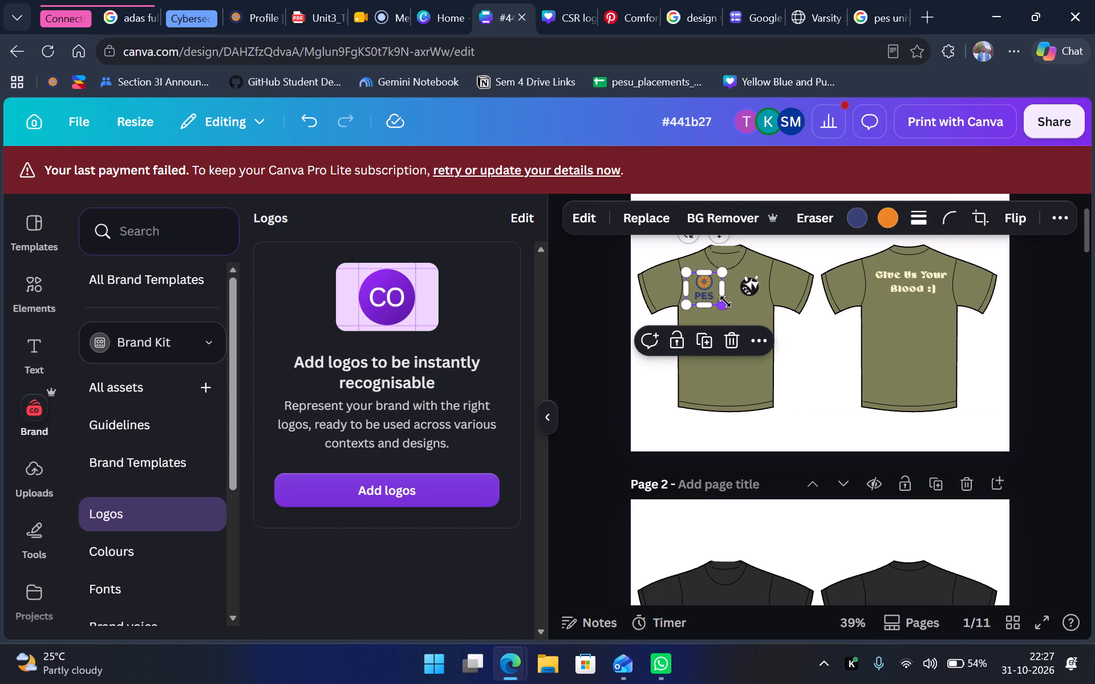
click(600, 325)
click(703, 290)
key(Left)
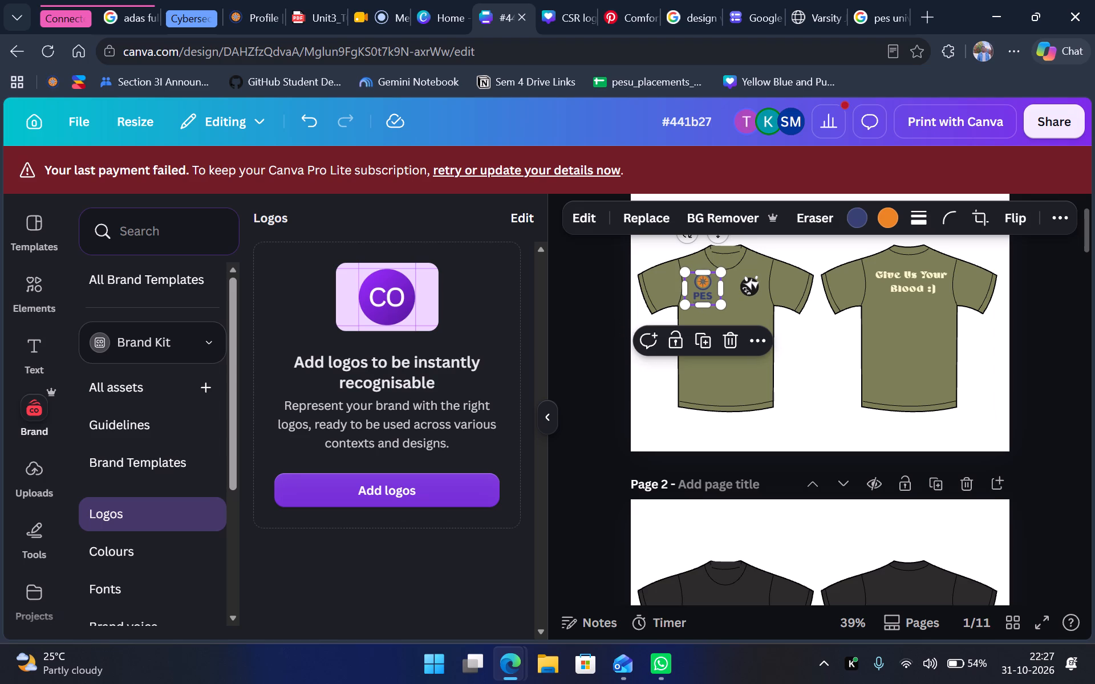
Nudge the CSR logo on the olive shirt's front slightly down.
click(757, 296)
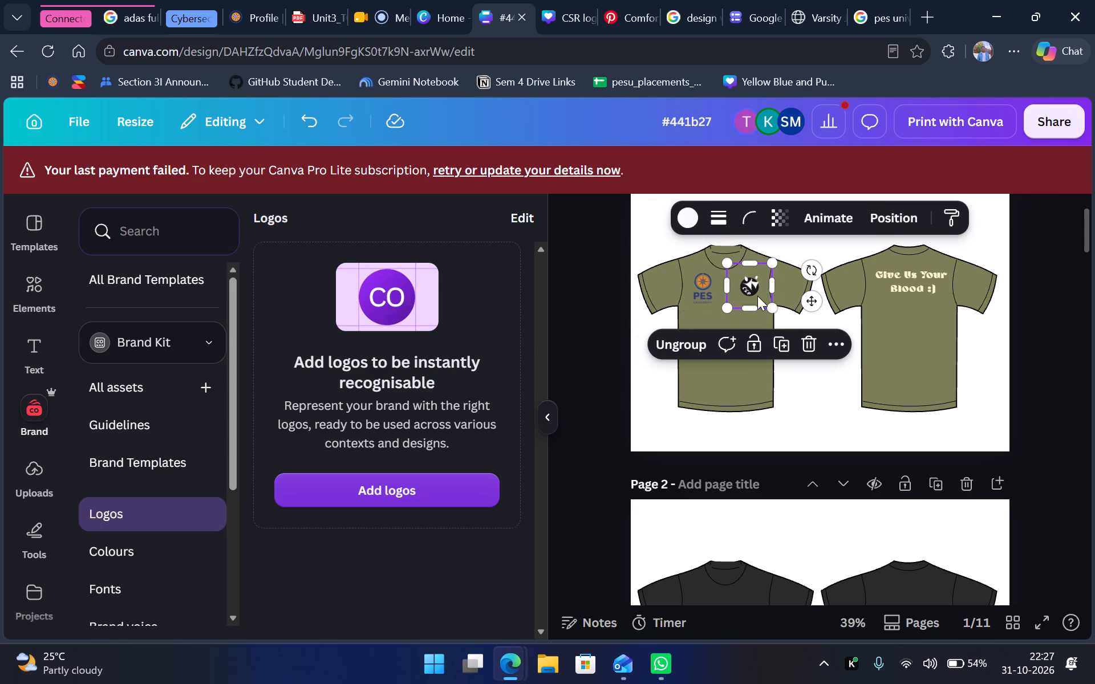
key(Down)
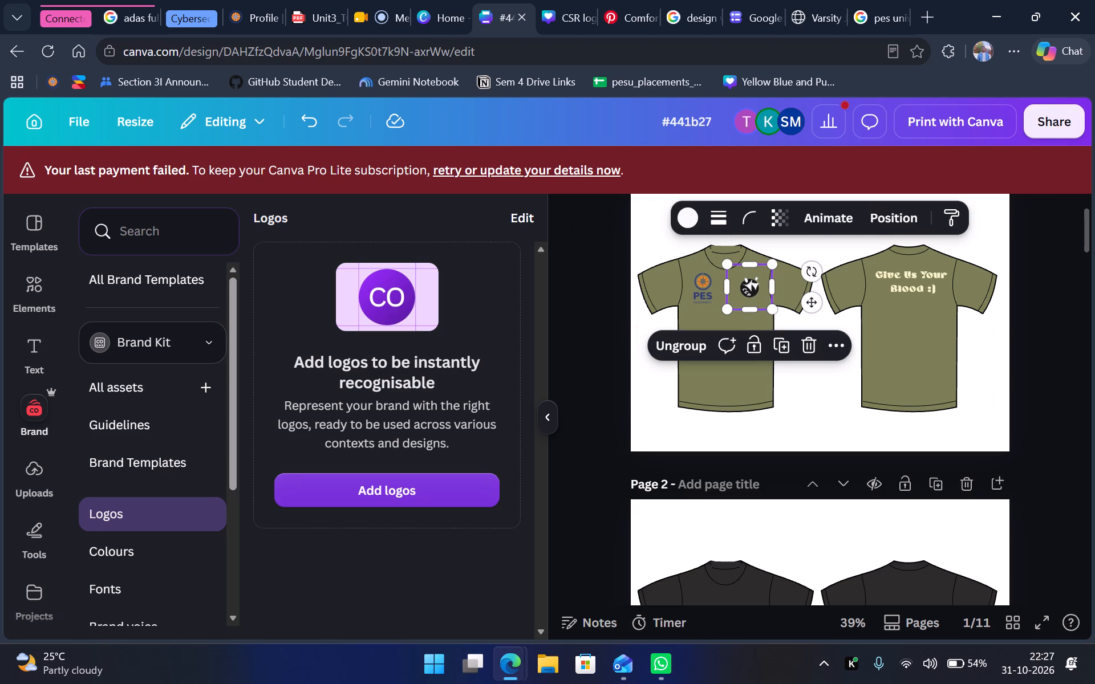
click(589, 300)
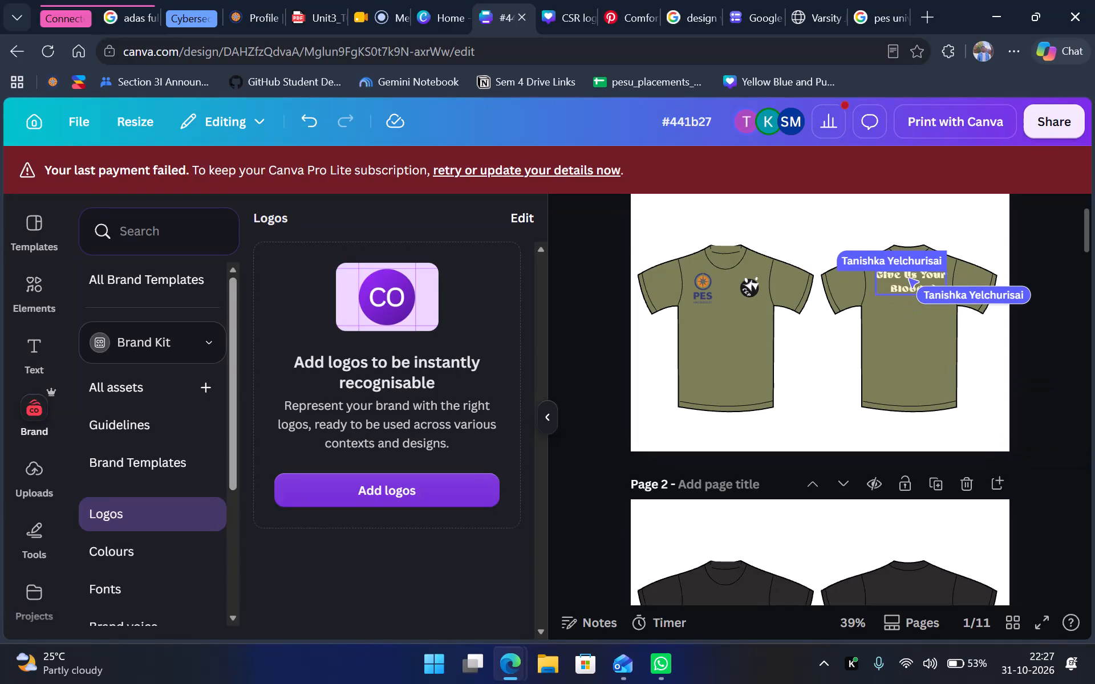
Duplicate the CSR logo, enlarge the copy to about 7.7 by 7.7 and centre it below the slogan on the olive shirt's back.
click(747, 294)
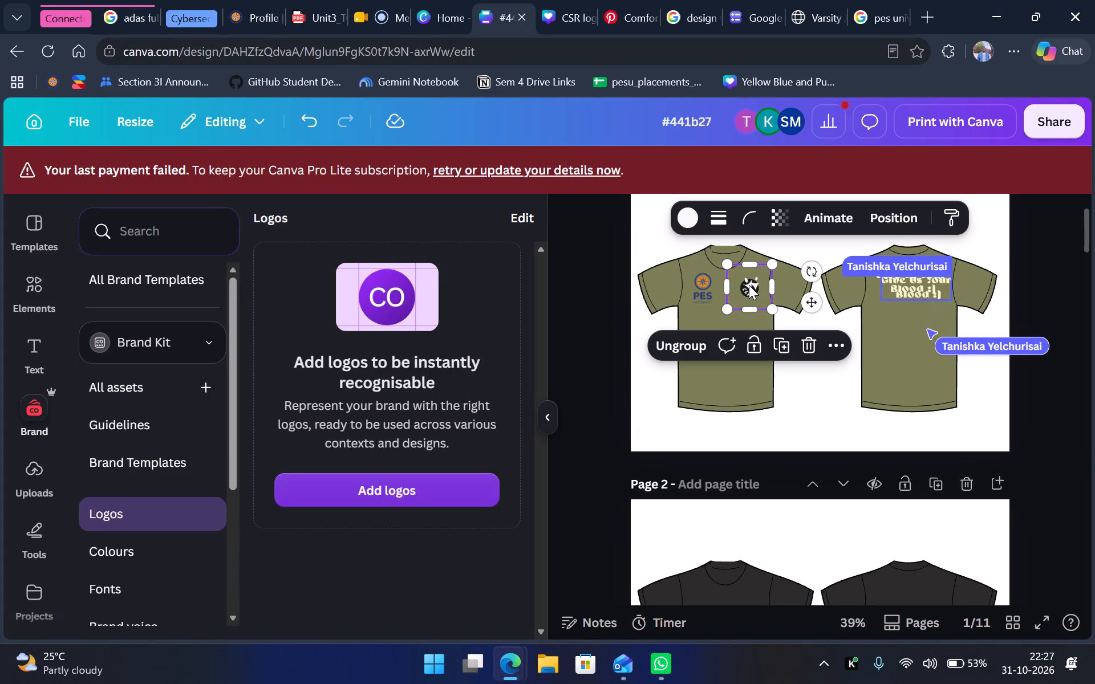
key(ctrl+d)
drag(749, 297, 817, 332)
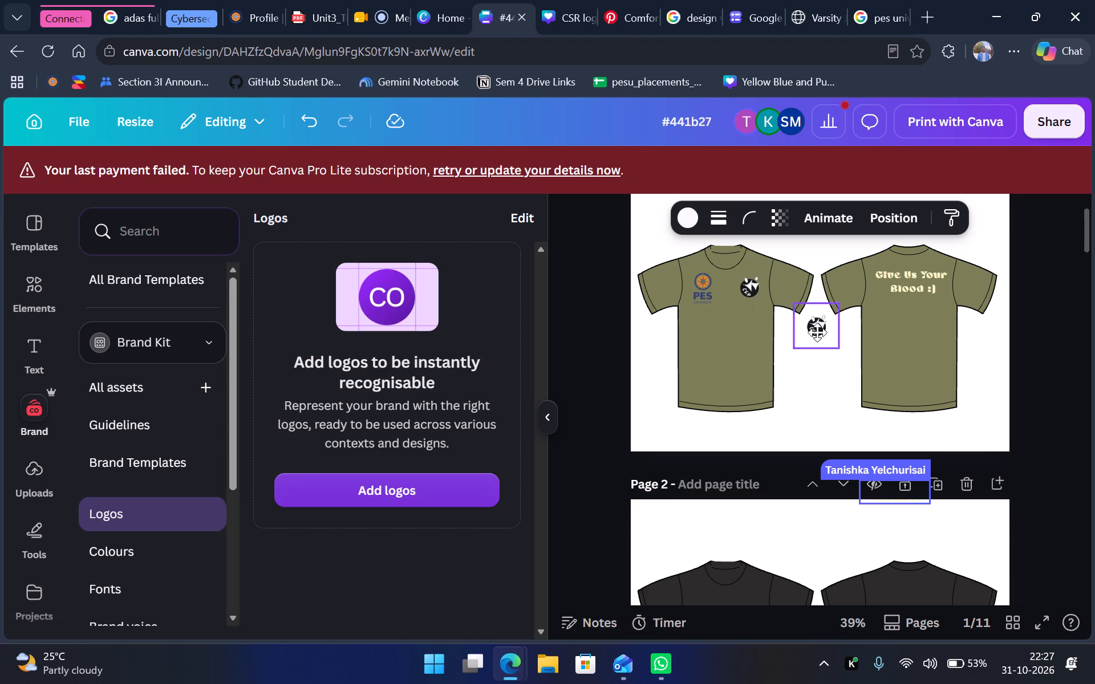
drag(817, 332, 892, 324)
drag(917, 341, 951, 372)
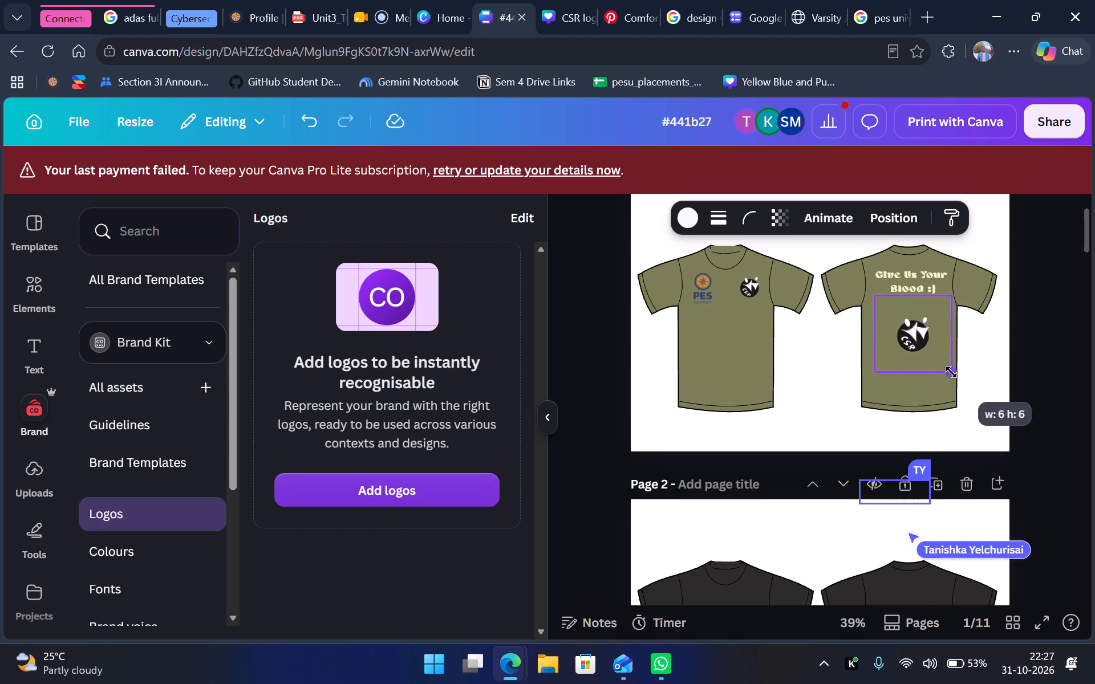
drag(951, 372, 970, 395)
drag(921, 352, 910, 341)
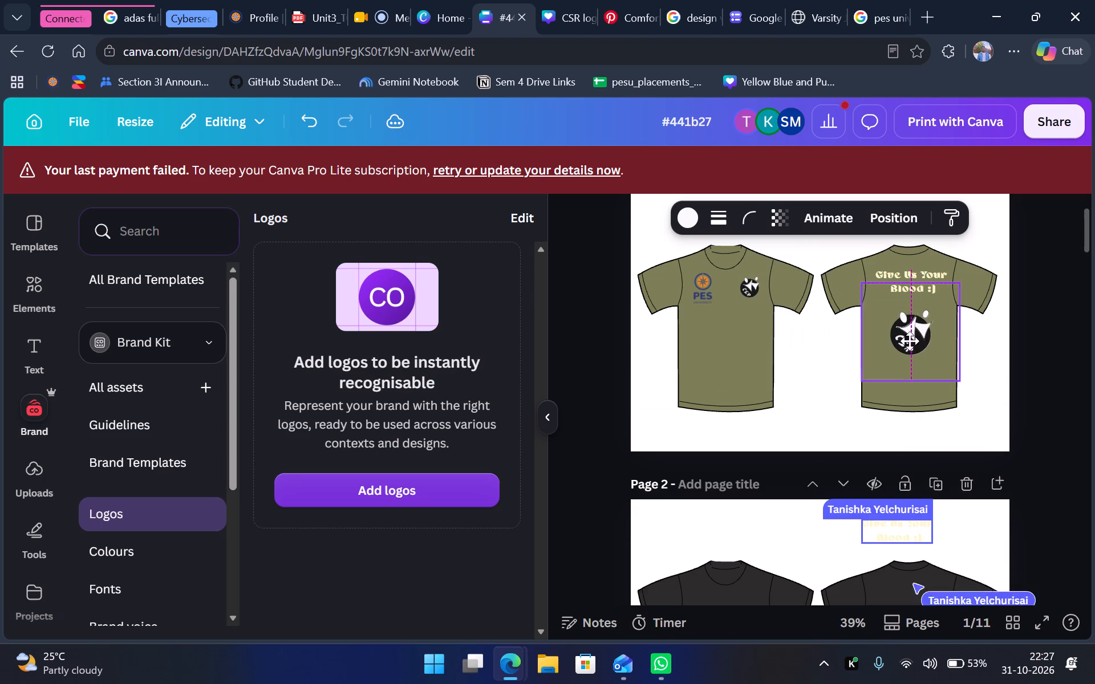
drag(910, 341, 906, 329)
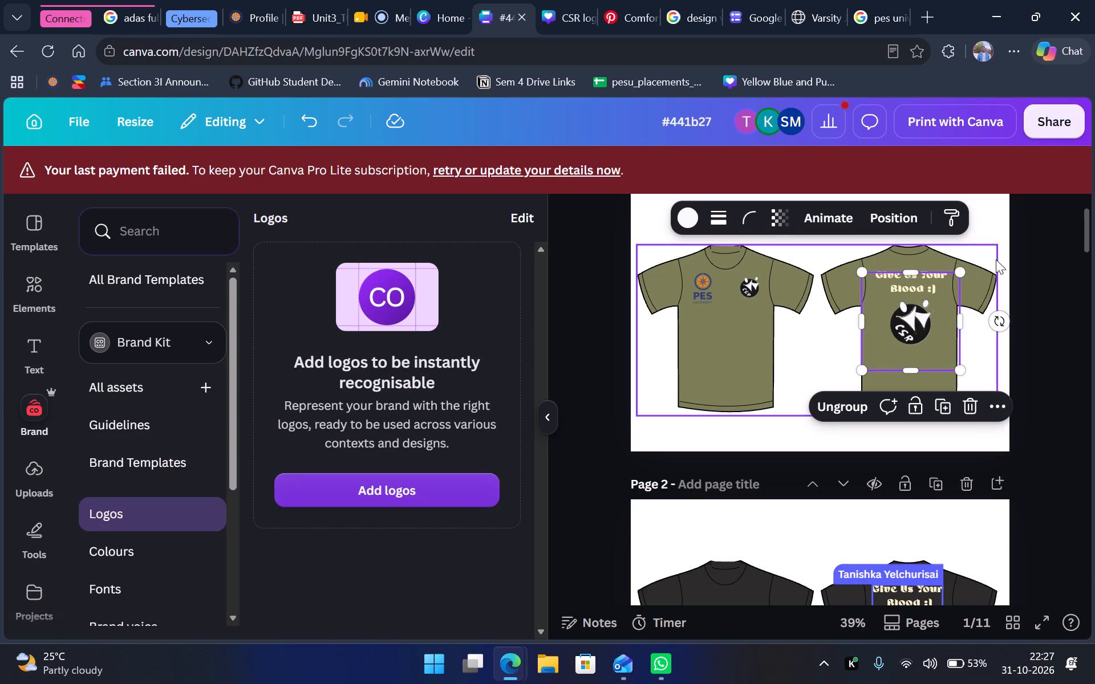
Apply BG Remover to the black badge image inside the CSR logo copy on the olive shirt's back.
right_click(895, 321)
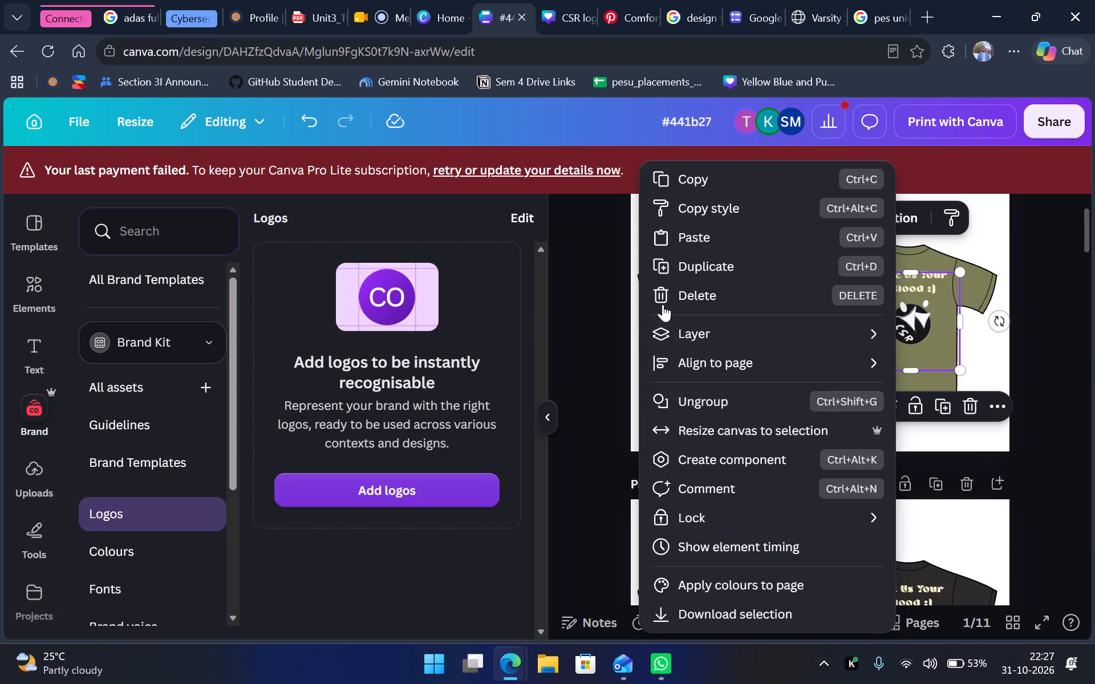
click(598, 319)
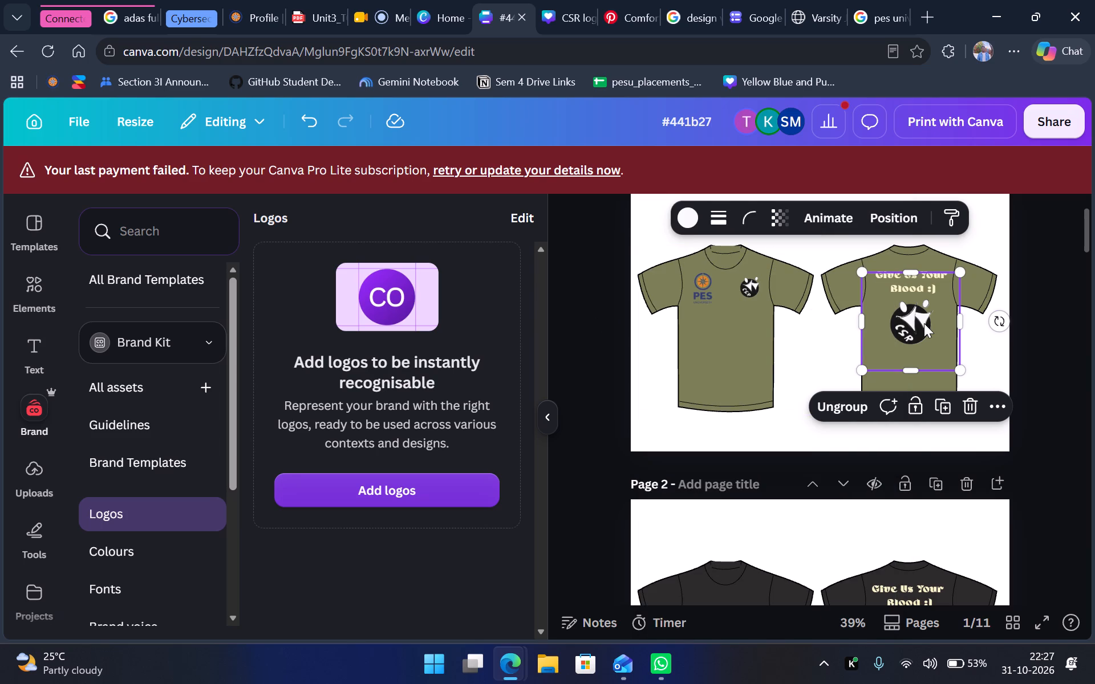
click(923, 323)
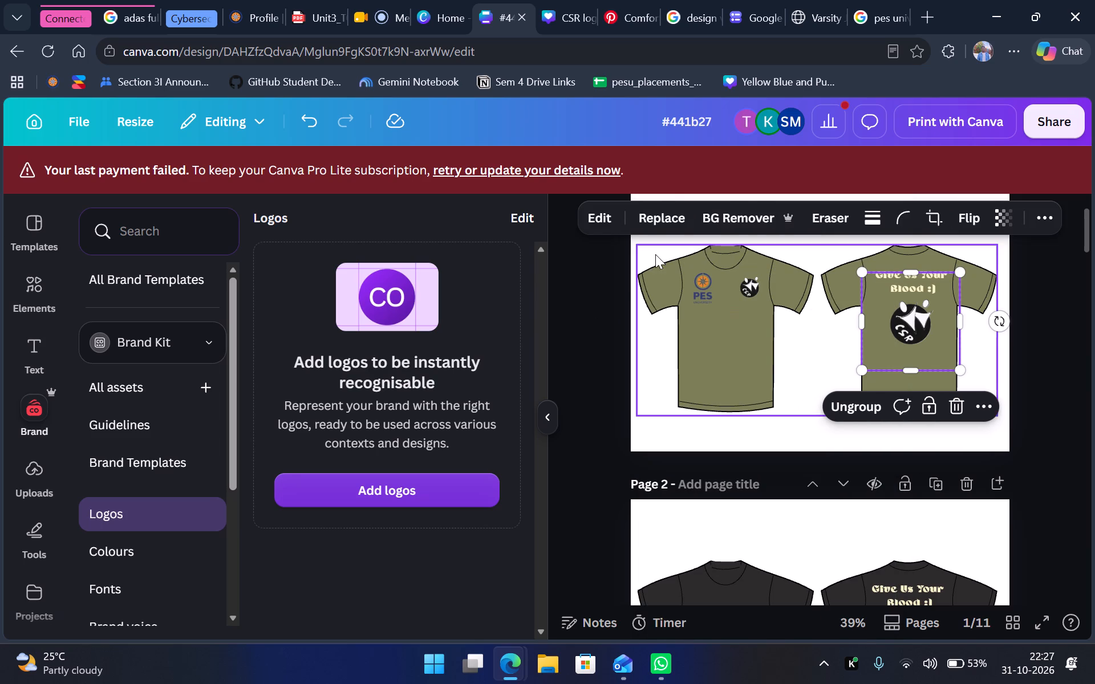
click(749, 220)
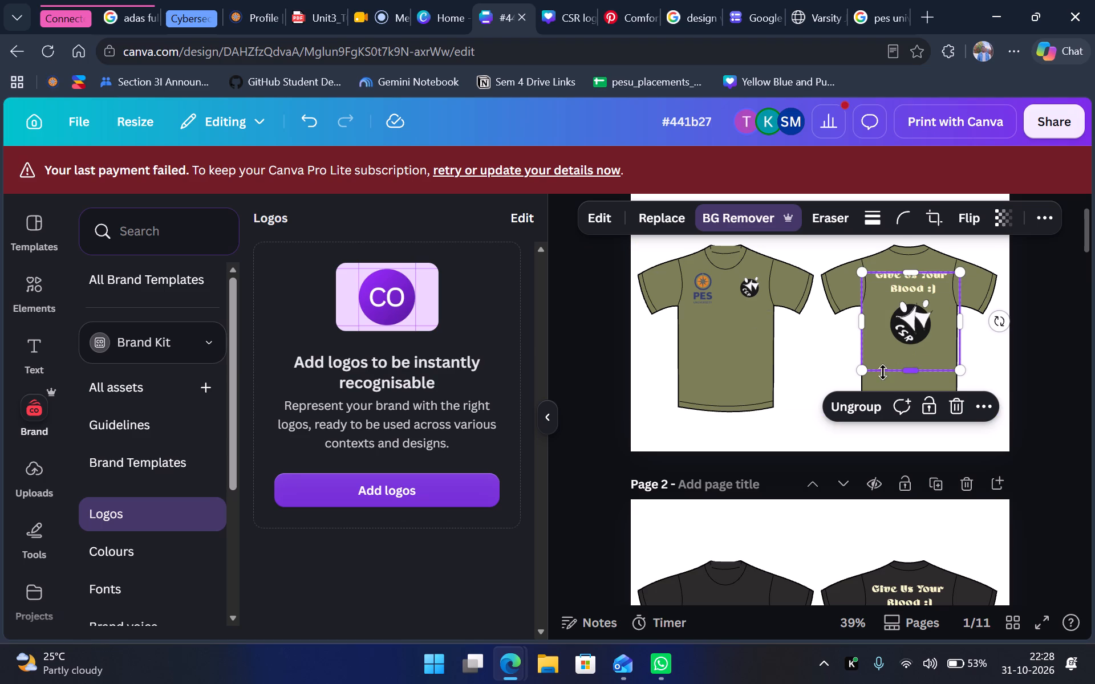
Enlarge the black badge image inside the CSR logo copy and move it off the shirt's back, into the gap between the shirts.
drag(857, 372, 854, 374)
drag(854, 374, 812, 430)
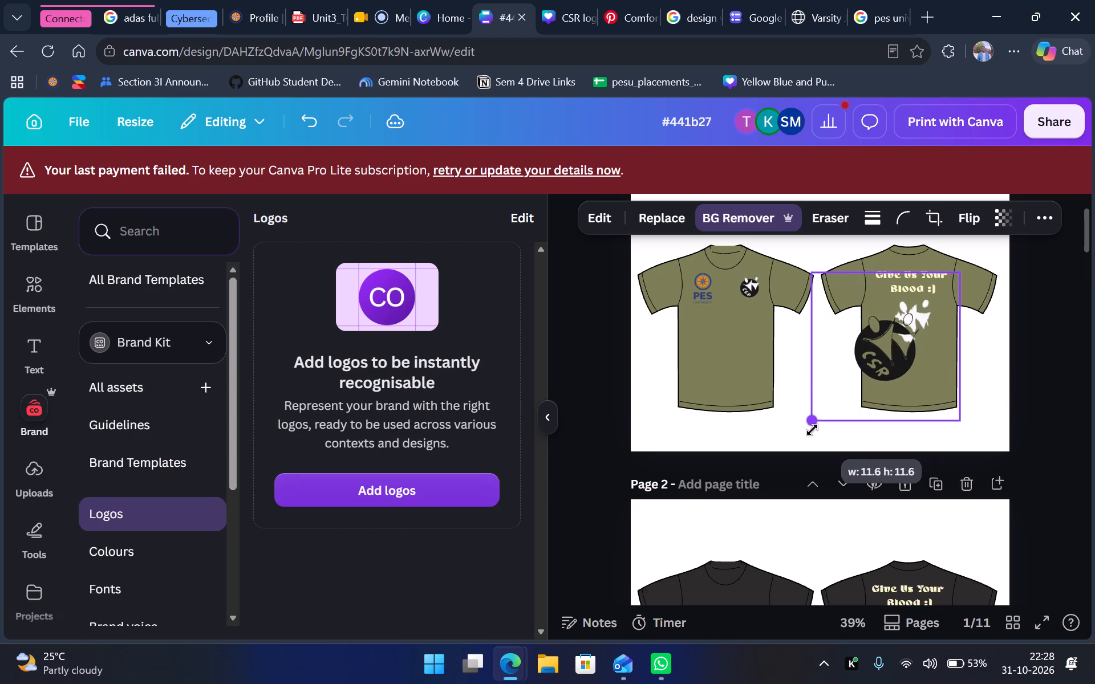
drag(812, 430, 875, 389)
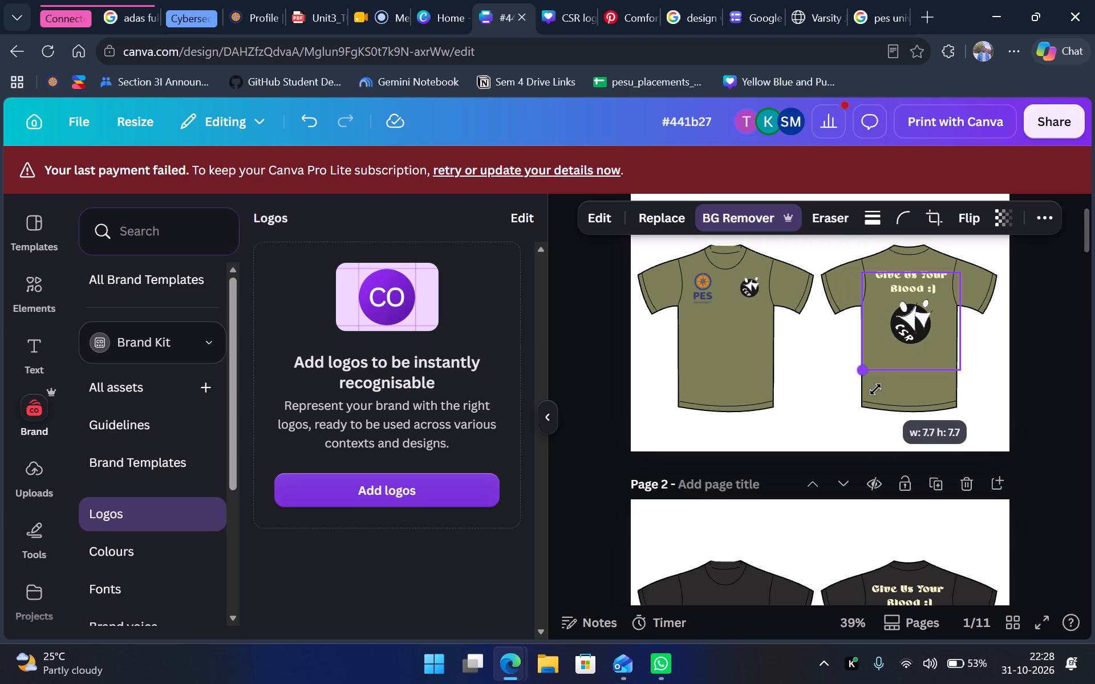
drag(875, 389, 851, 413)
drag(907, 346, 924, 396)
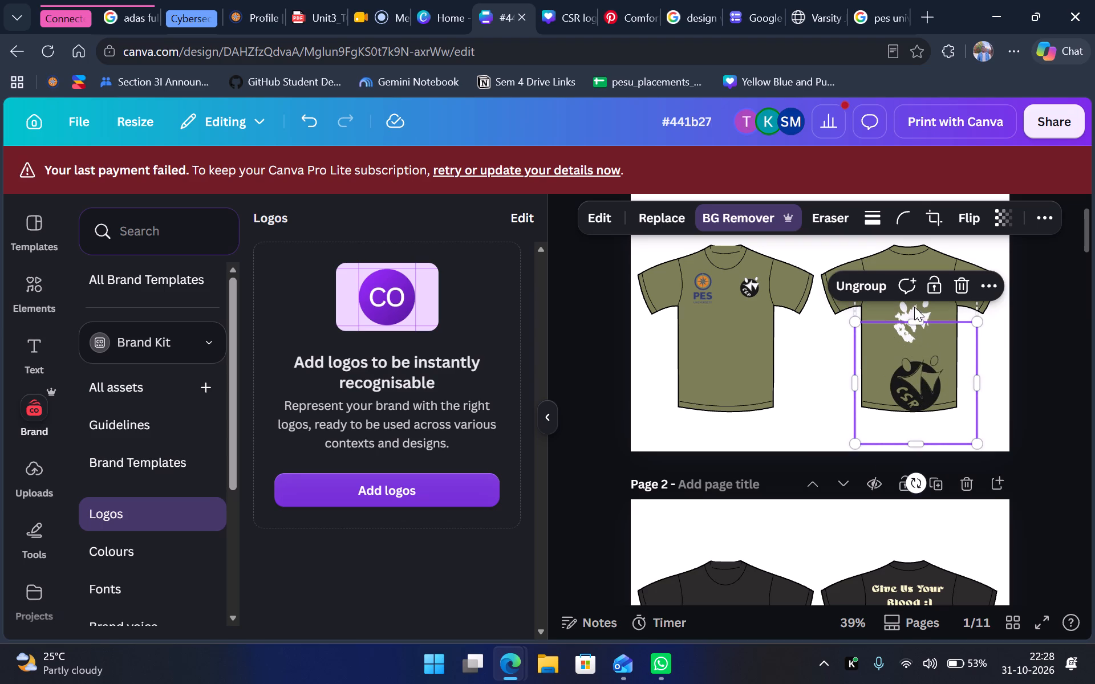
drag(919, 384, 927, 374)
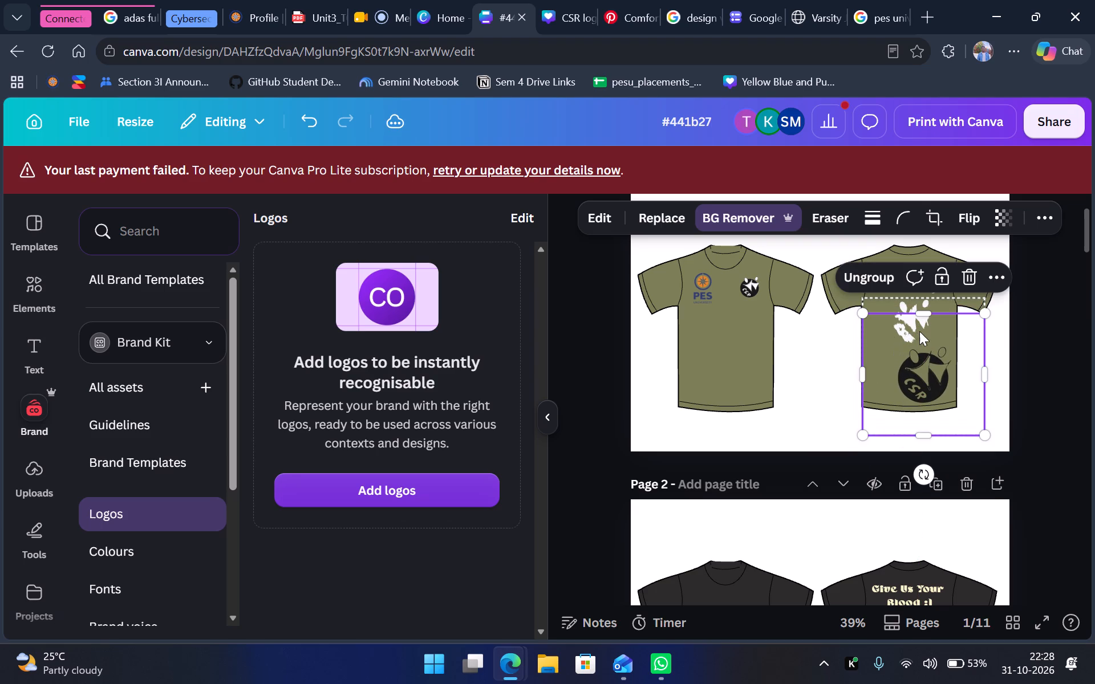
drag(928, 371, 749, 345)
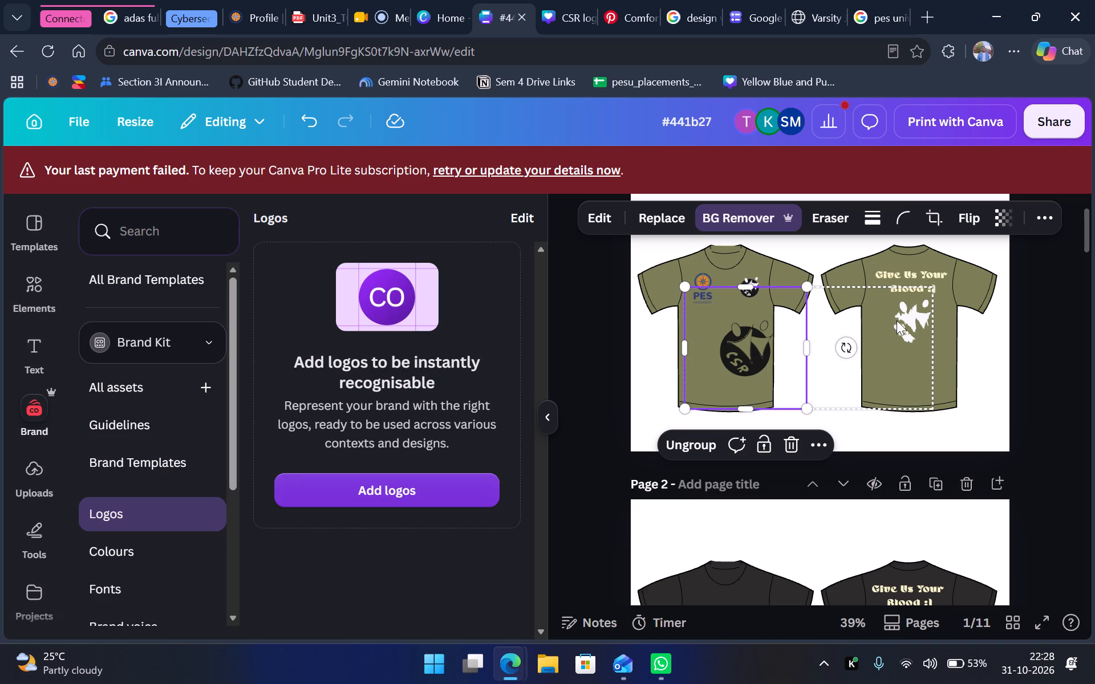
right_click(806, 332)
click(757, 331)
drag(752, 344, 761, 350)
drag(761, 350, 853, 401)
Ungroup the CSR logo copy into separate pieces and shift its white pieces lower on the olive shirt's back.
click(915, 327)
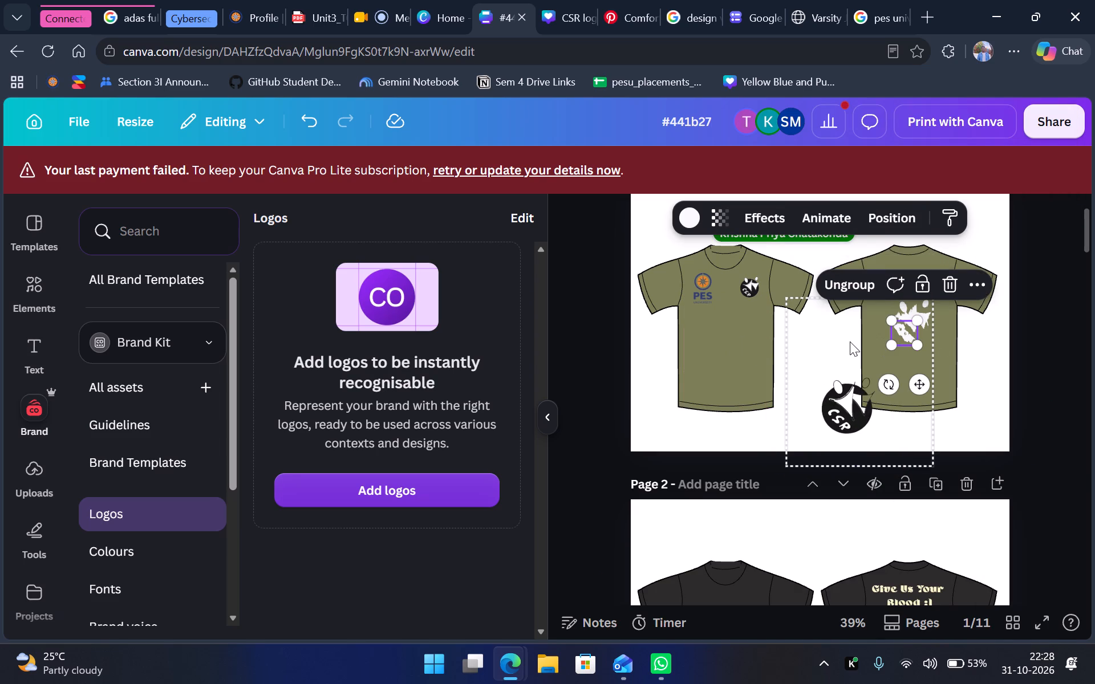
click(859, 289)
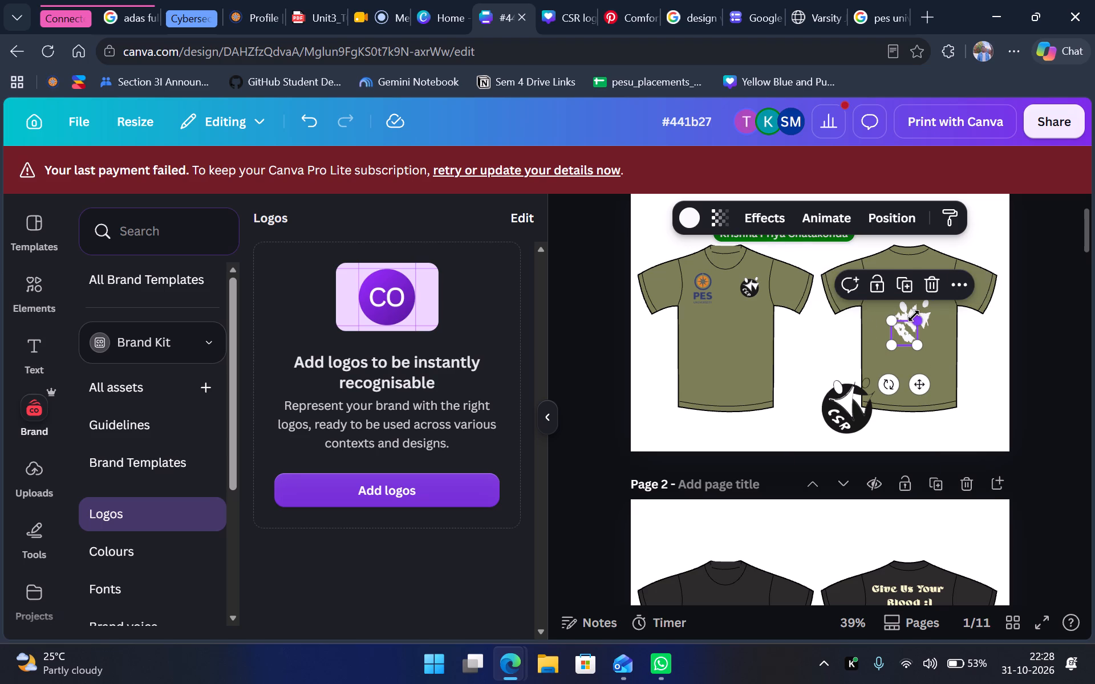
click(914, 308)
drag(875, 349, 863, 355)
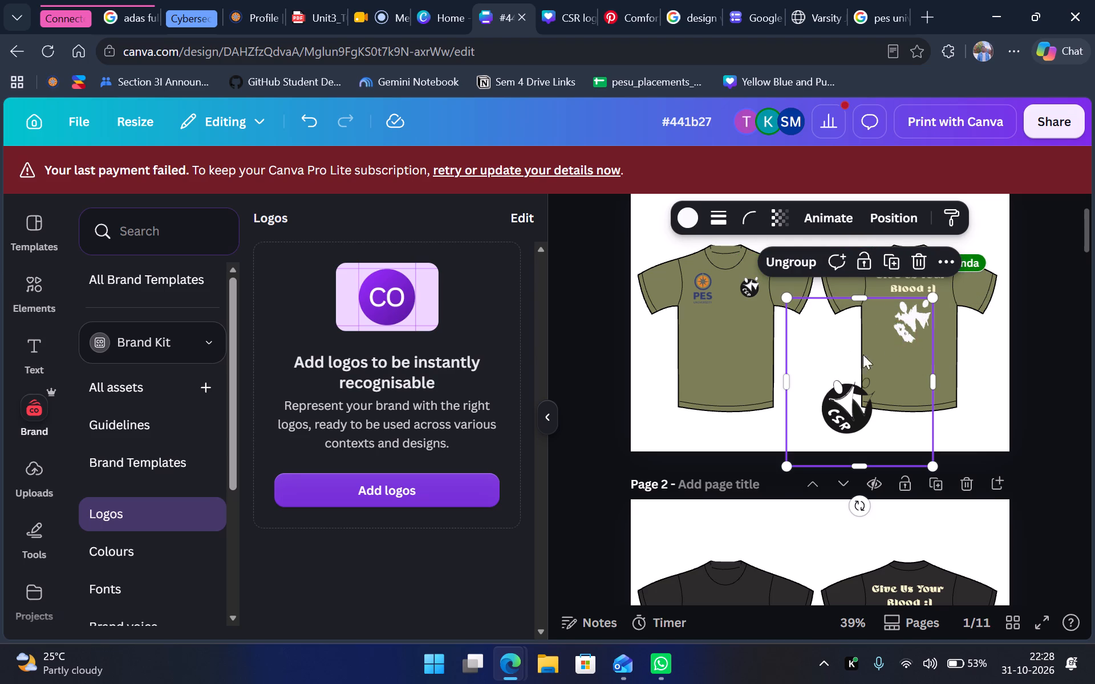
drag(863, 355, 805, 351)
drag(806, 353, 858, 371)
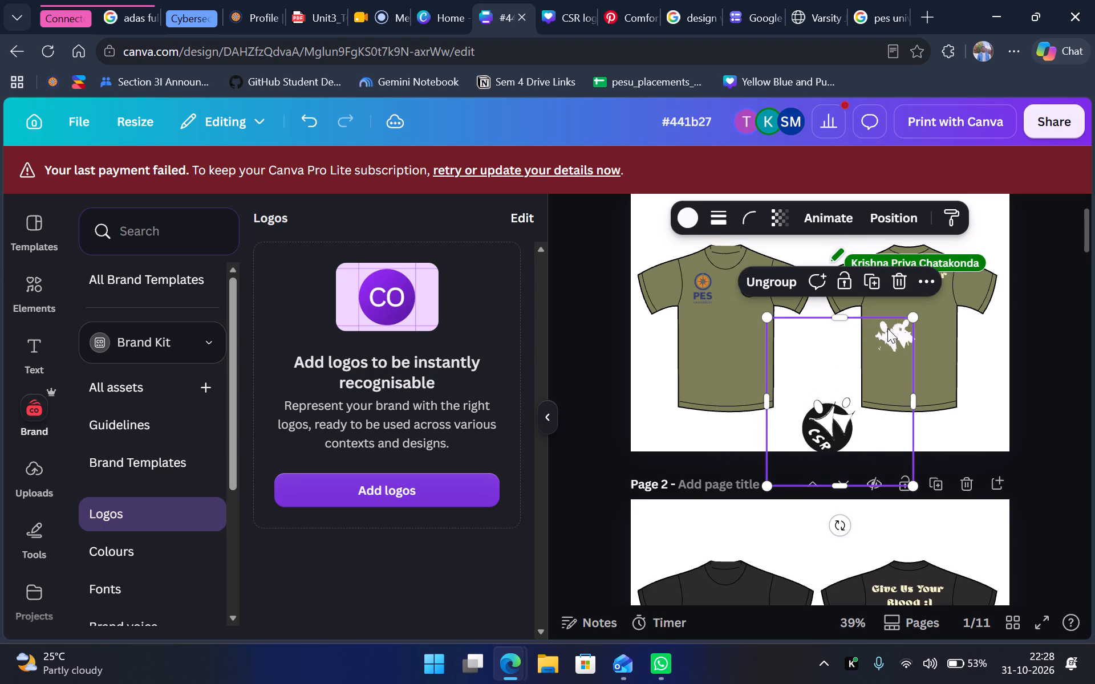
click(765, 279)
drag(865, 367, 803, 368)
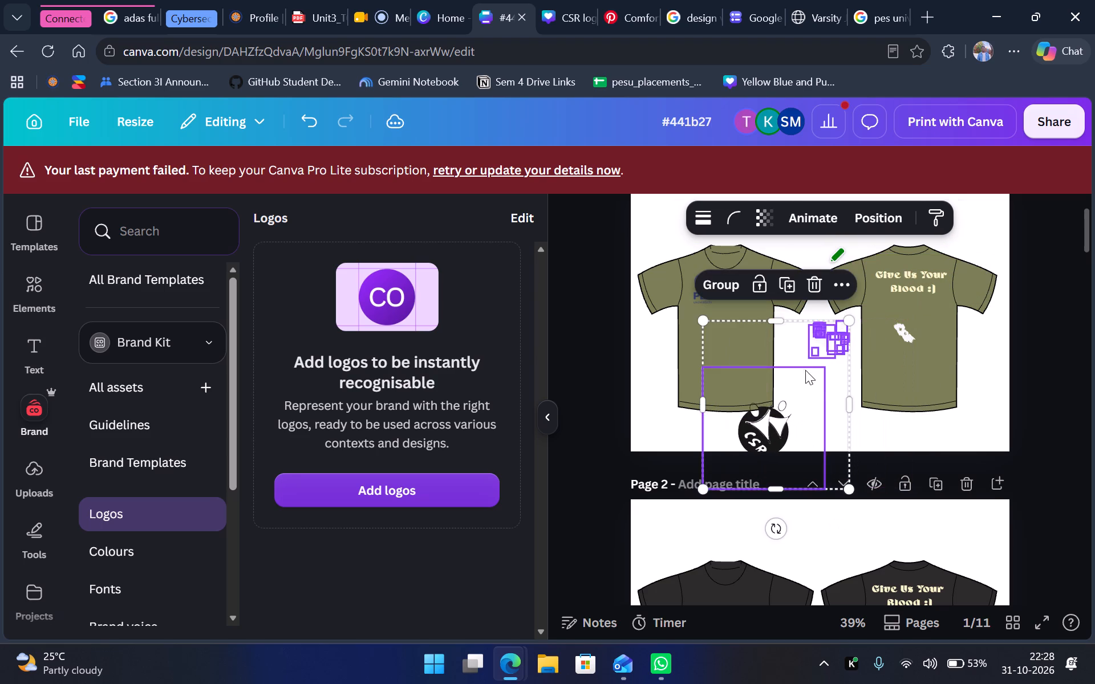
drag(805, 382, 876, 393)
Move the black CSR badge image on its own onto the lower part of the olive shirt's front.
click(712, 355)
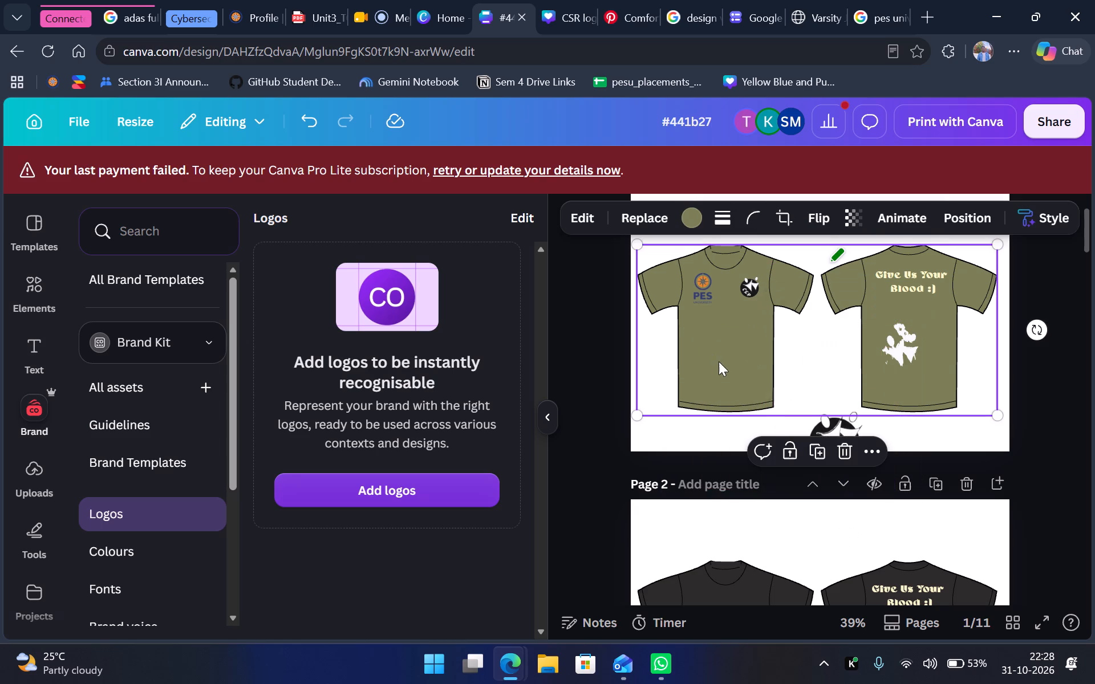
drag(853, 427, 758, 369)
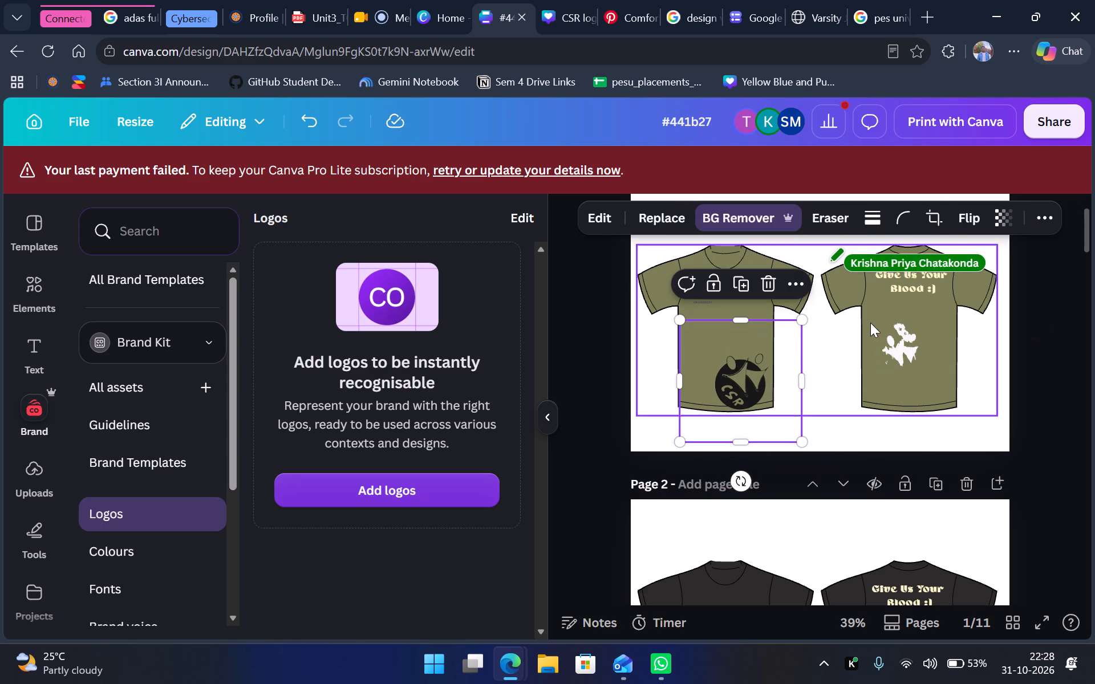
Delete the larger white logo pieces one at a time from the olive shirt's back, keeping the shirt image in its place.
click(897, 344)
key(Delete)
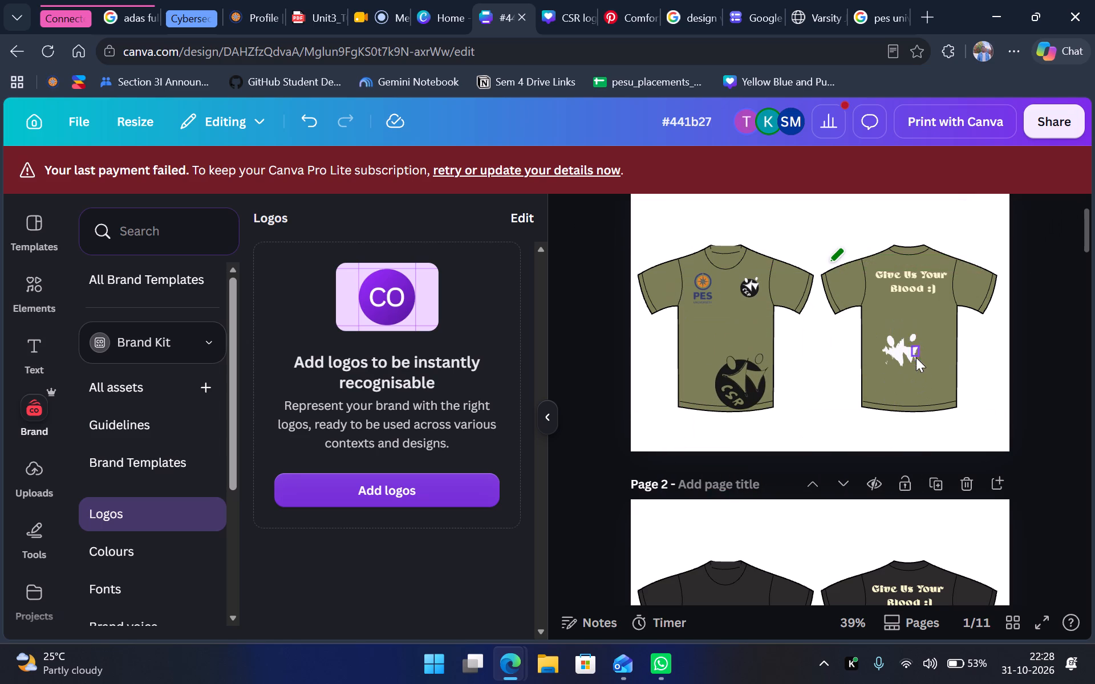
click(911, 354)
key(BackSpace)
click(895, 351)
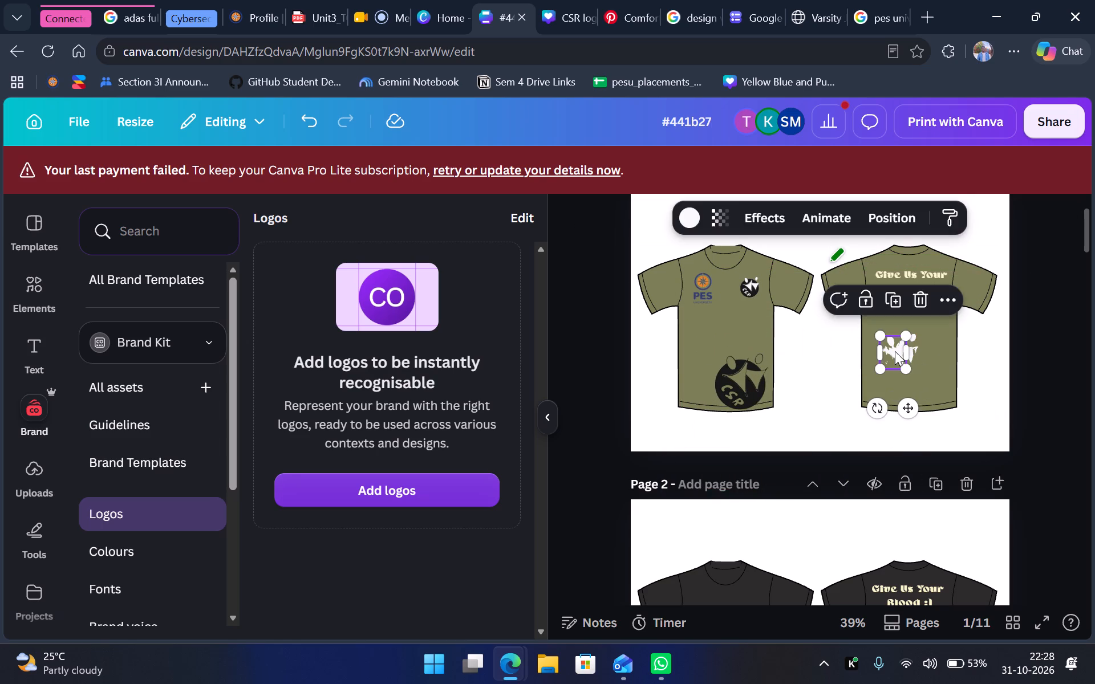
key(BackSpace)
click(910, 350)
key(BackSpace)
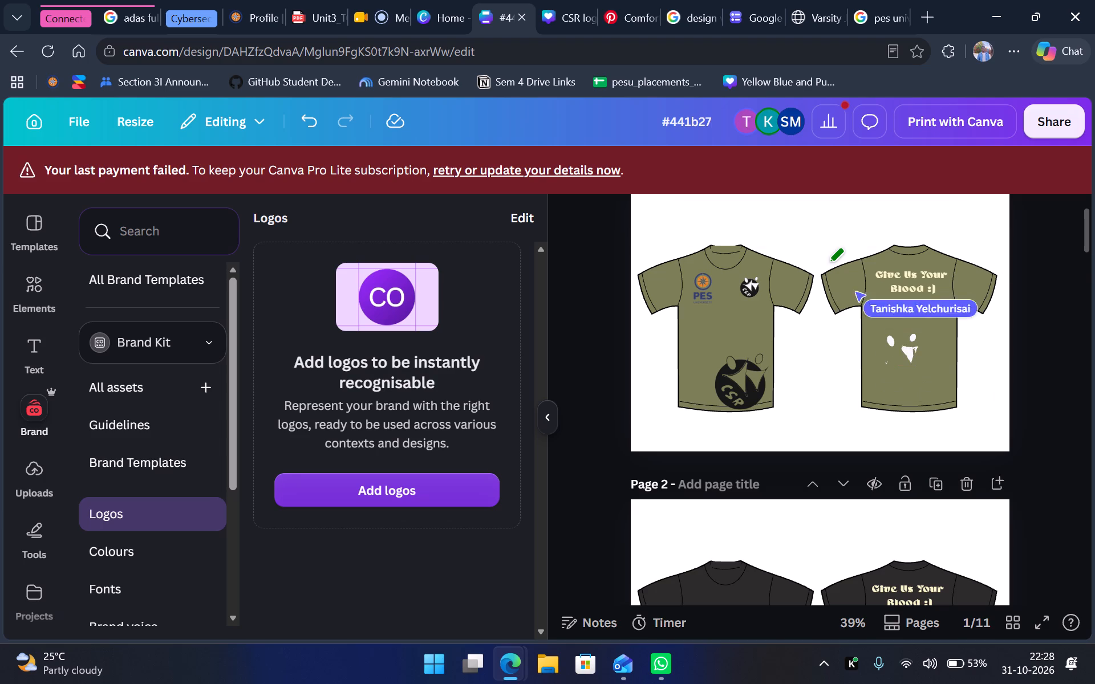
click(893, 344)
key(BackSpace)
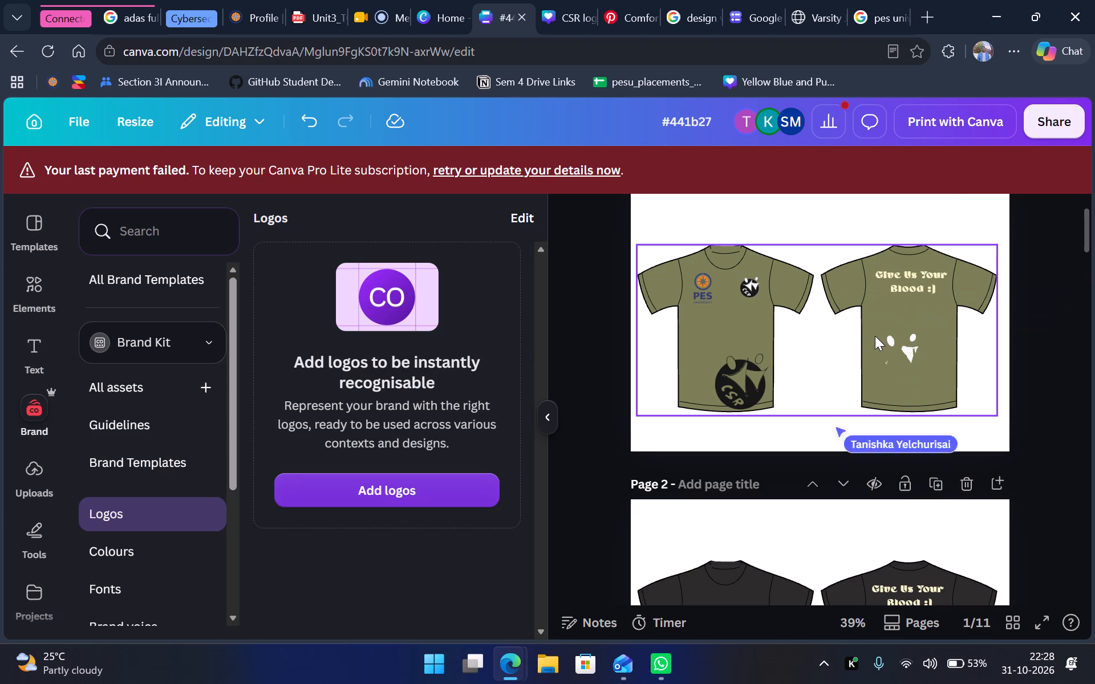
drag(874, 330, 885, 340)
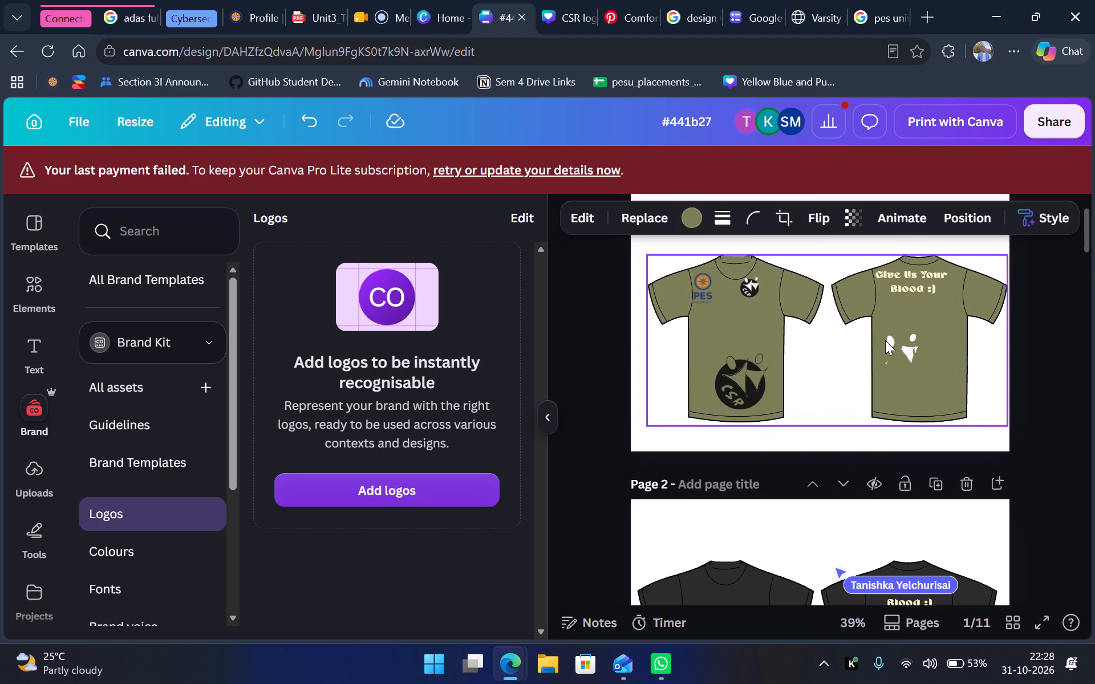
key(ctrl+z)
Delete the white figure pieces and the stacked oval pieces still left on the olive shirt's back.
click(909, 355)
key(BackSpace)
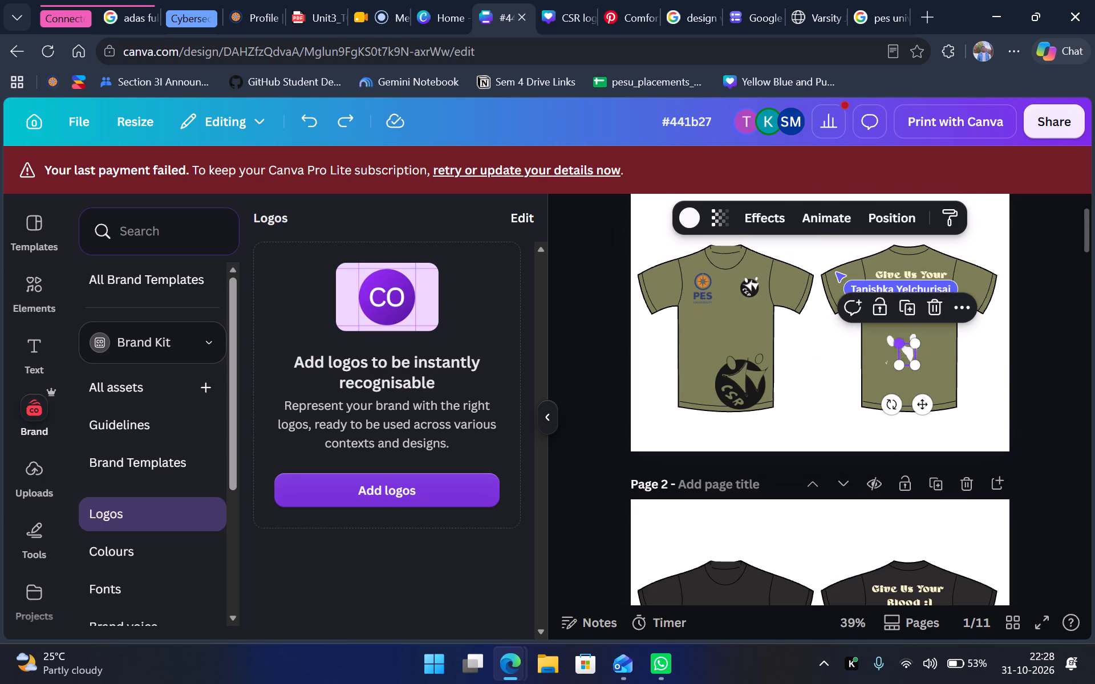
click(891, 344)
key(BackSpace)
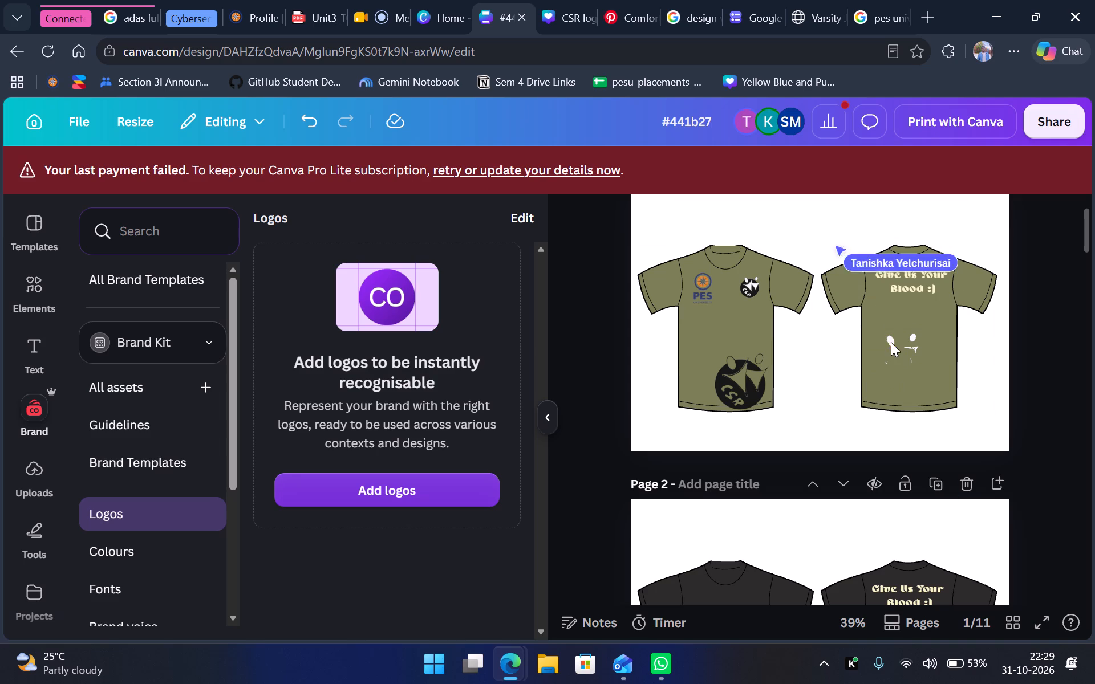
click(892, 341)
key(BackSpace)
click(889, 339)
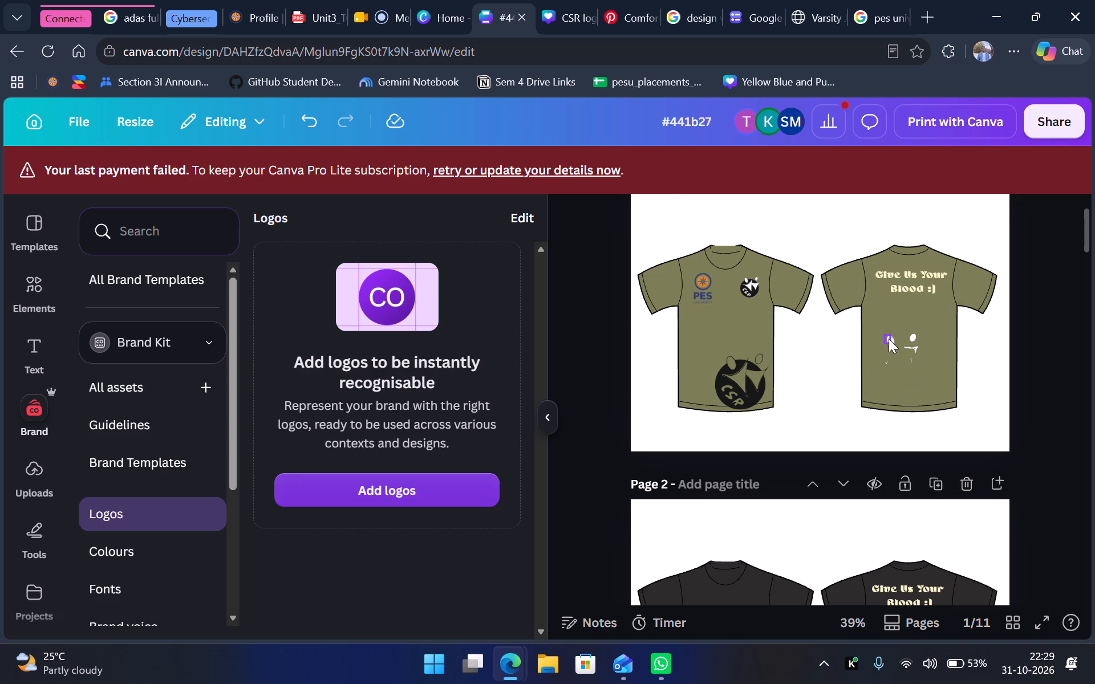
key(BackSpace)
click(889, 339)
key(BackSpace)
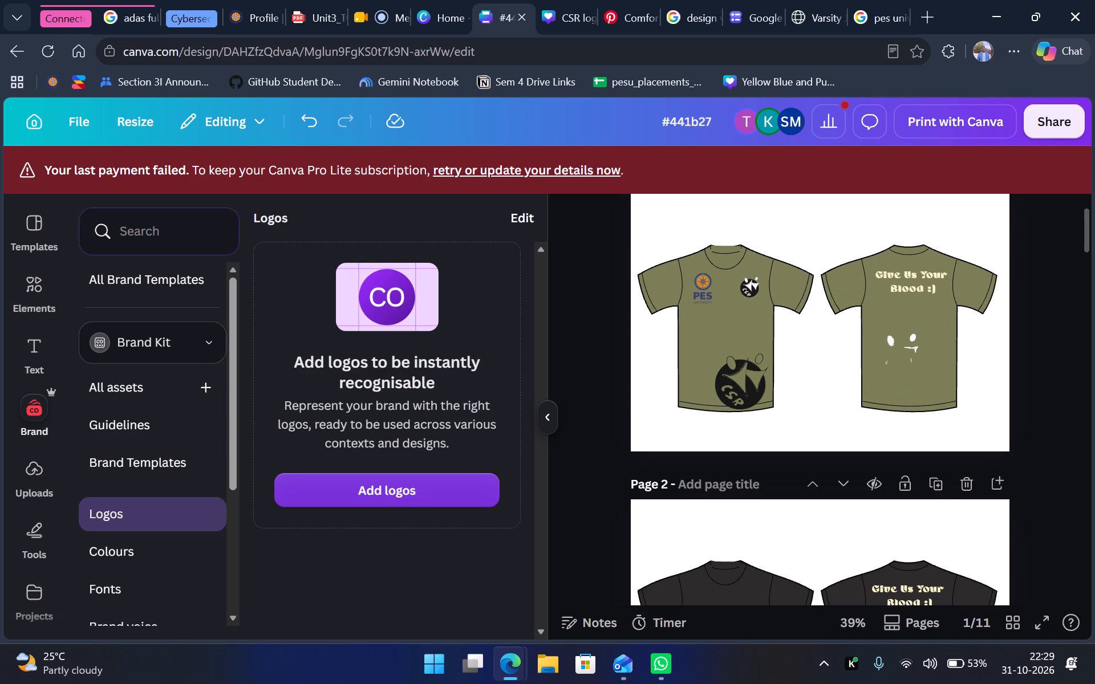
right_click(892, 340)
key(BackSpace)
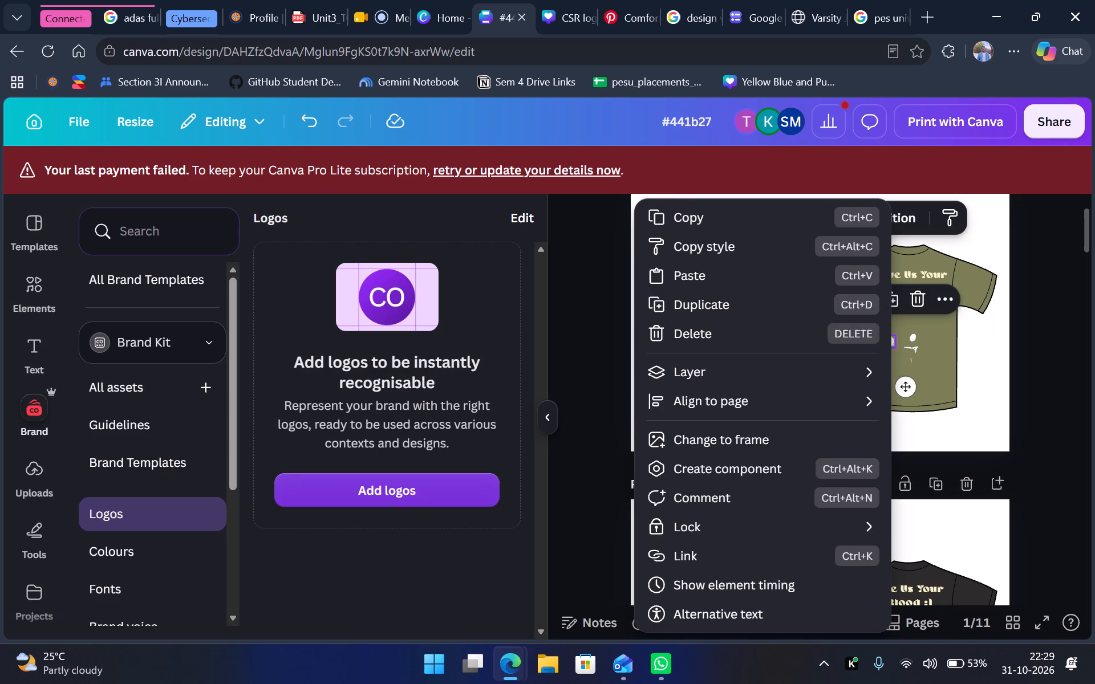
click(778, 324)
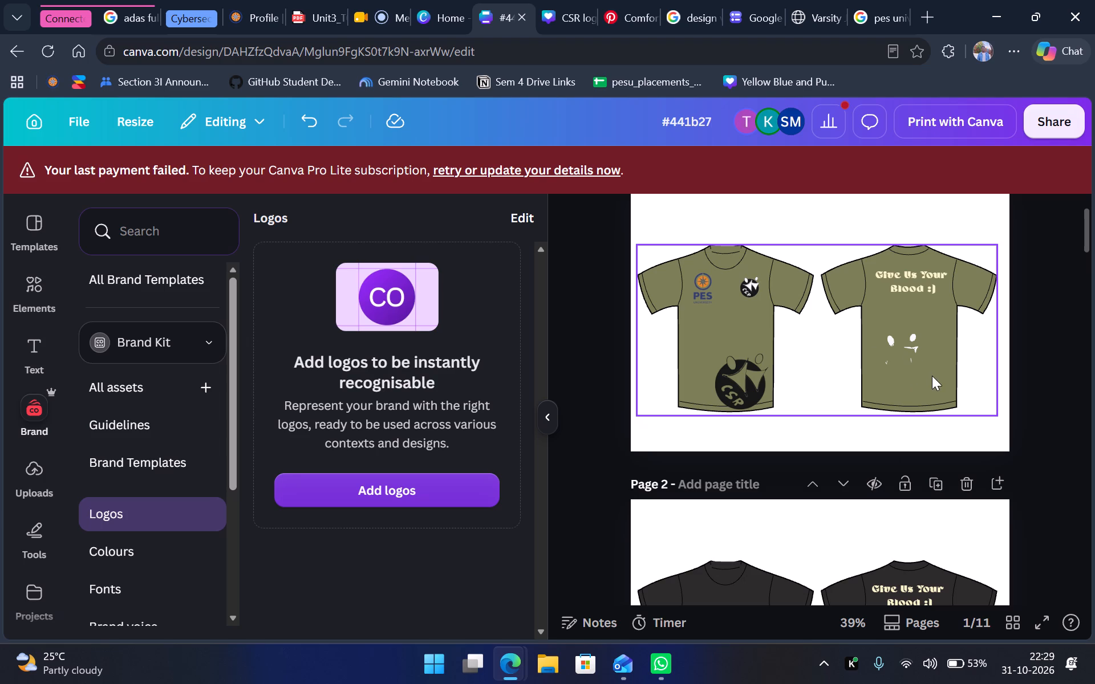
Shift the olive shirt image upward off the leftover white logo fragments and delete those fragments together.
click(1044, 386)
shift+drag(930, 365, 920, 362)
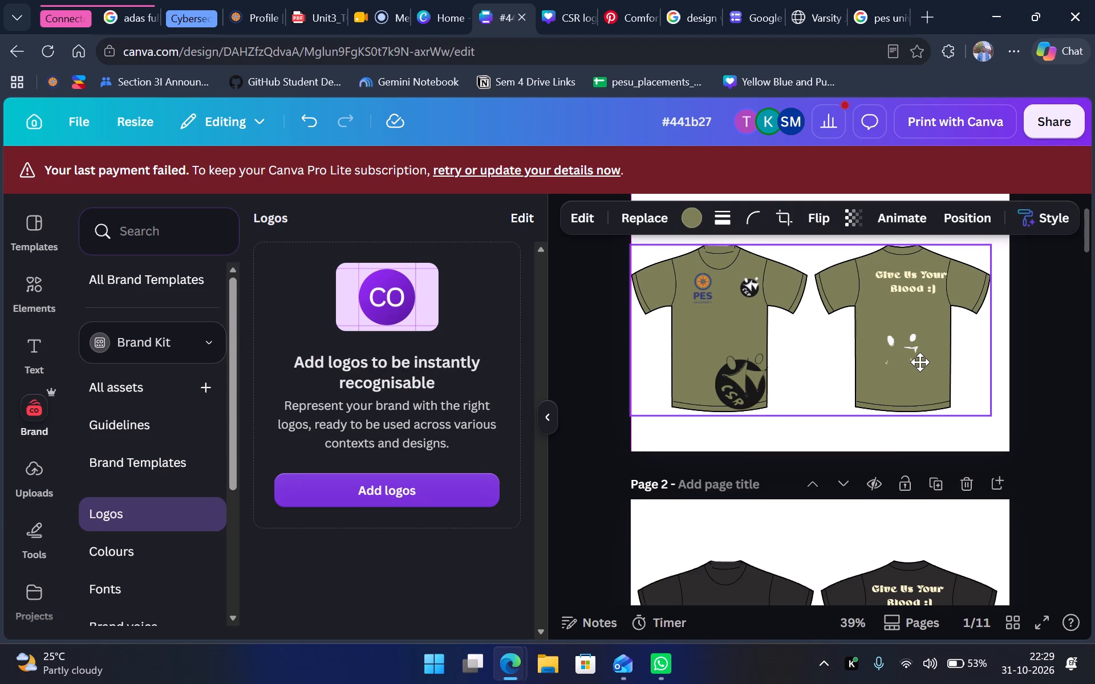
shift+drag(920, 362, 890, 273)
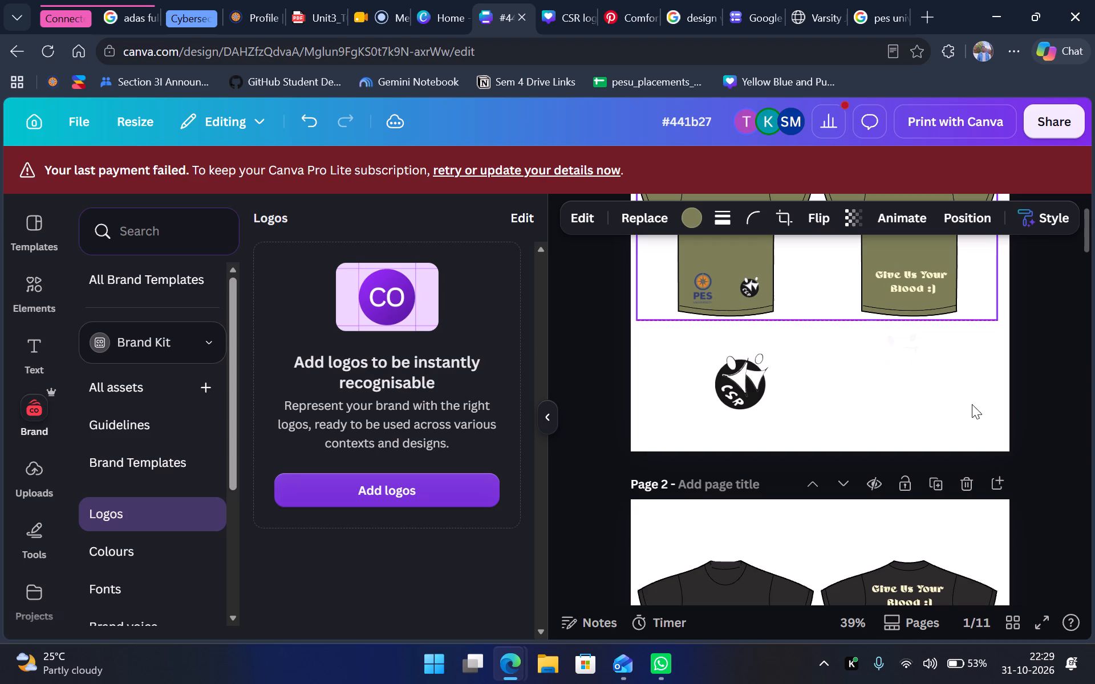
shift+drag(941, 399, 864, 324)
key(shift+BackSpace)
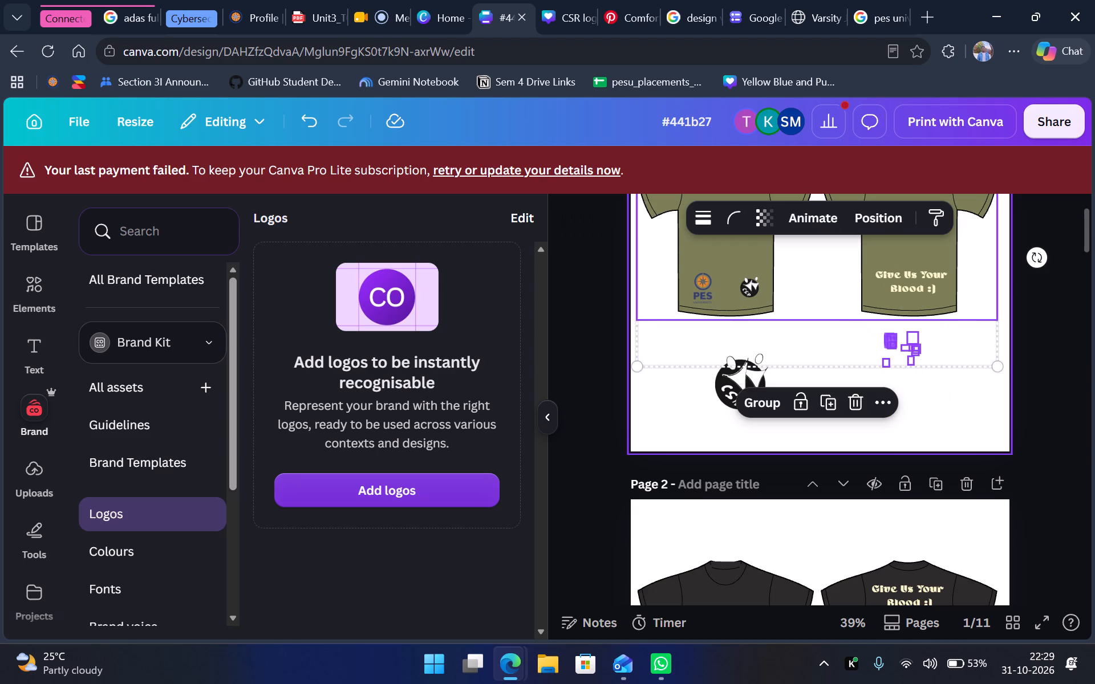
click(1088, 394)
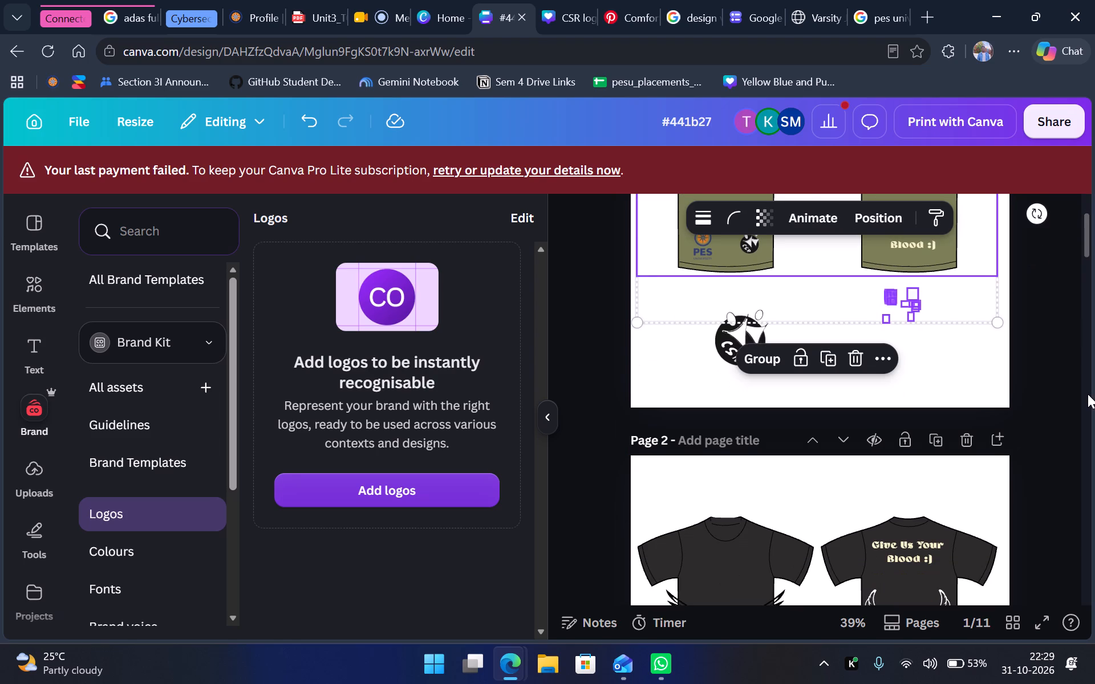
click(1032, 385)
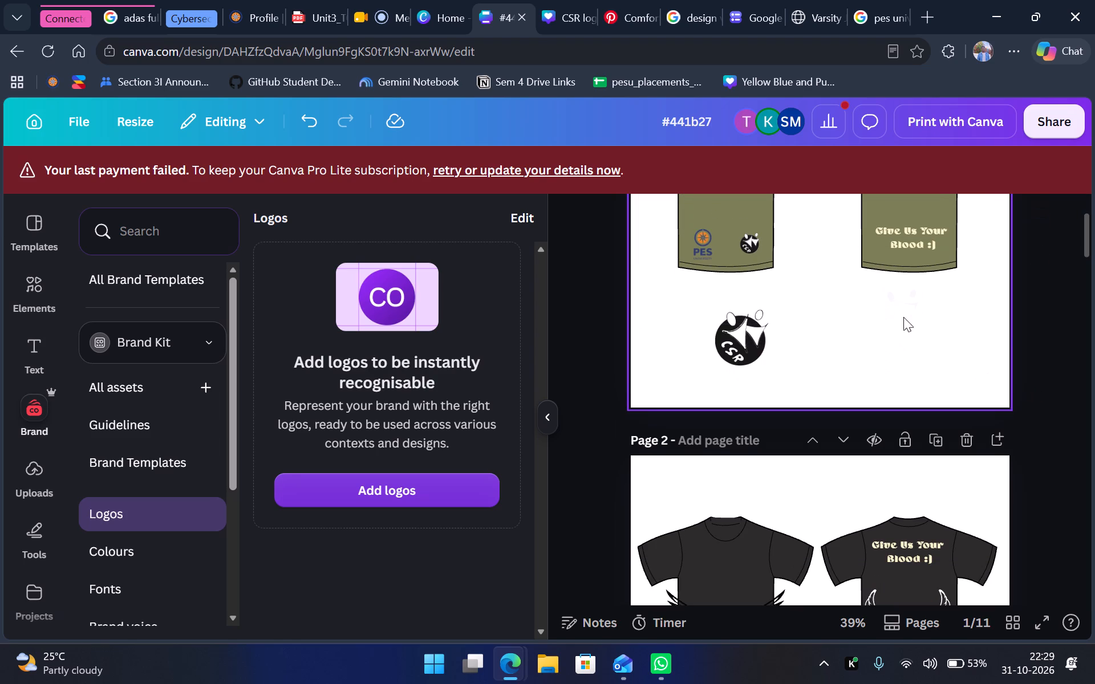
drag(944, 341, 871, 284)
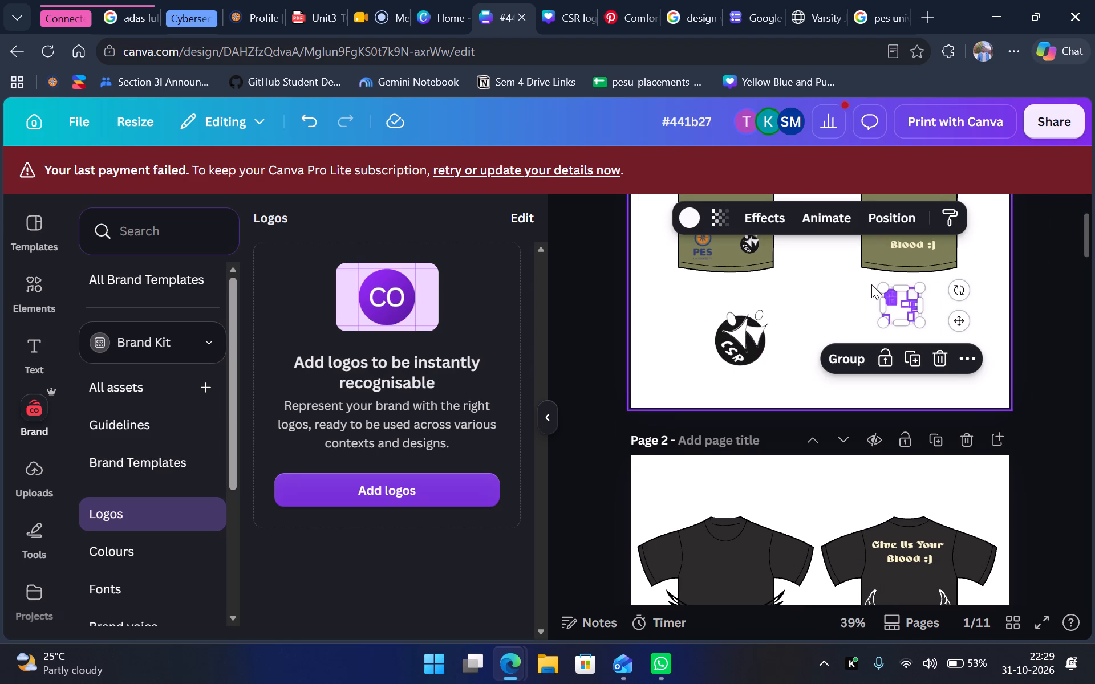
key(Delete)
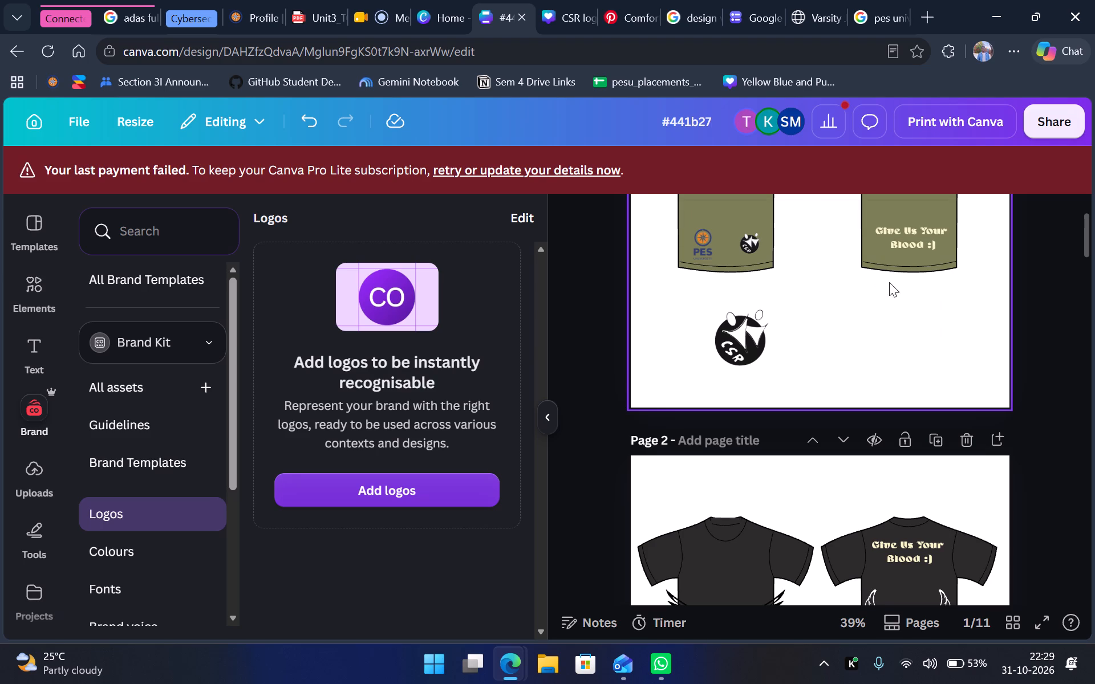
Move the olive shirt image back down so it sits behind the chest logos and the back slogan.
drag(831, 237, 837, 329)
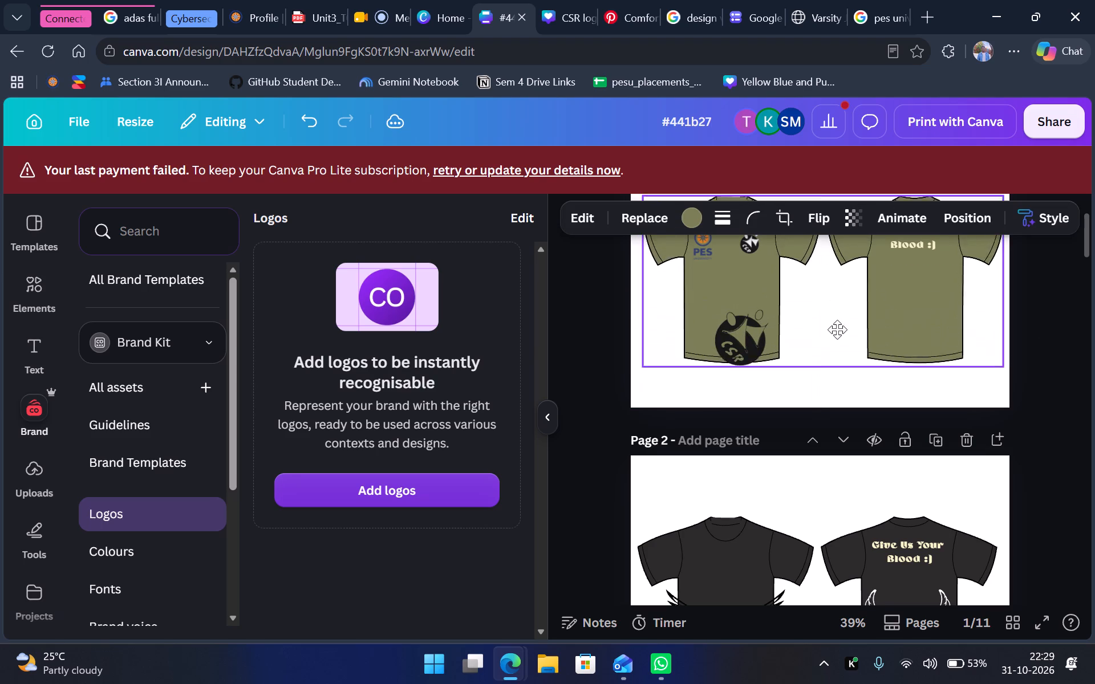
drag(837, 329, 831, 325)
drag(743, 336, 870, 294)
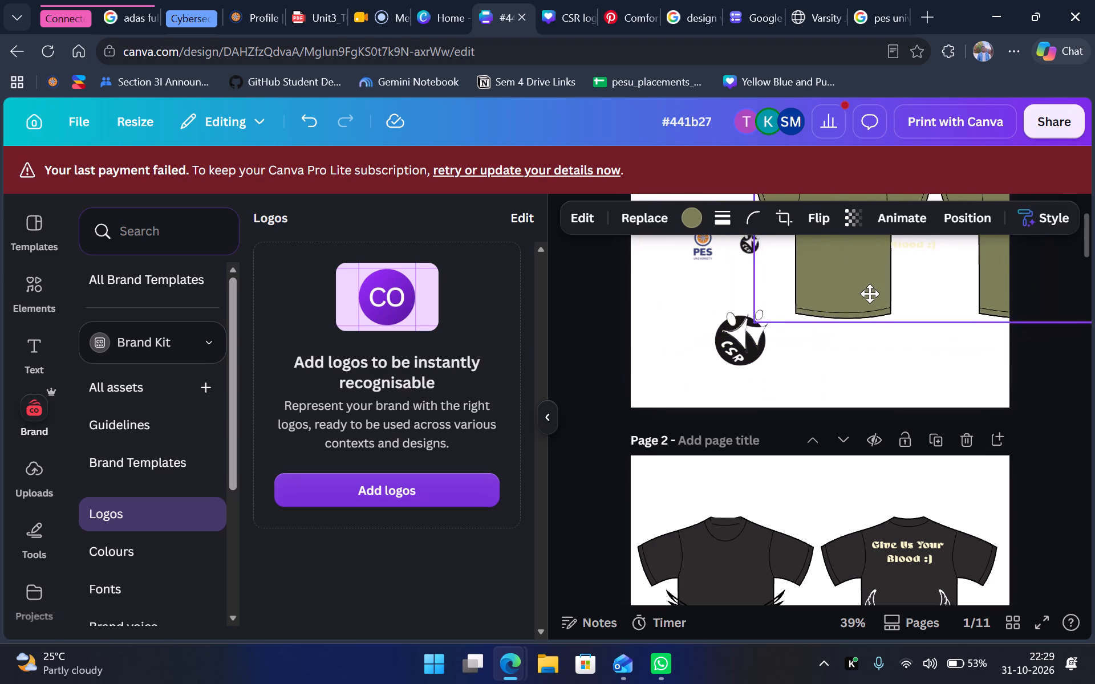
drag(870, 294, 743, 348)
key(ctrl+z)
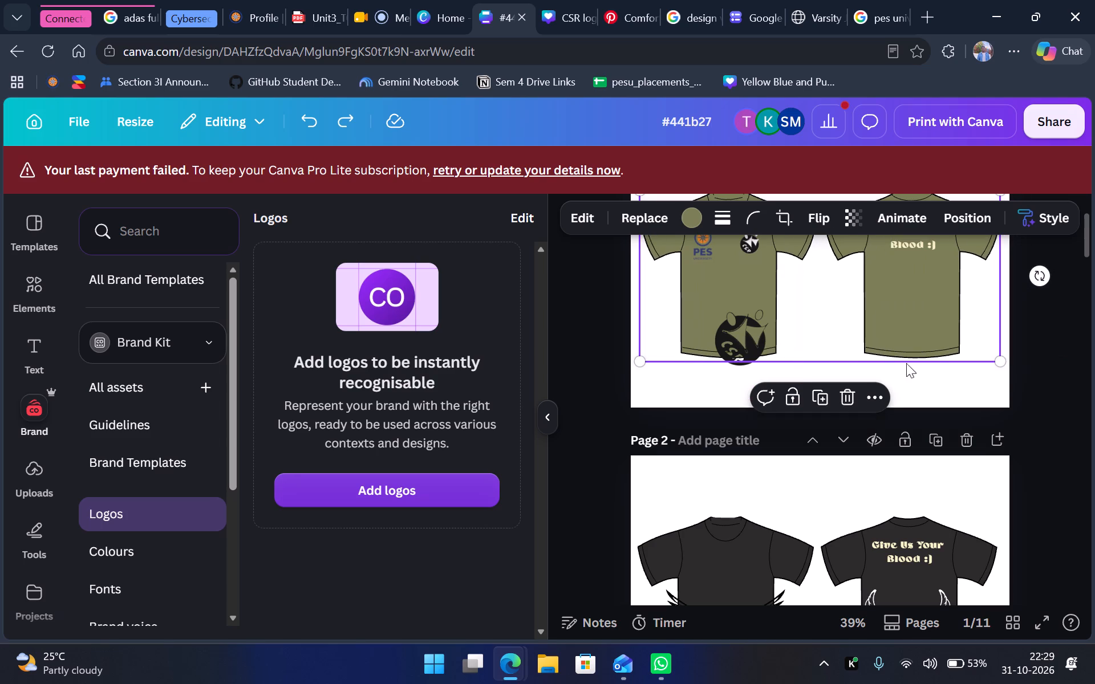
Move the black CSR badge from the shirt's front to the olive shirt's back, centred below the "Give Us Your Blood :)" slogan.
click(1033, 390)
scroll(1033, 390, up, 1)
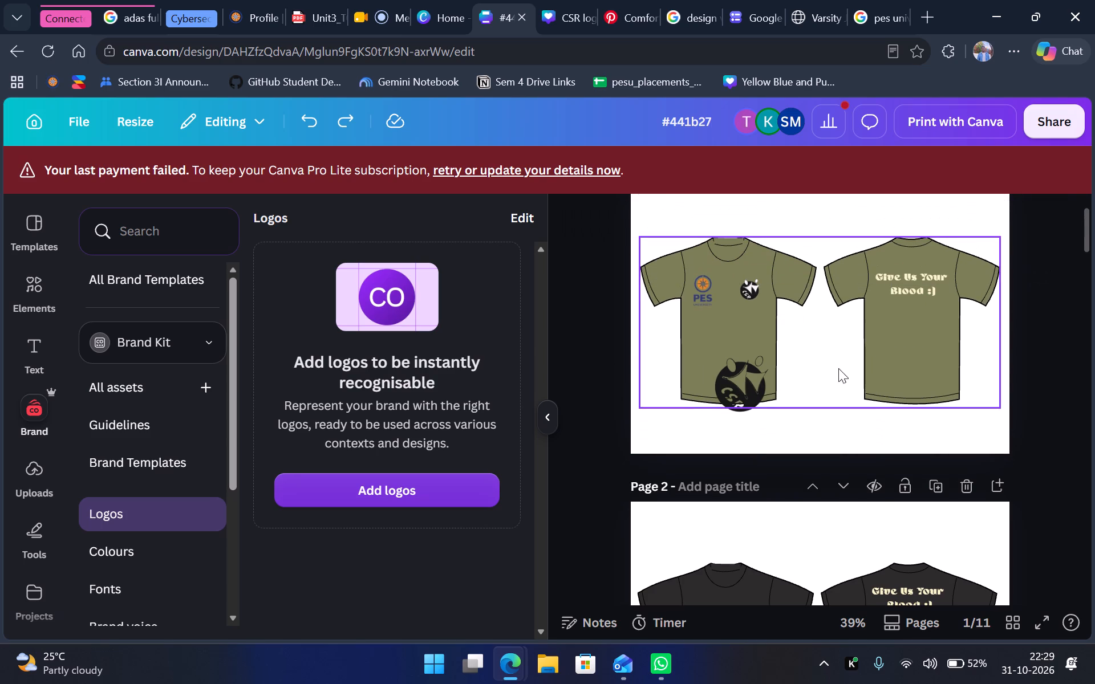
drag(745, 386, 918, 329)
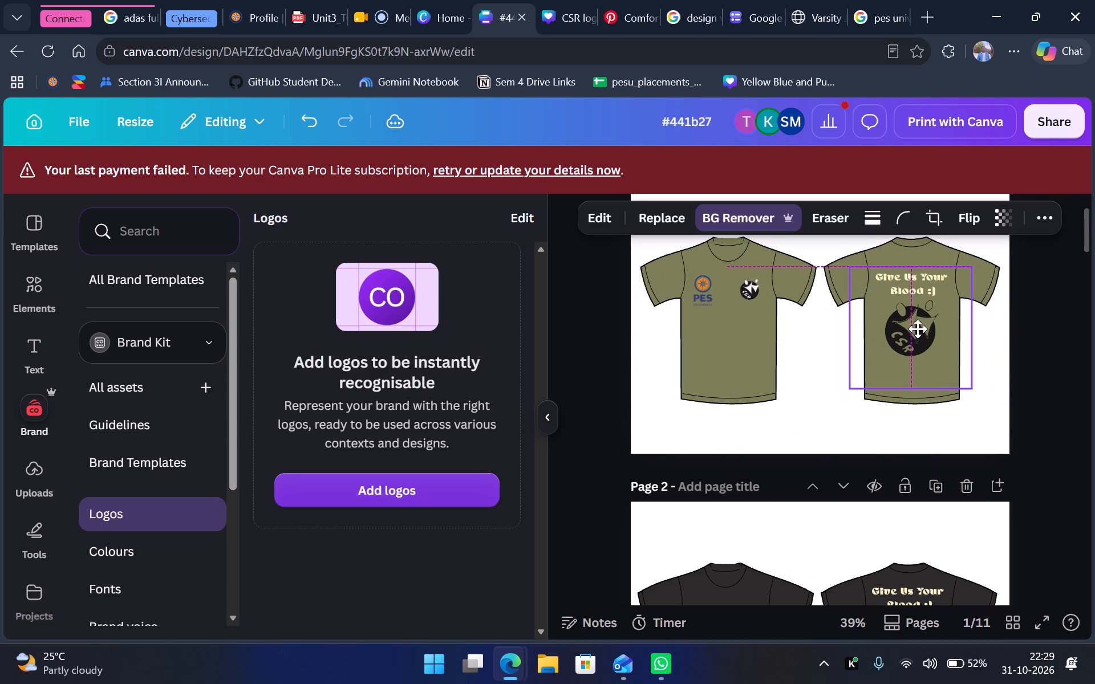
drag(918, 329, 918, 329)
Look through the T-shirt and varsity jacket designs on the other pages, ending at page 1.
scroll(814, 478, down, 2)
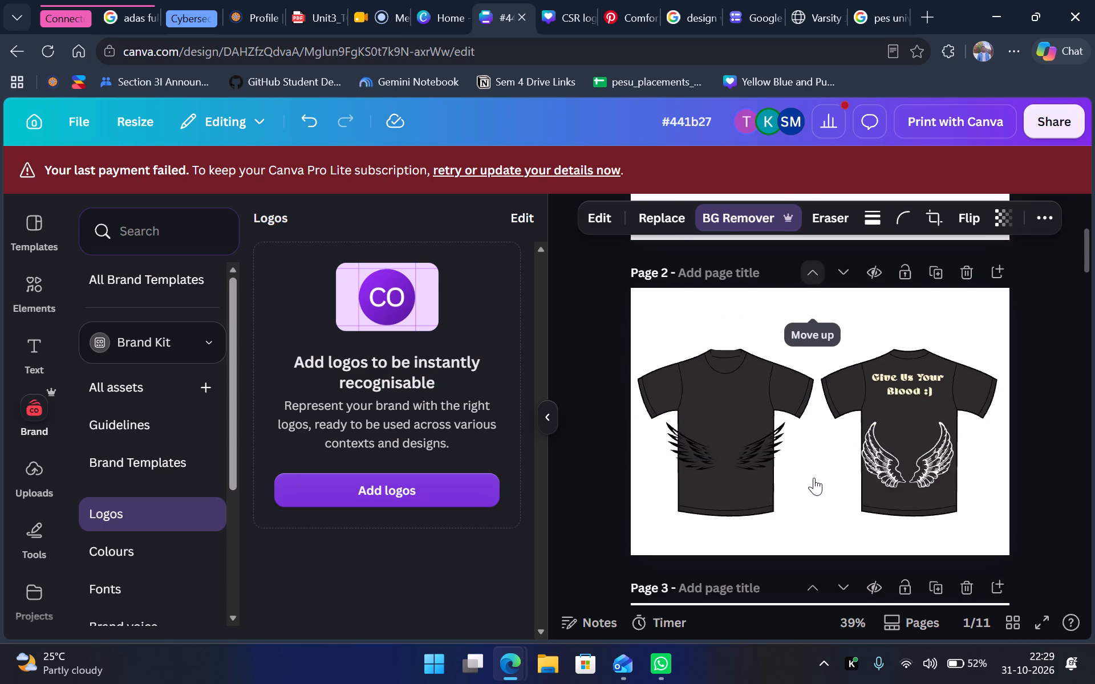
scroll(814, 478, down, 4)
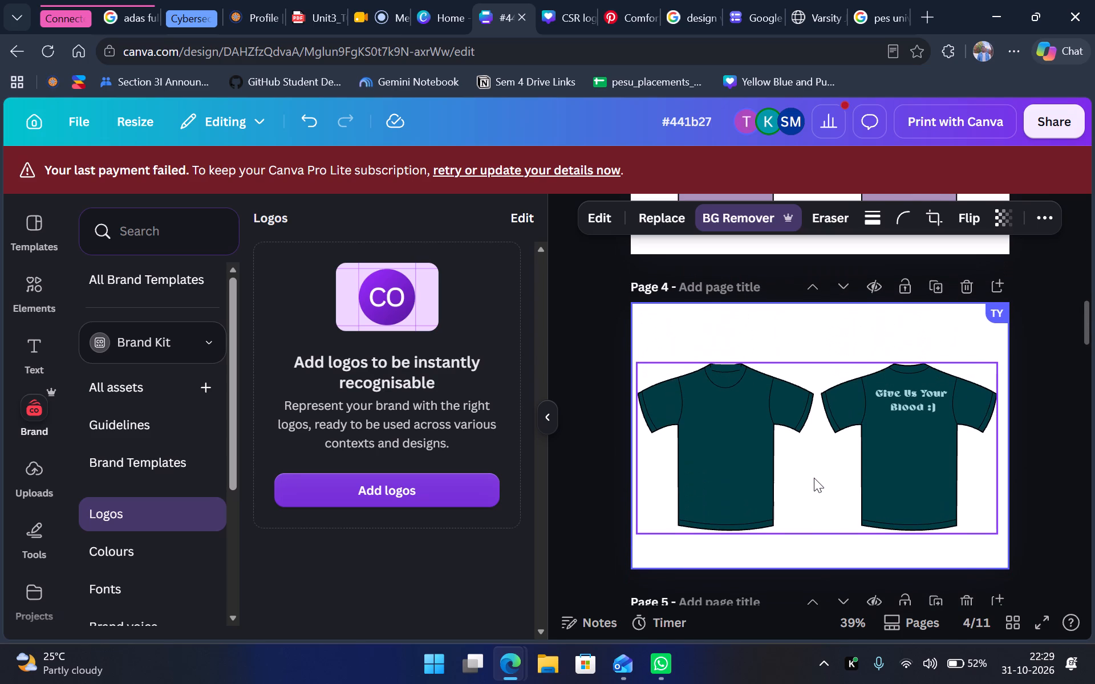
scroll(814, 478, down, 4)
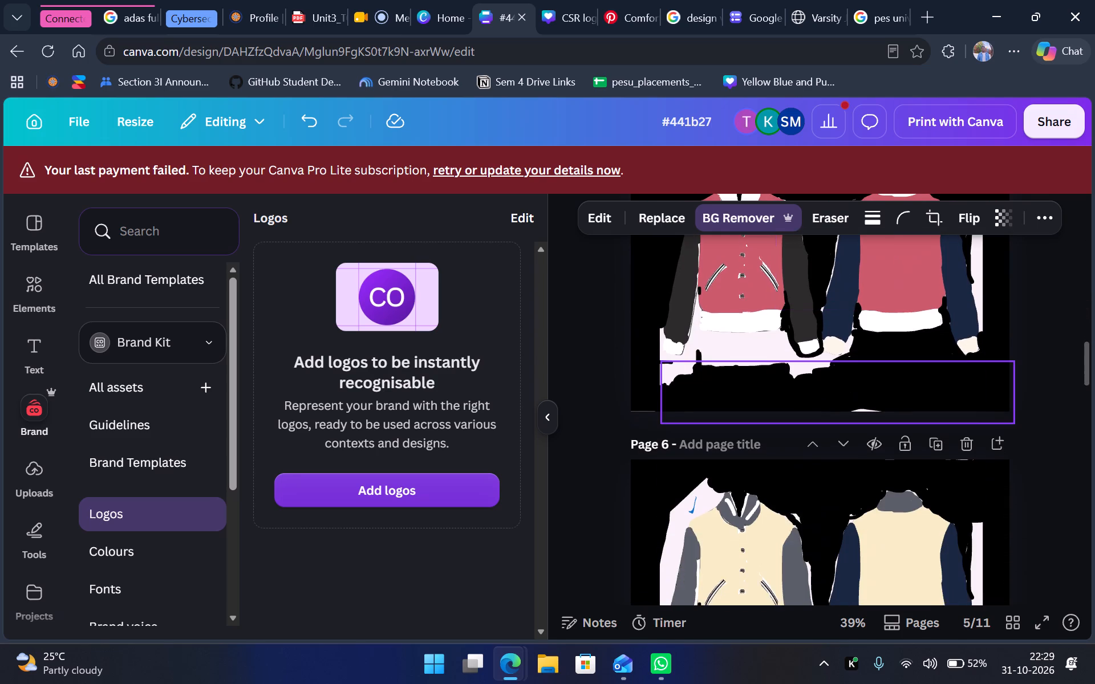
scroll(814, 478, down, 2)
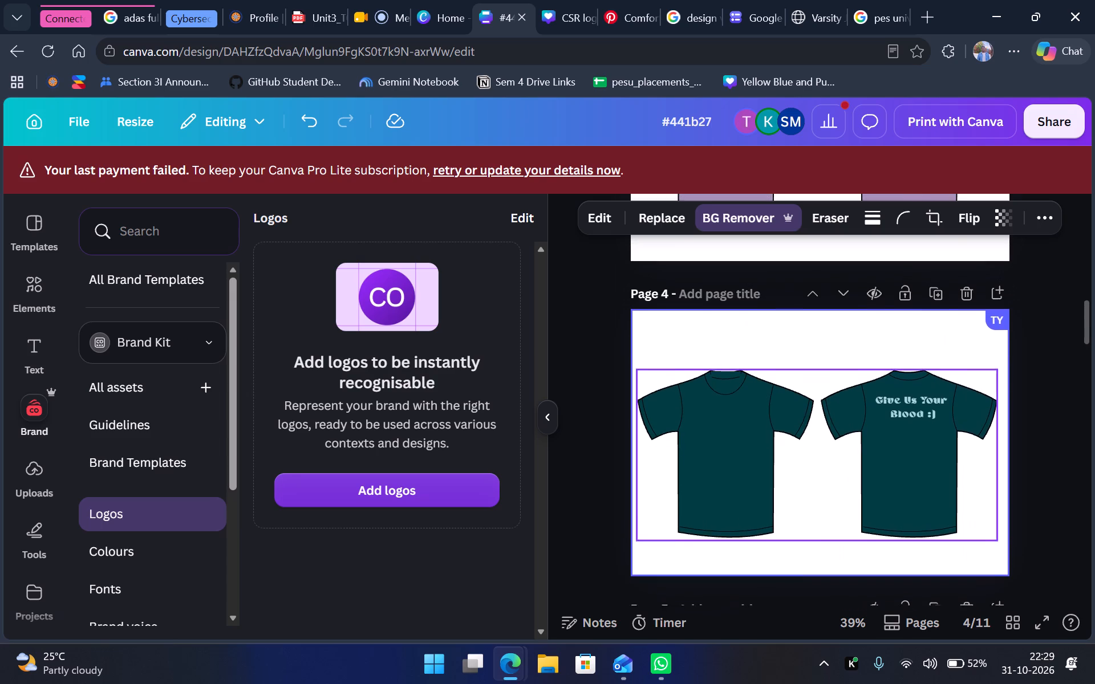
scroll(814, 478, down, 3)
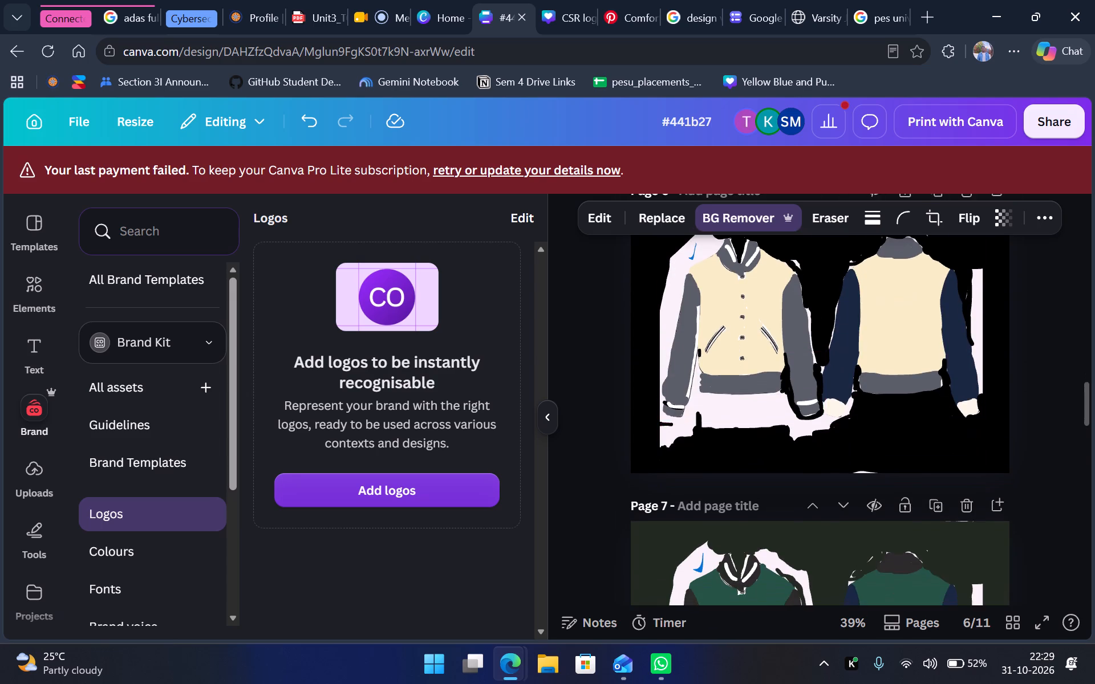
scroll(814, 478, down, 6)
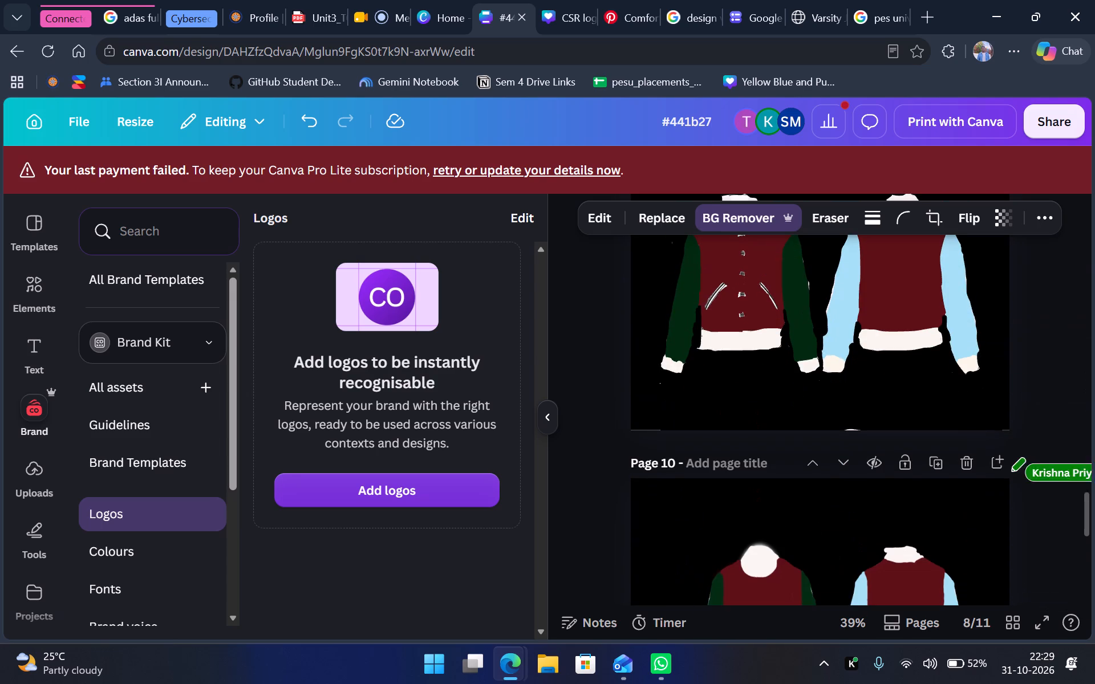
scroll(814, 478, down, 4)
scroll(814, 478, up, 3)
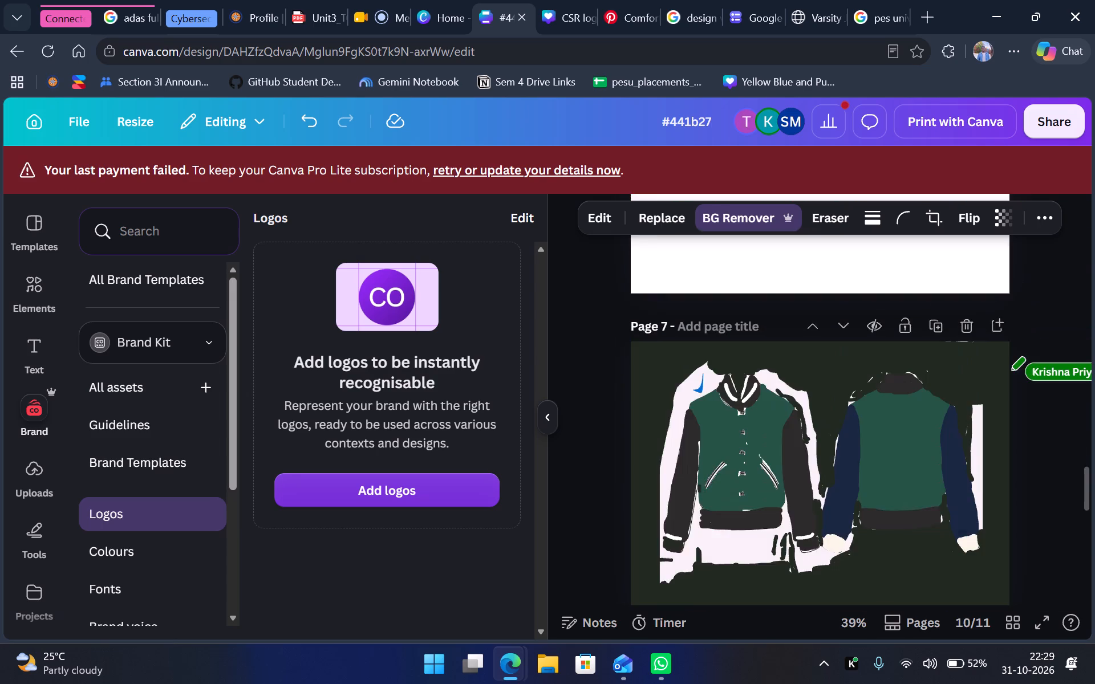
scroll(814, 478, up, 9)
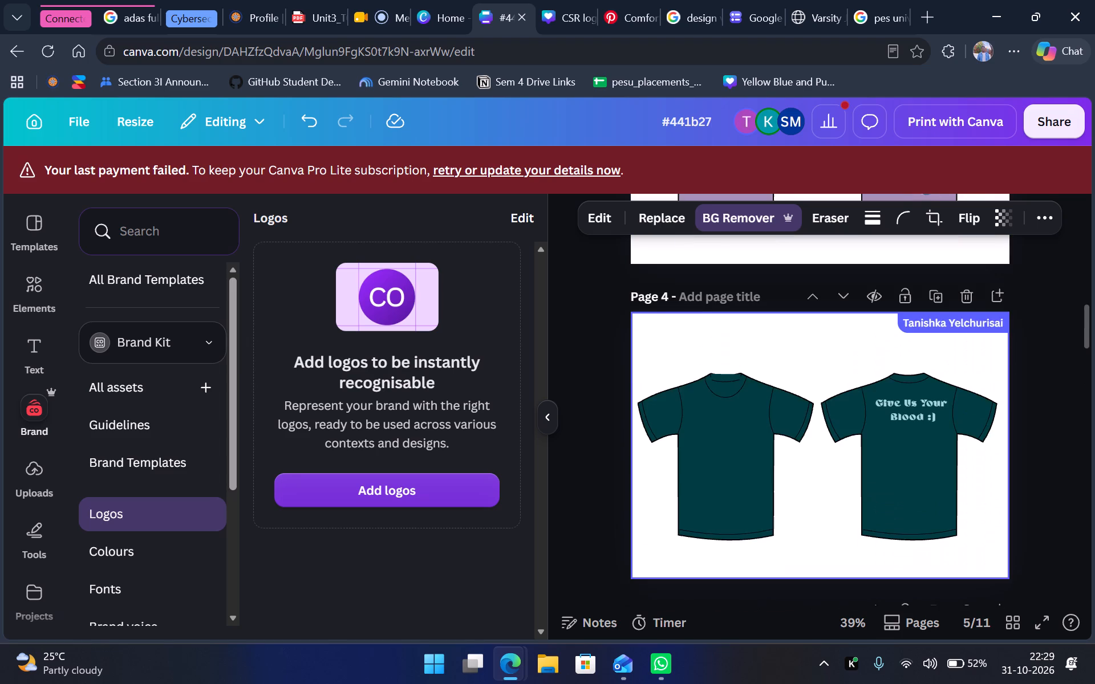
scroll(814, 478, up, 8)
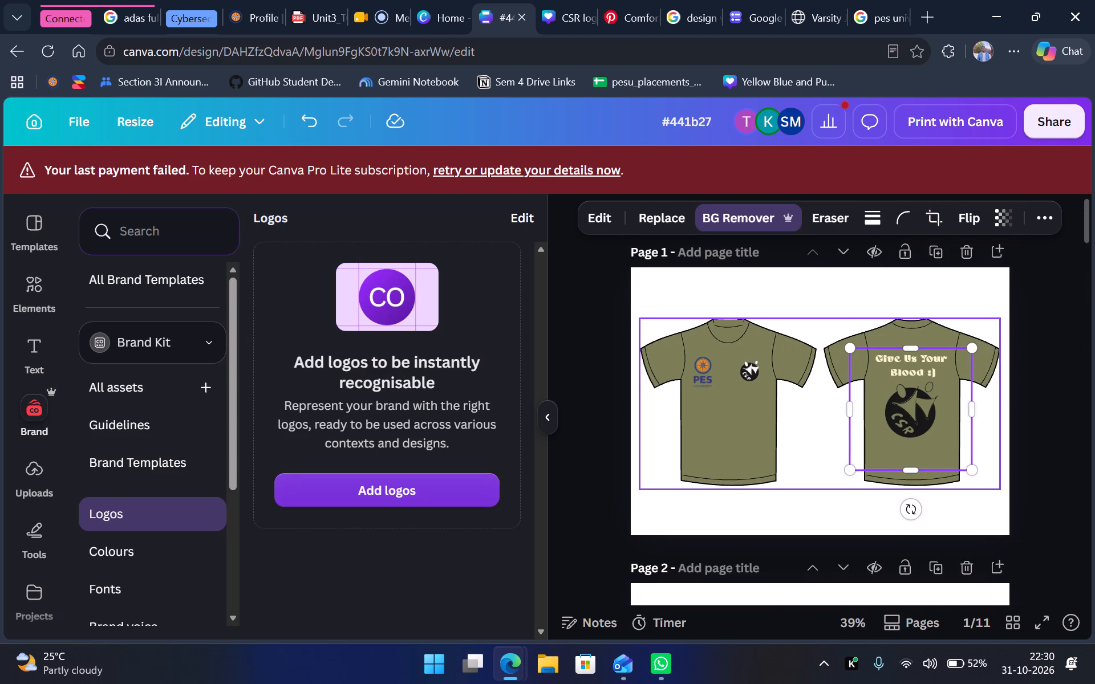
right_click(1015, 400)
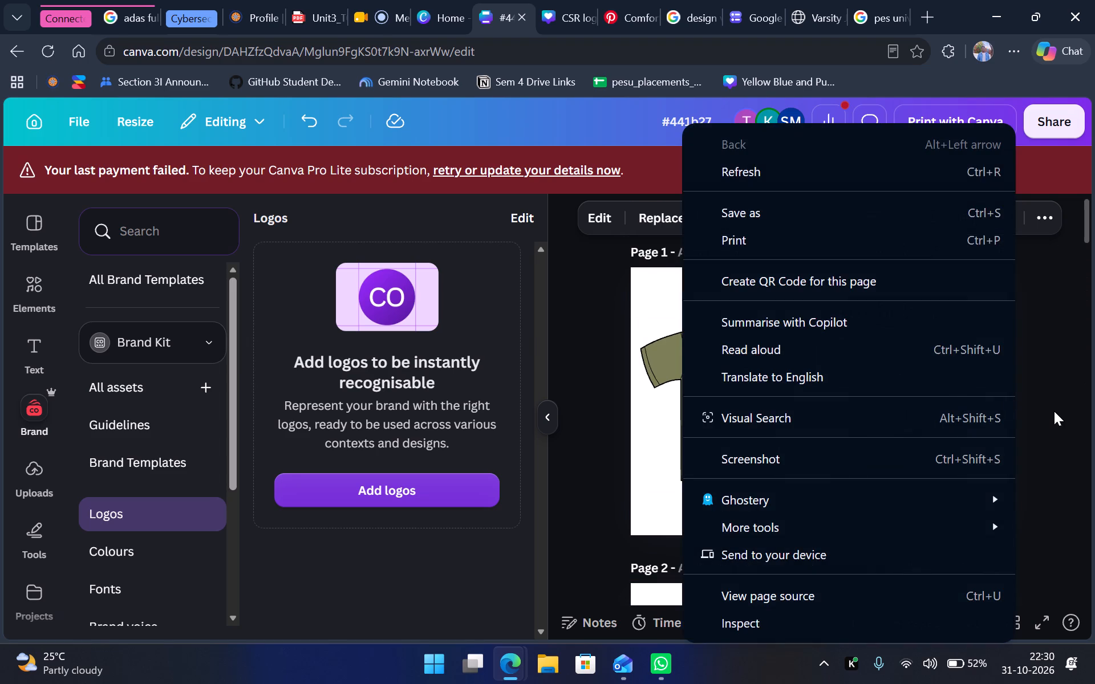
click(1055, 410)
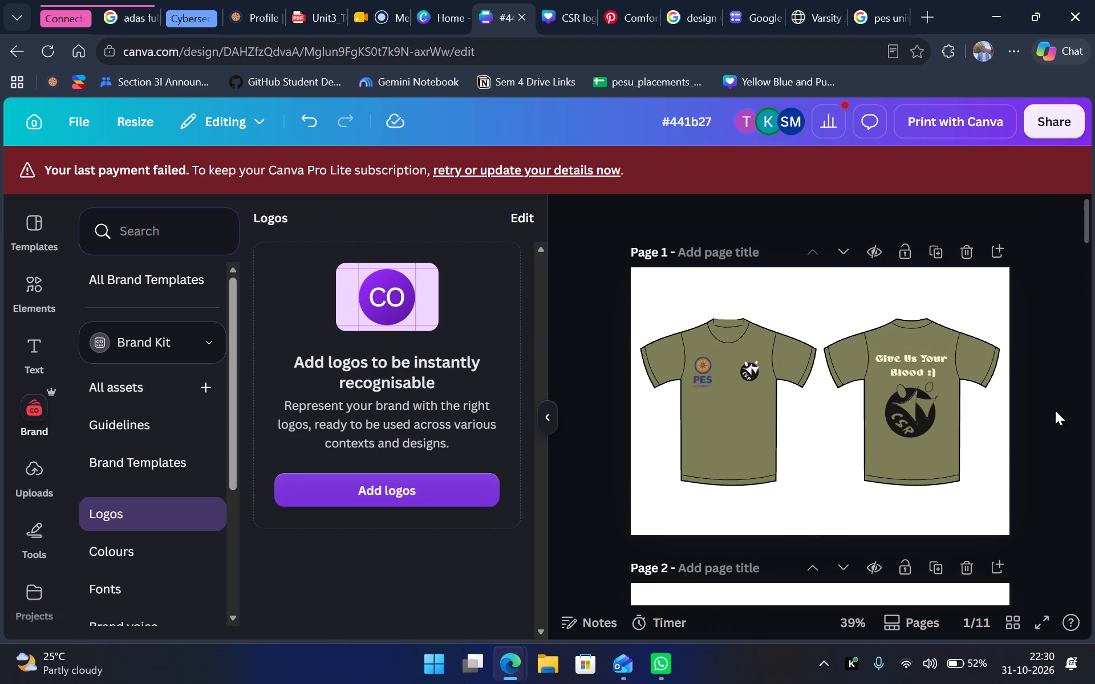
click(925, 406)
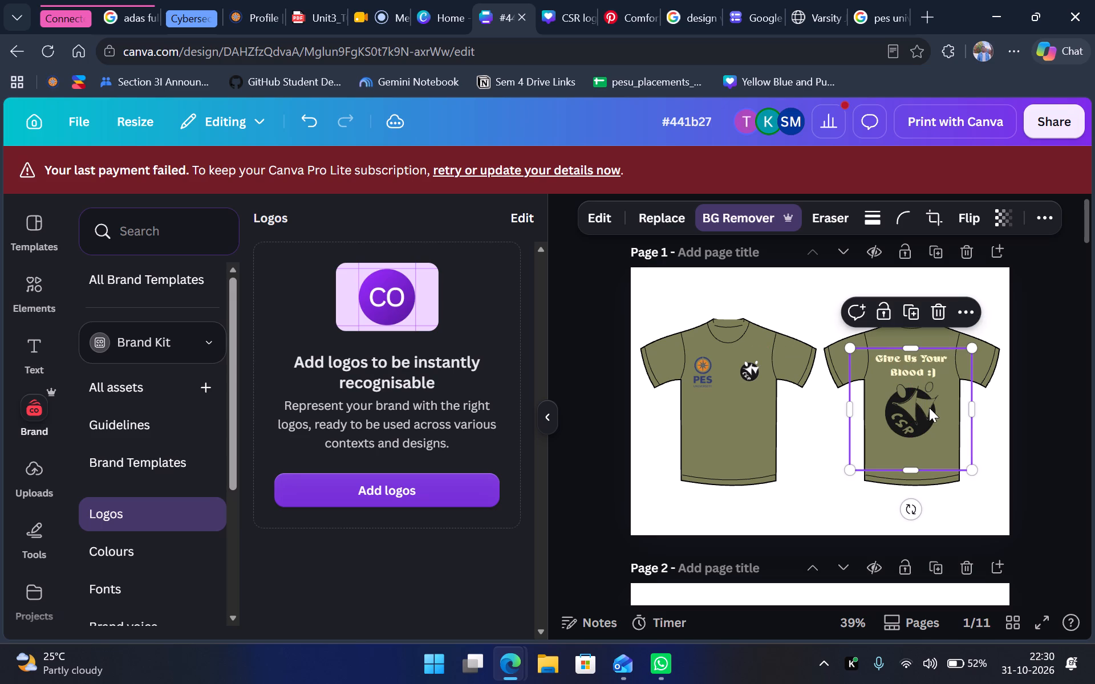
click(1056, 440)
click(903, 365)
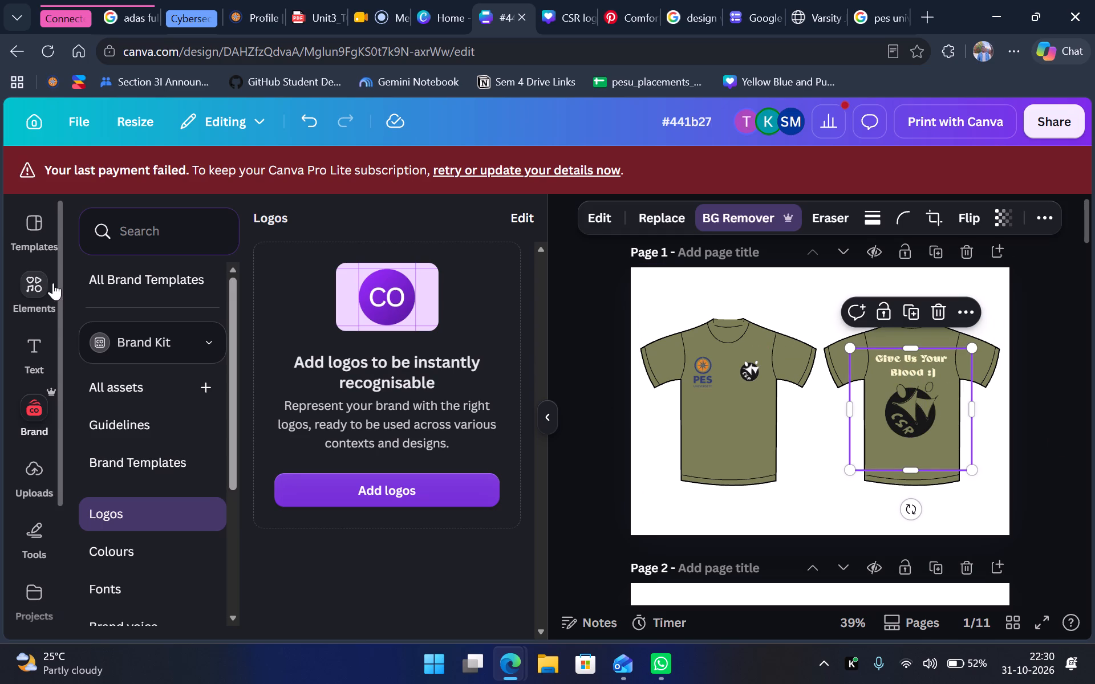
Add a text box on page 1 with "Shashank" and "Design" on two lines, at font size 32.
click(30, 339)
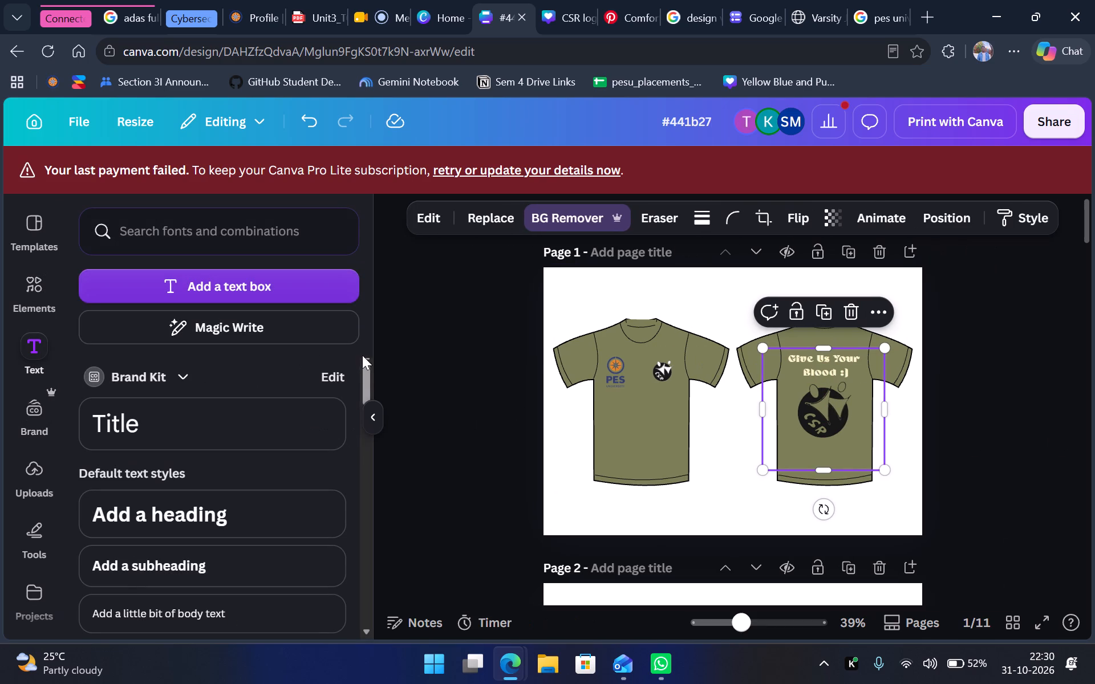
click(180, 288)
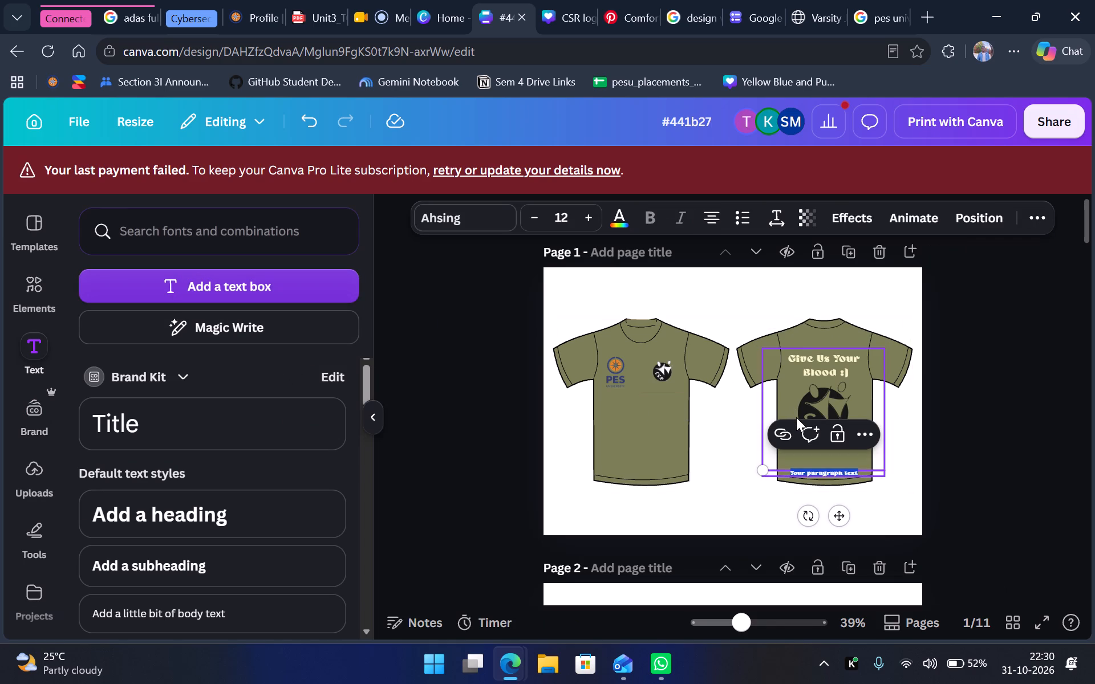
text(Shashank)
key(Return)
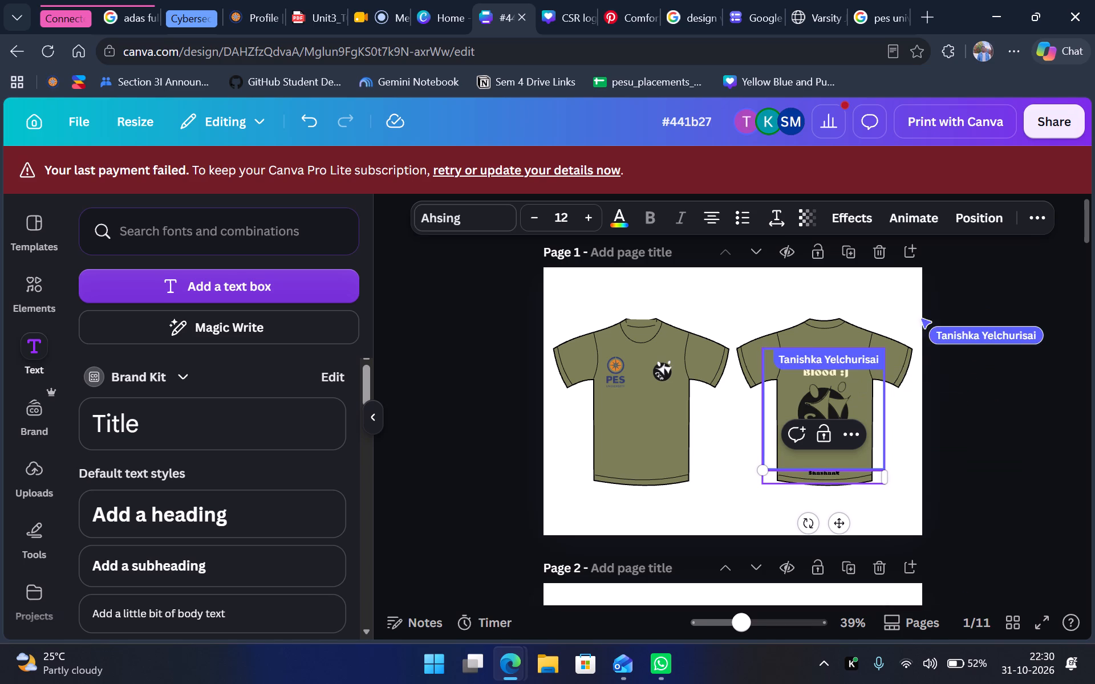
text(Design)
key(ctrl+a)
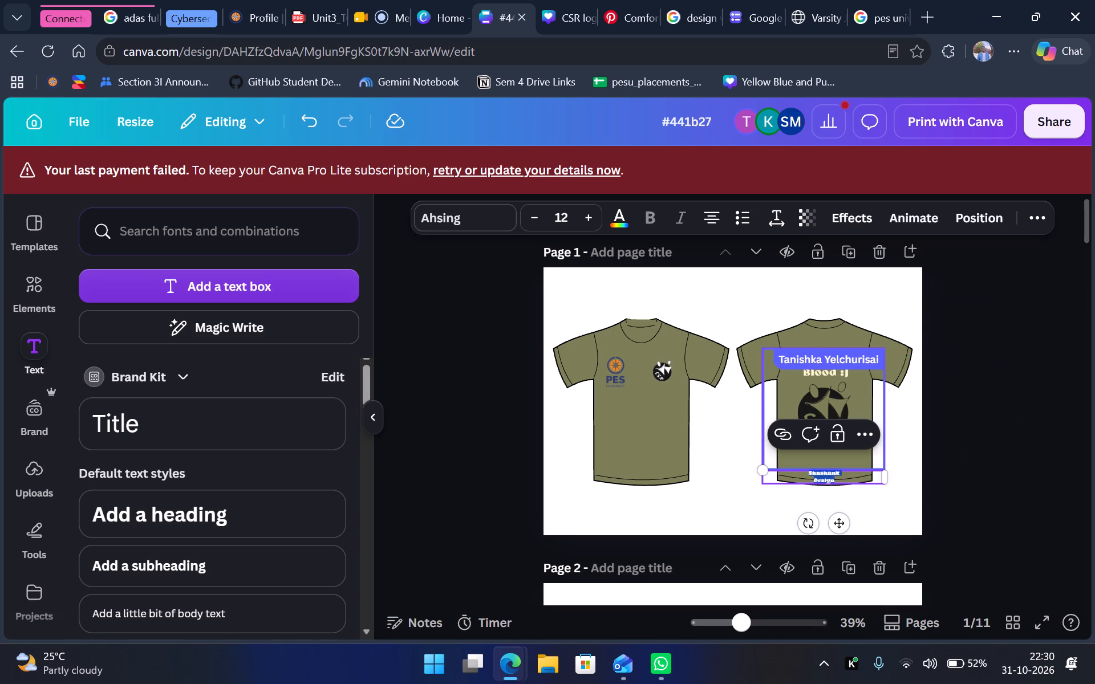
click(590, 218)
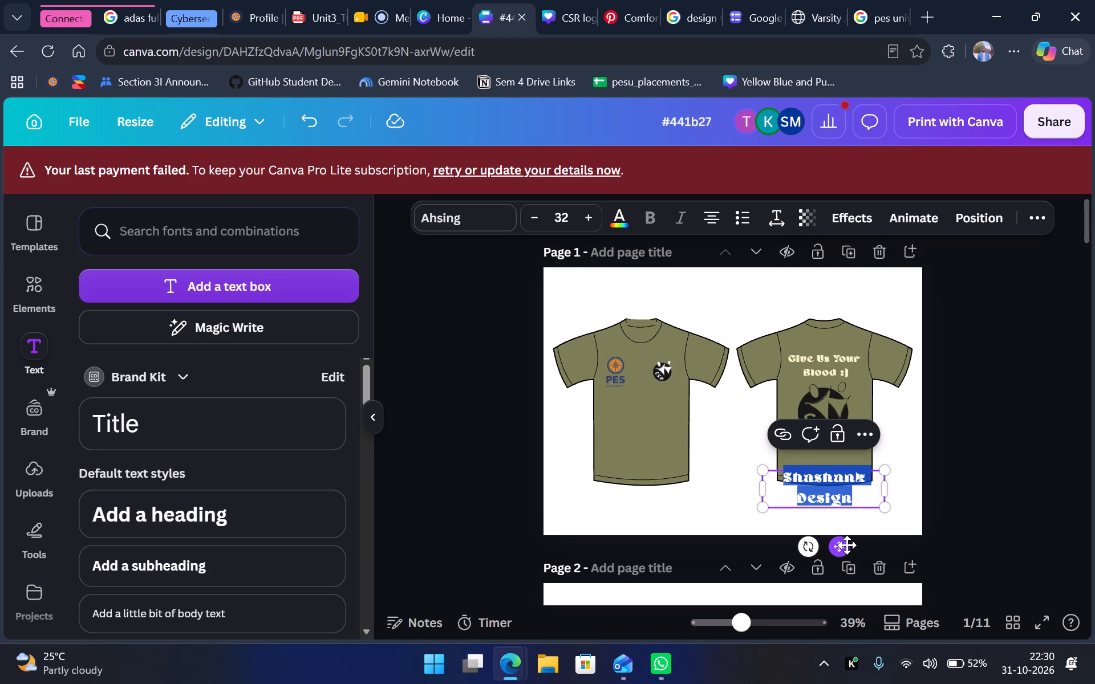
Move the "Shashank Design" text up onto the olive shirt's back, centred just below the black CSR badge.
drag(847, 545, 854, 514)
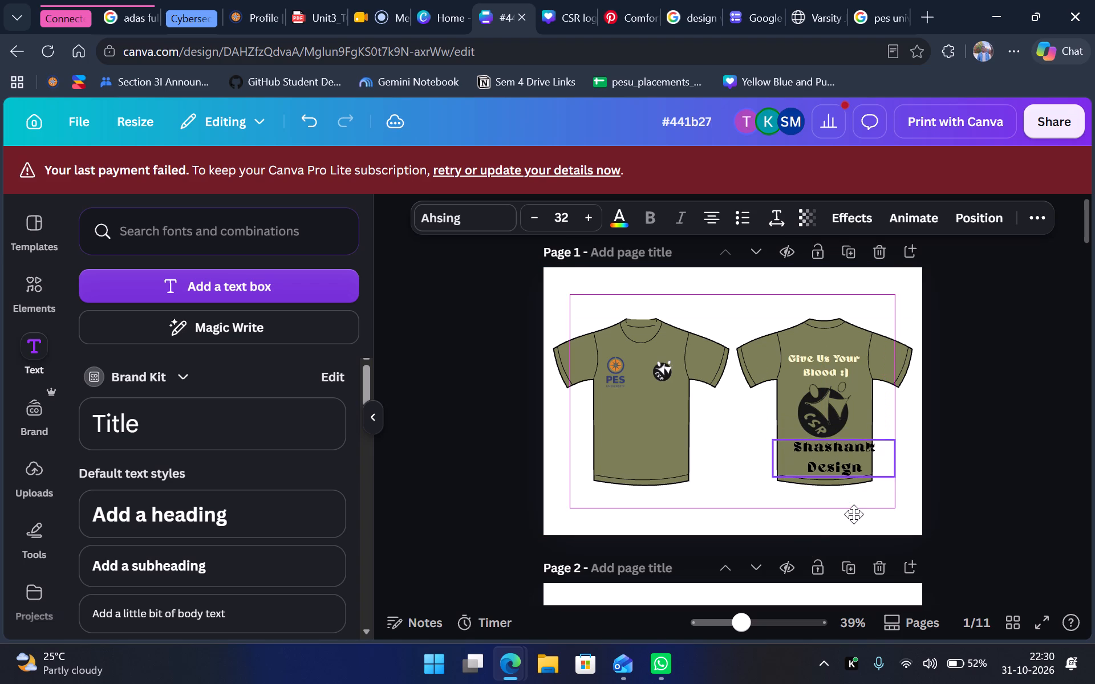
drag(854, 514, 850, 514)
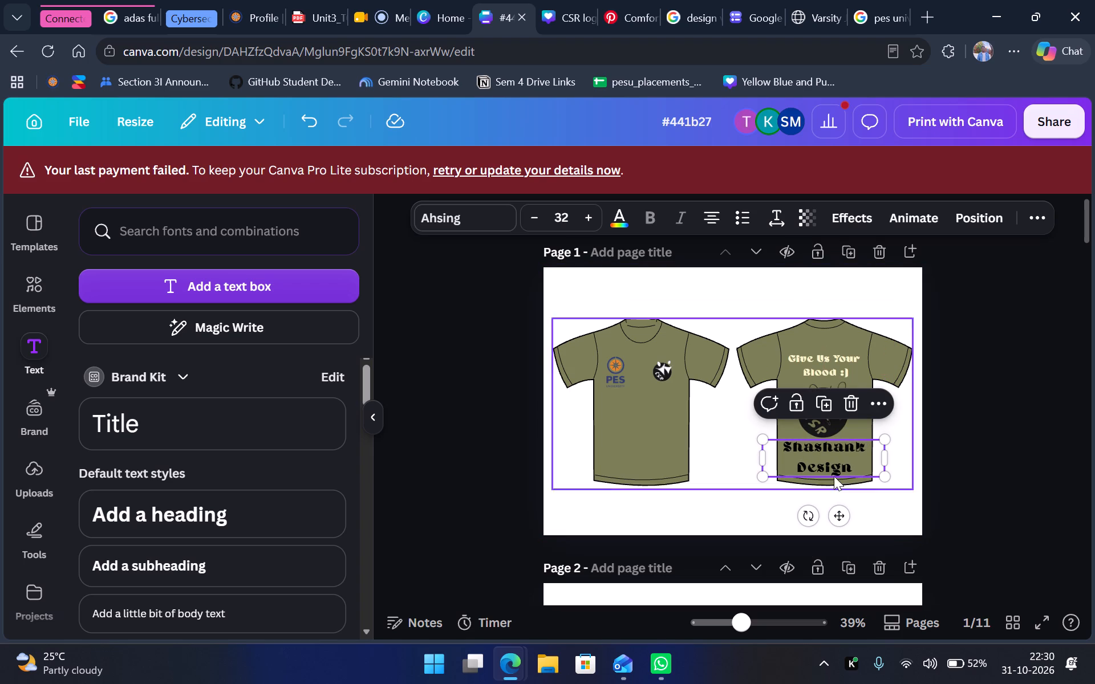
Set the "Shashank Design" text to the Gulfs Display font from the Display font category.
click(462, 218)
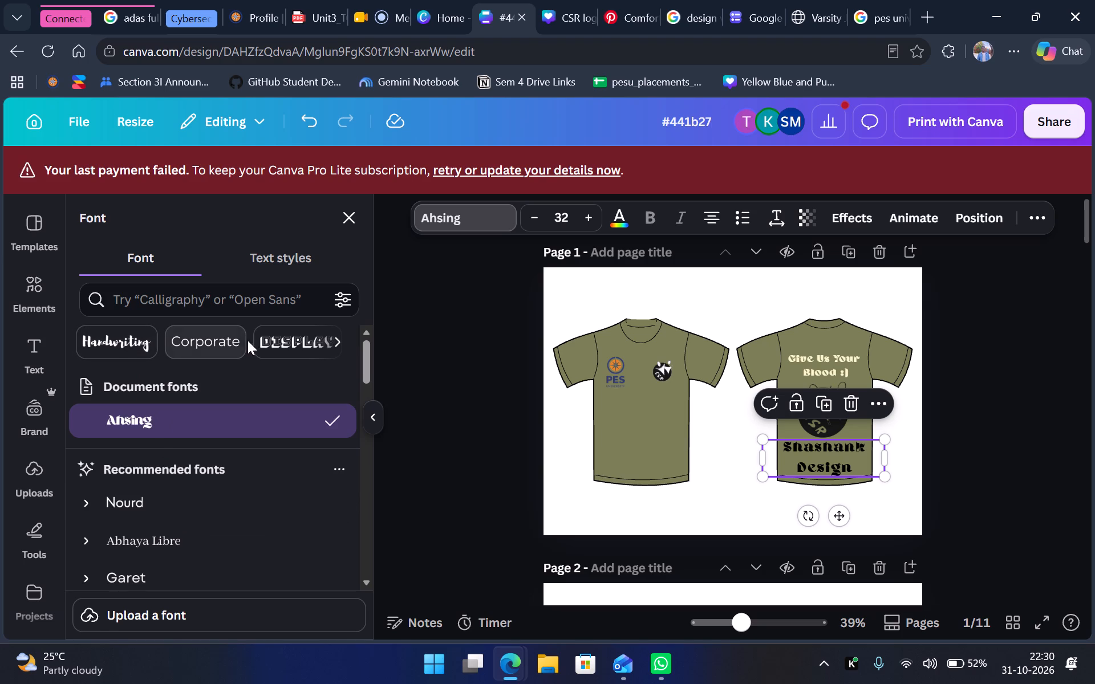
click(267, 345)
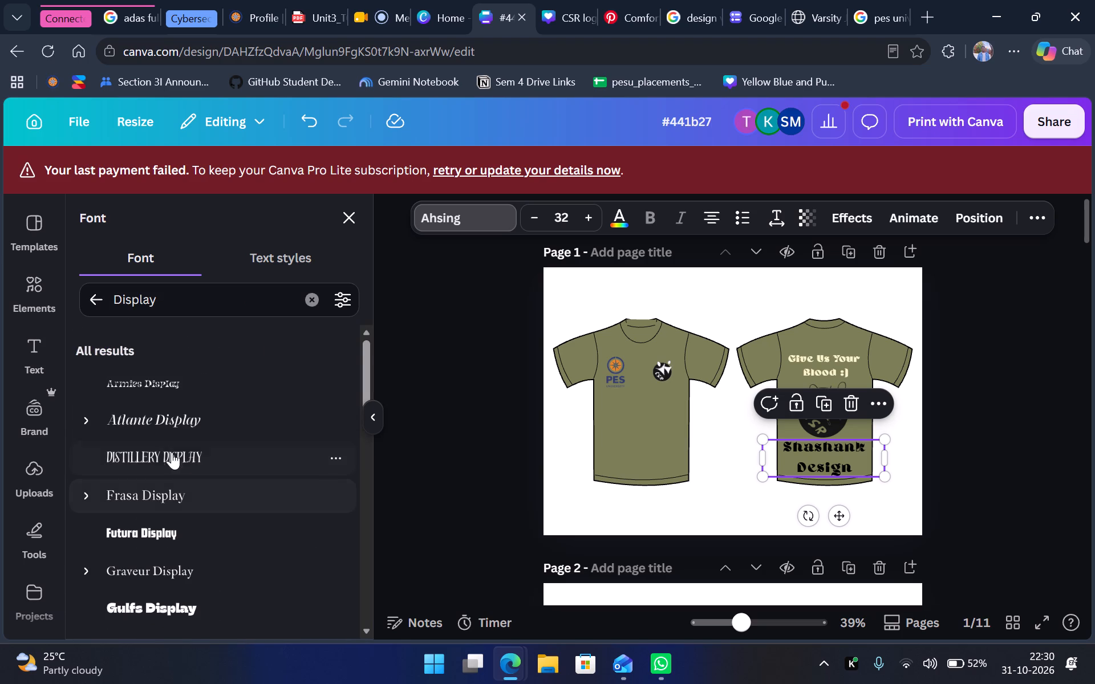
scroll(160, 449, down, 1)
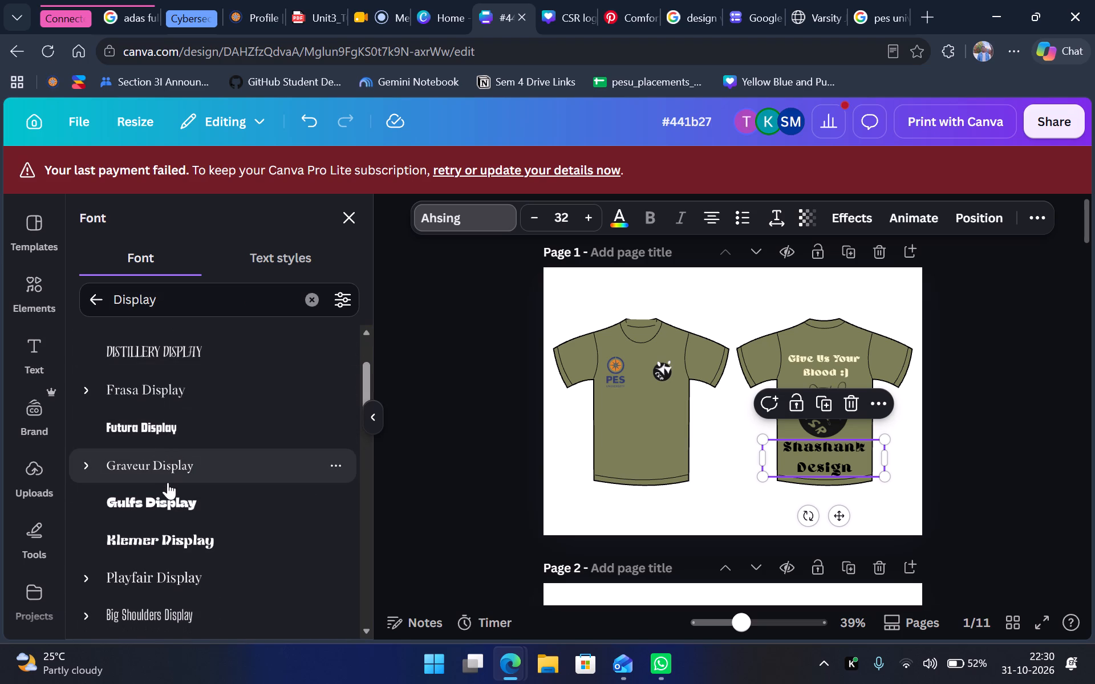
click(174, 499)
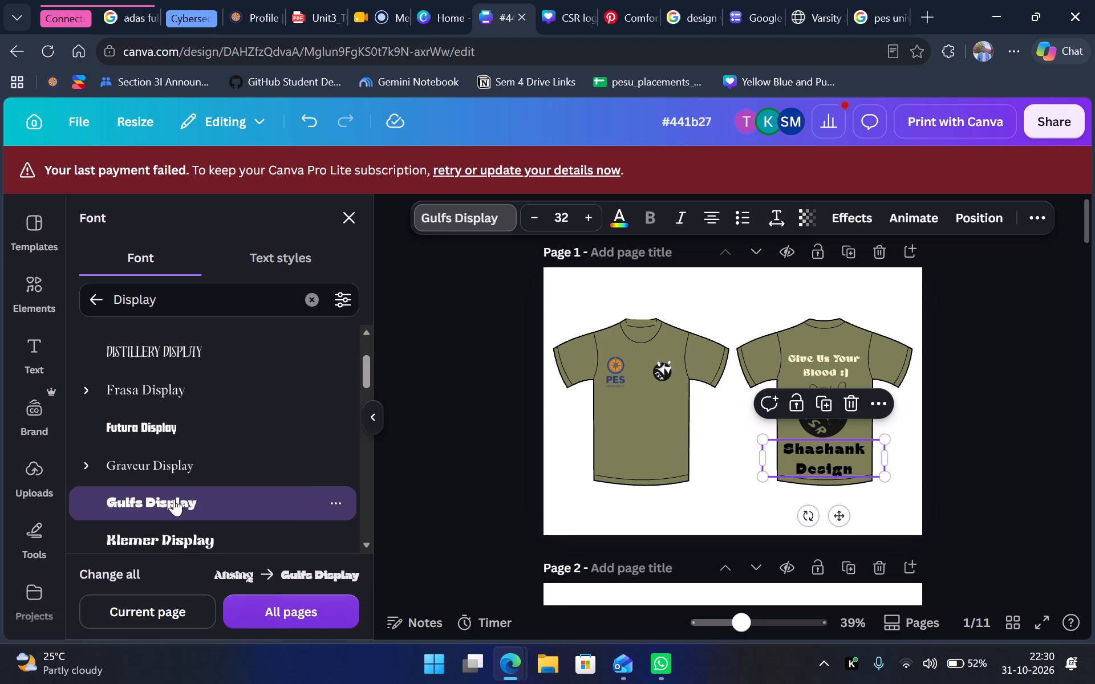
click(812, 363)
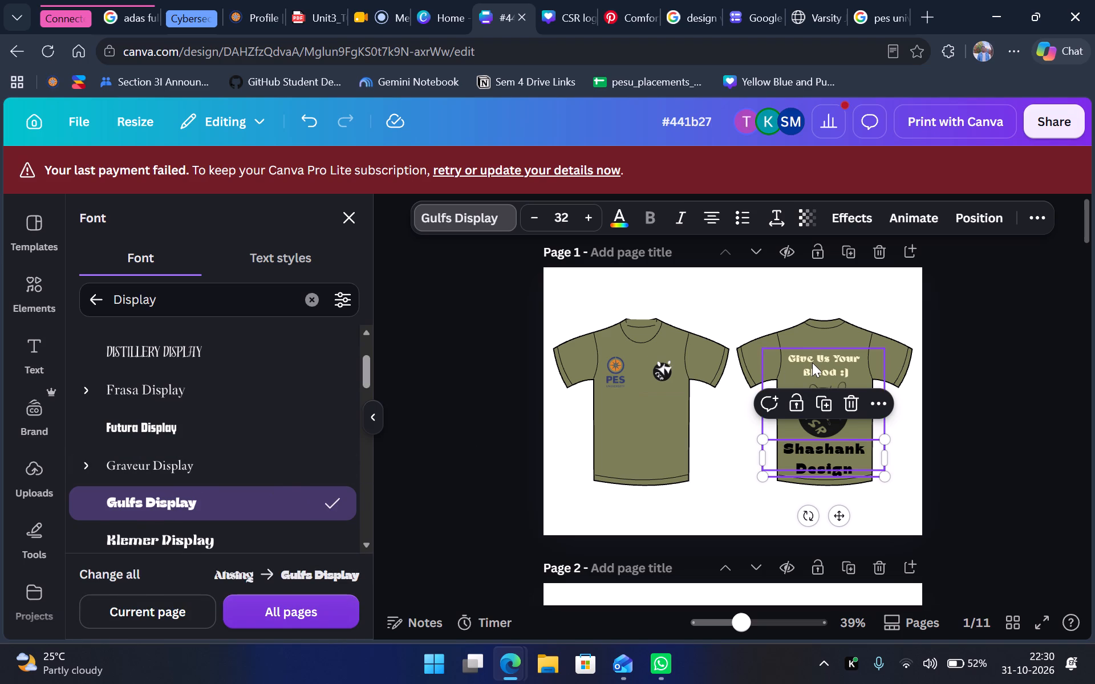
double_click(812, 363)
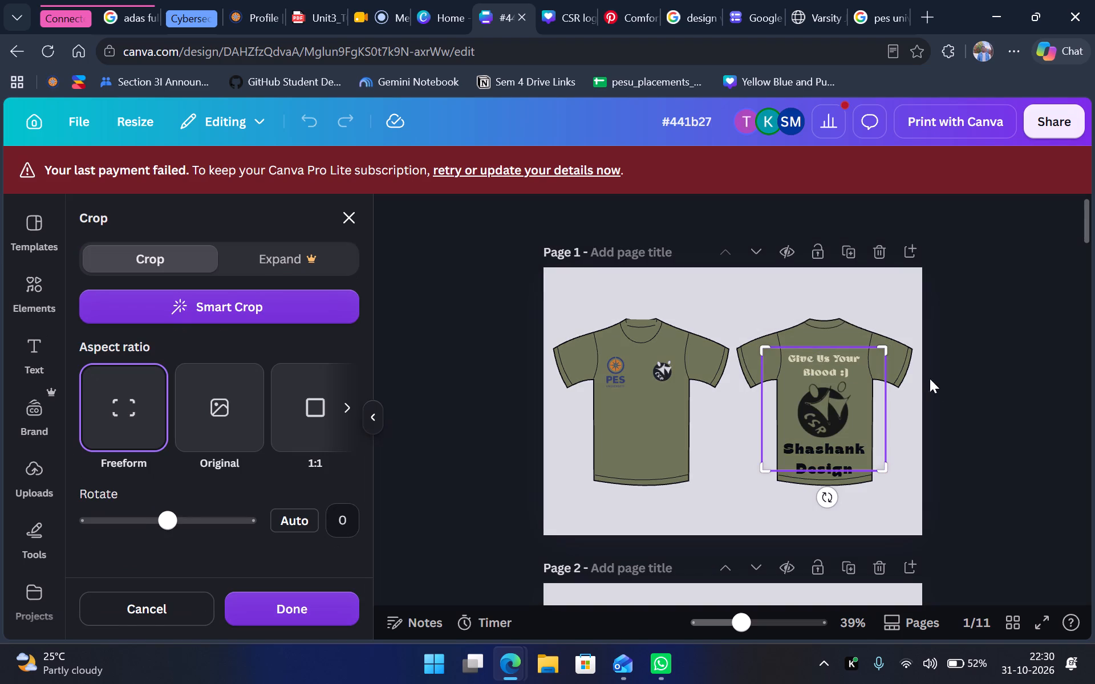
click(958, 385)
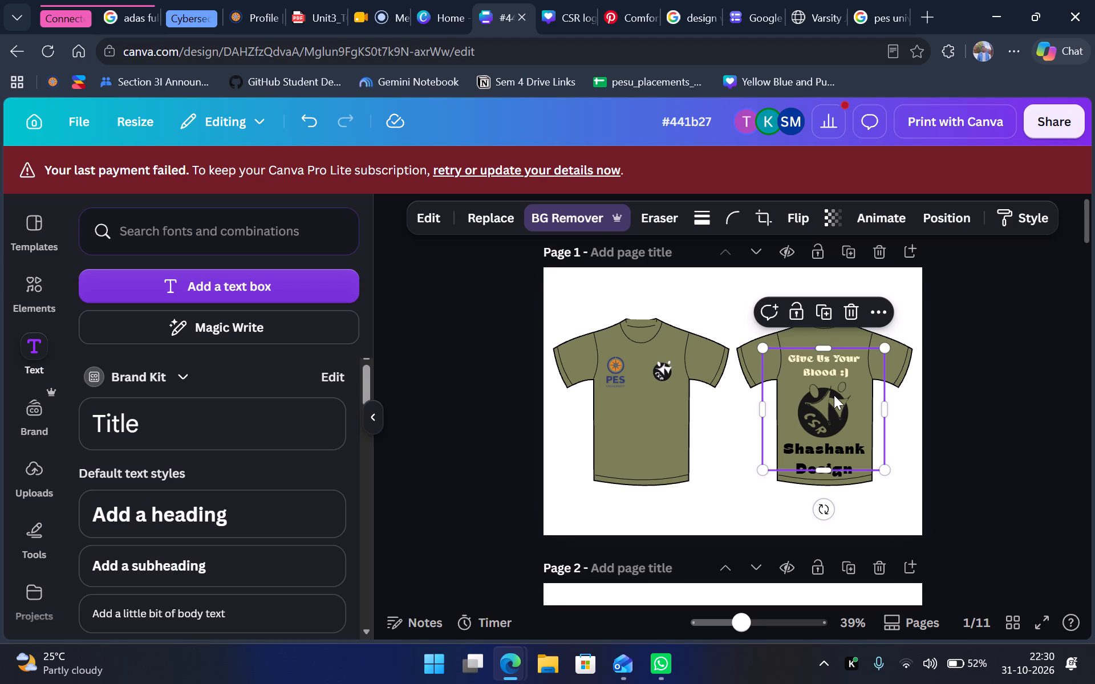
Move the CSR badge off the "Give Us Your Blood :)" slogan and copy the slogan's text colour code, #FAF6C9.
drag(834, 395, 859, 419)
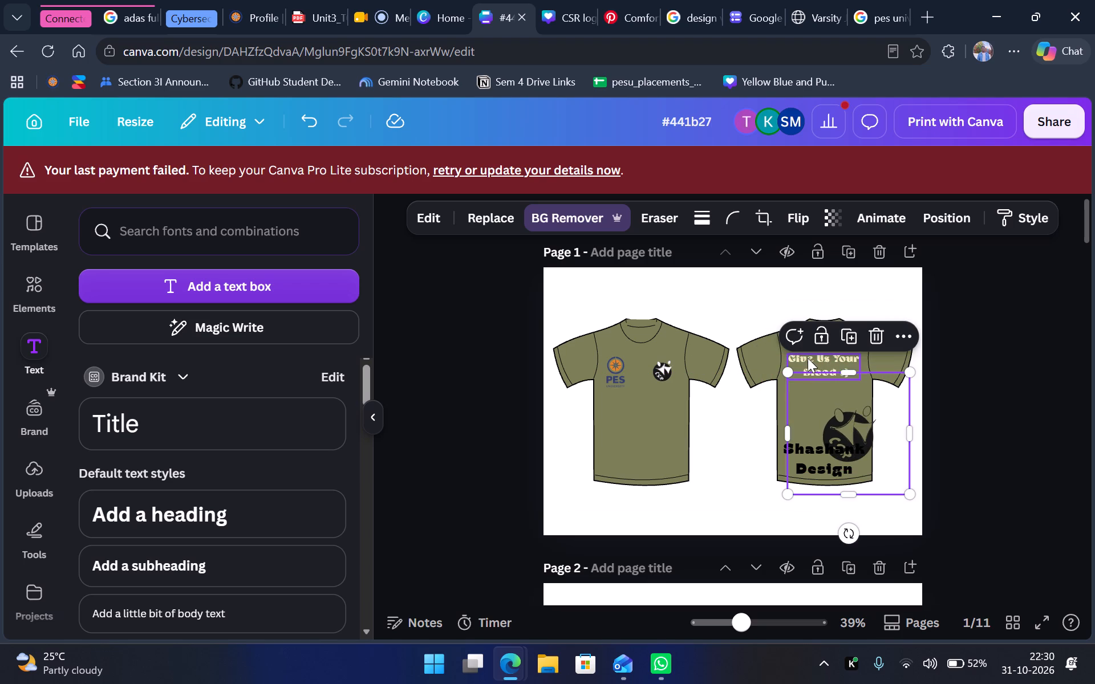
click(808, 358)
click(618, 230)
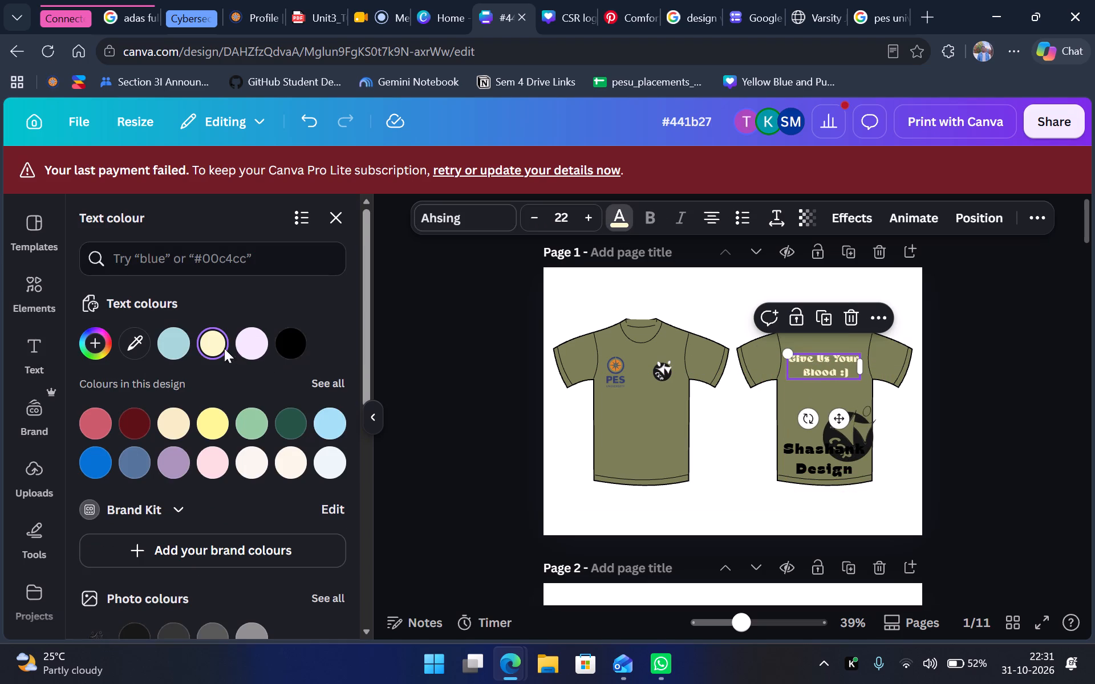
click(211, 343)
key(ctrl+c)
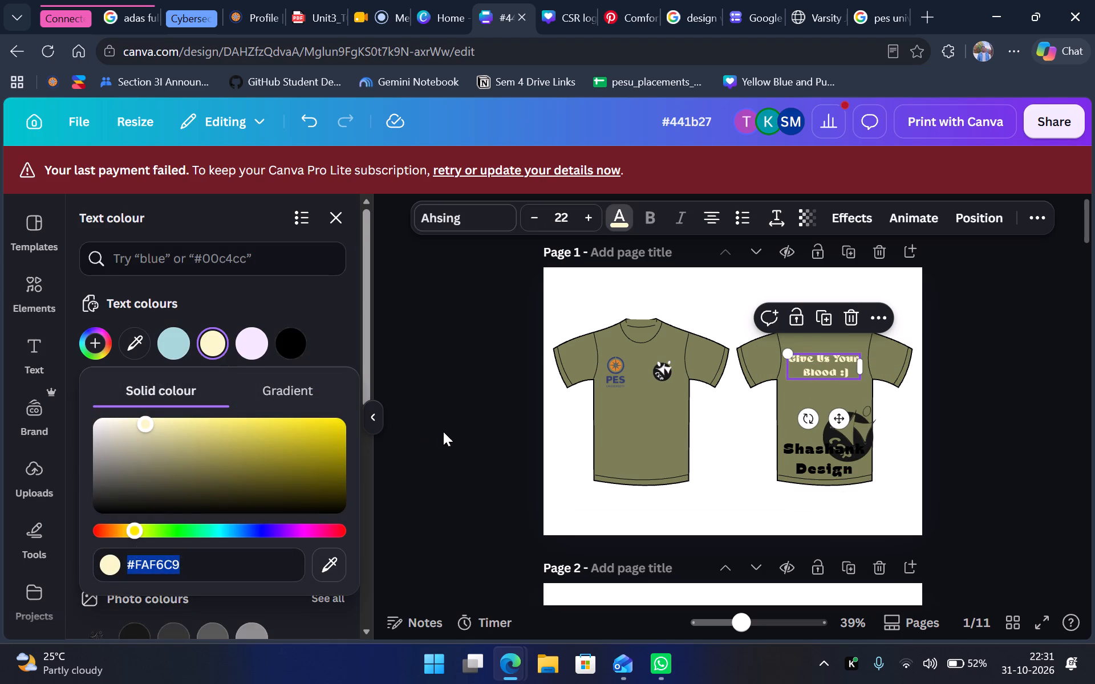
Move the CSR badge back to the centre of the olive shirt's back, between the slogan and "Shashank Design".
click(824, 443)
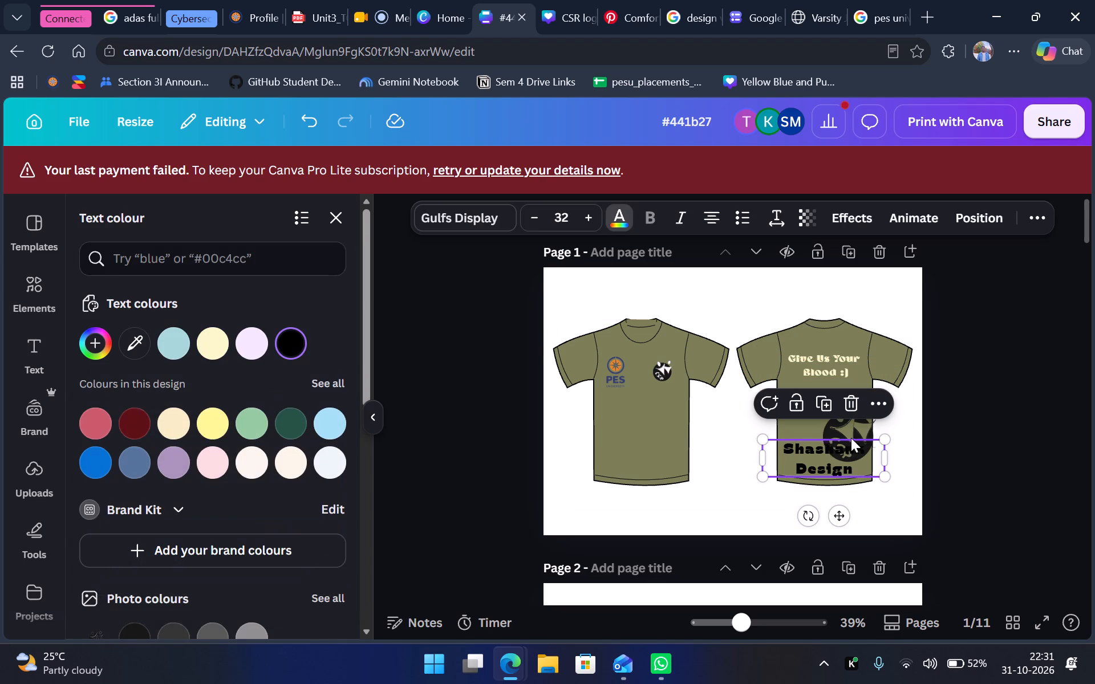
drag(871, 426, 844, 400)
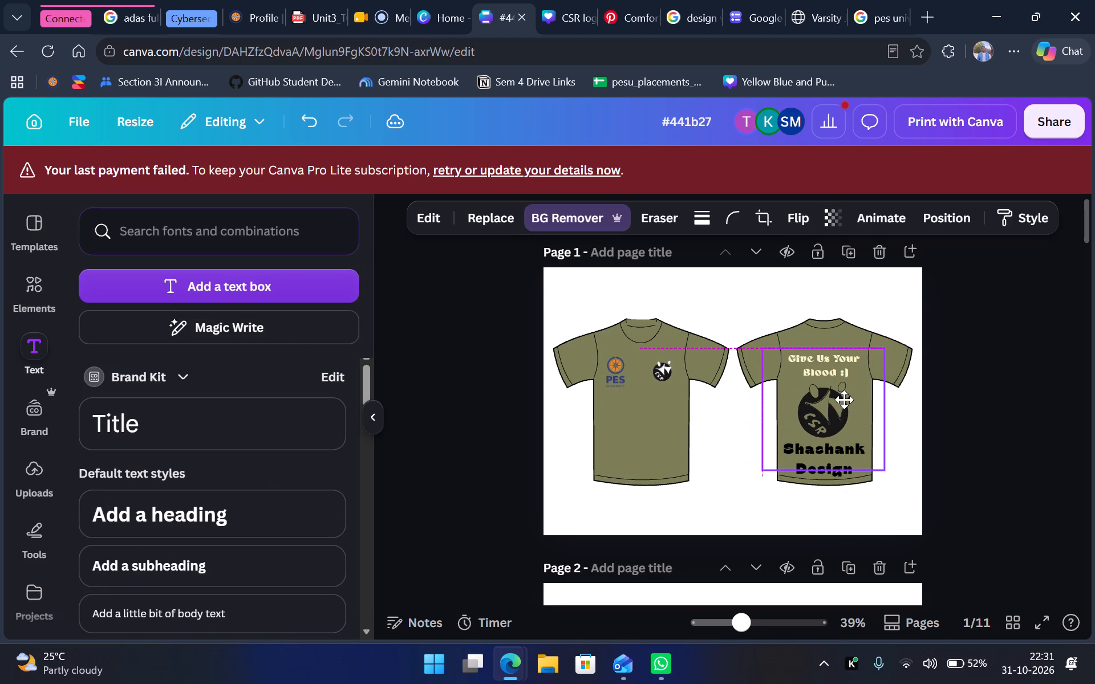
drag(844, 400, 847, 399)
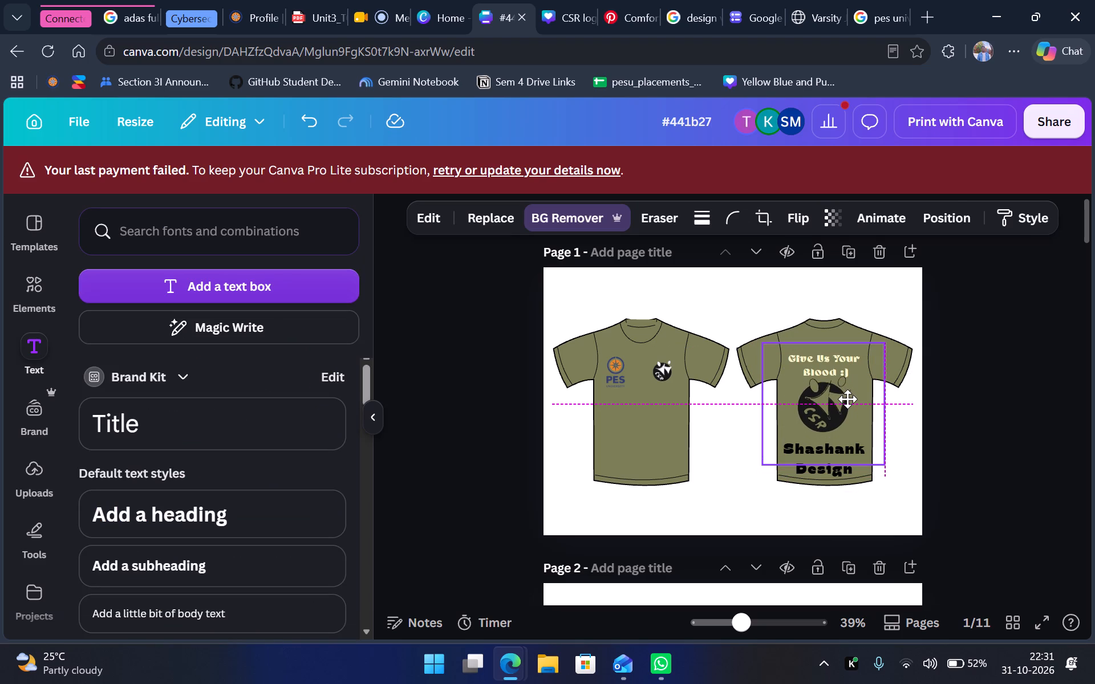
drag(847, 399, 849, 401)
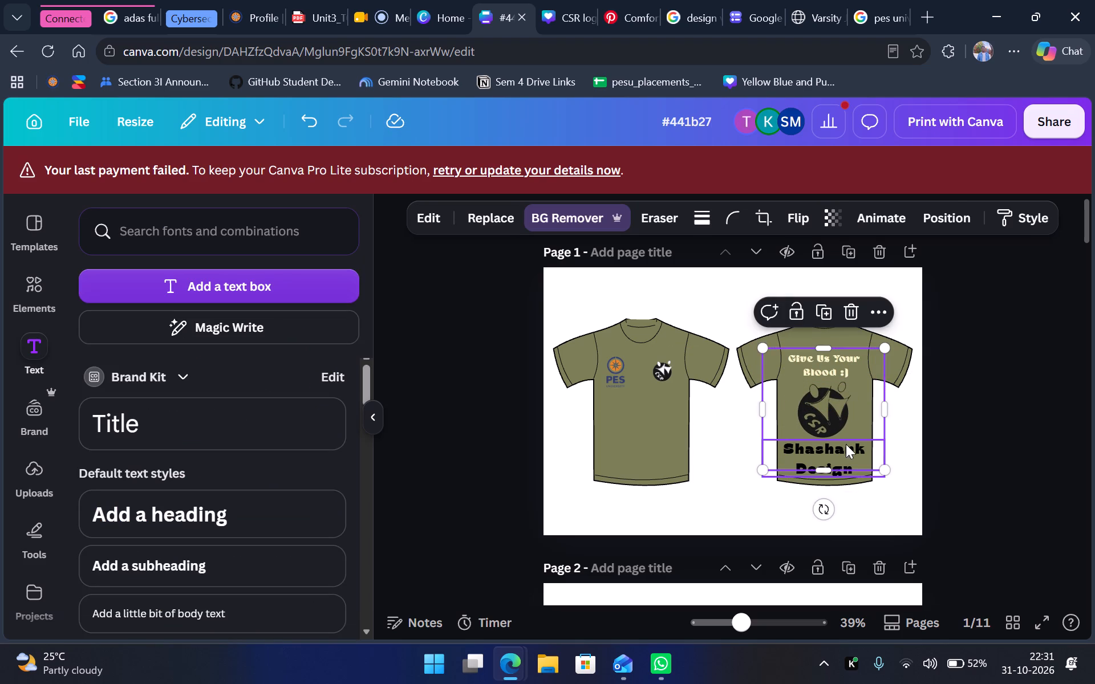
Recolour the whole "Shashank Design" text in the slogan's cream colour, #FAF6C9.
double_click(846, 449)
key(ctrl+a)
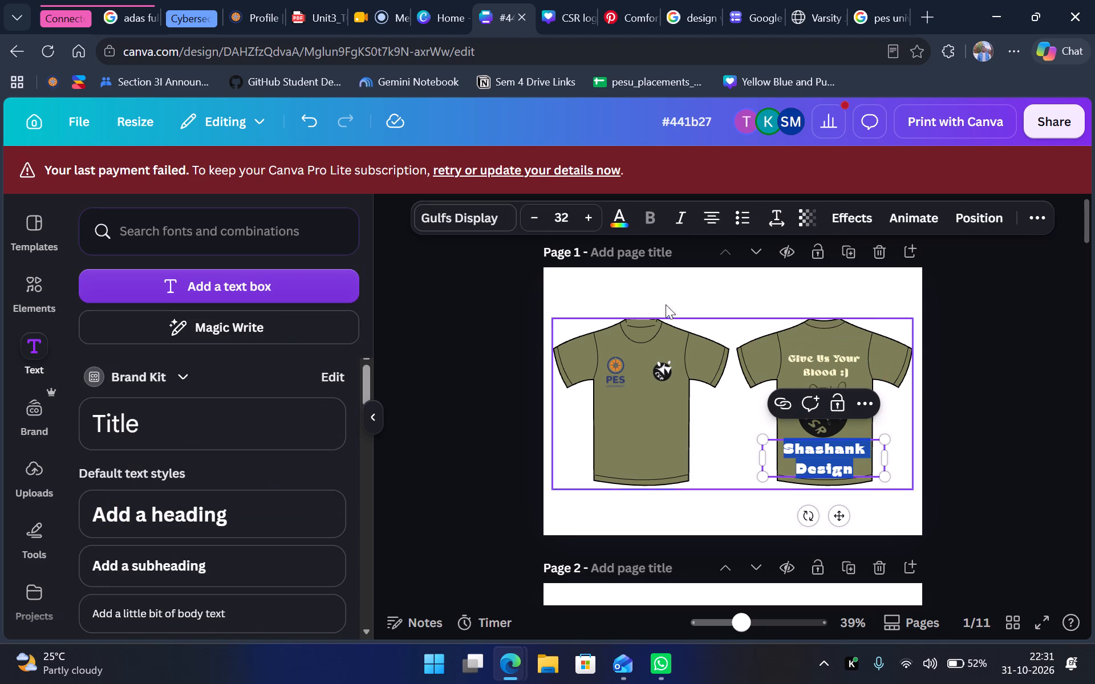
click(614, 219)
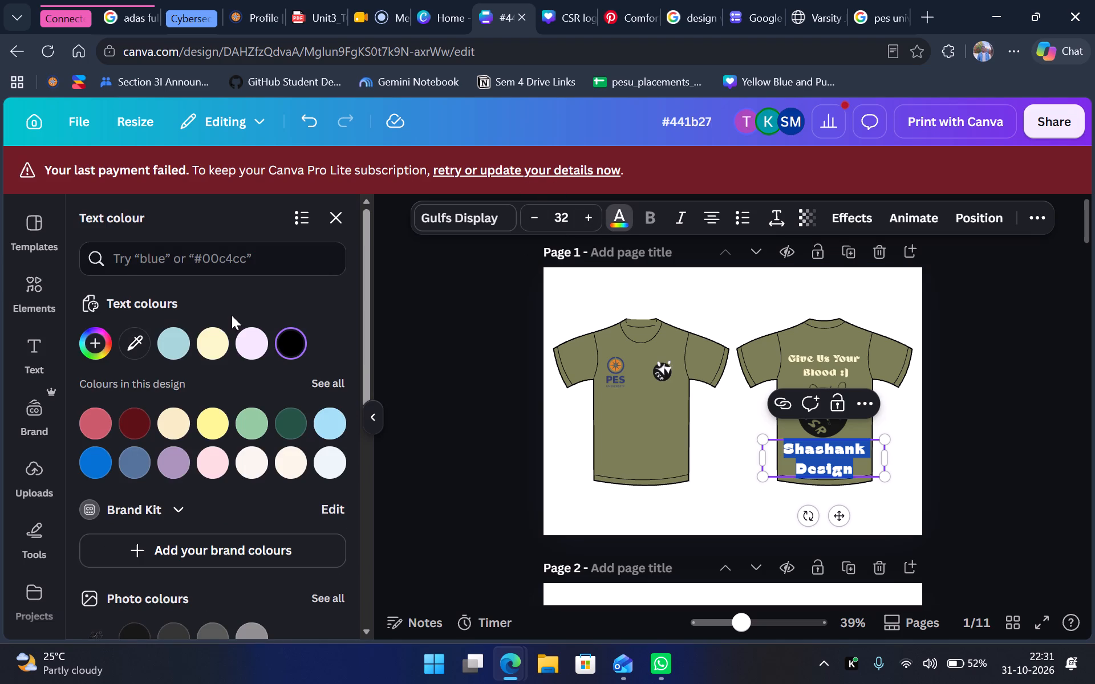
click(221, 340)
click(466, 389)
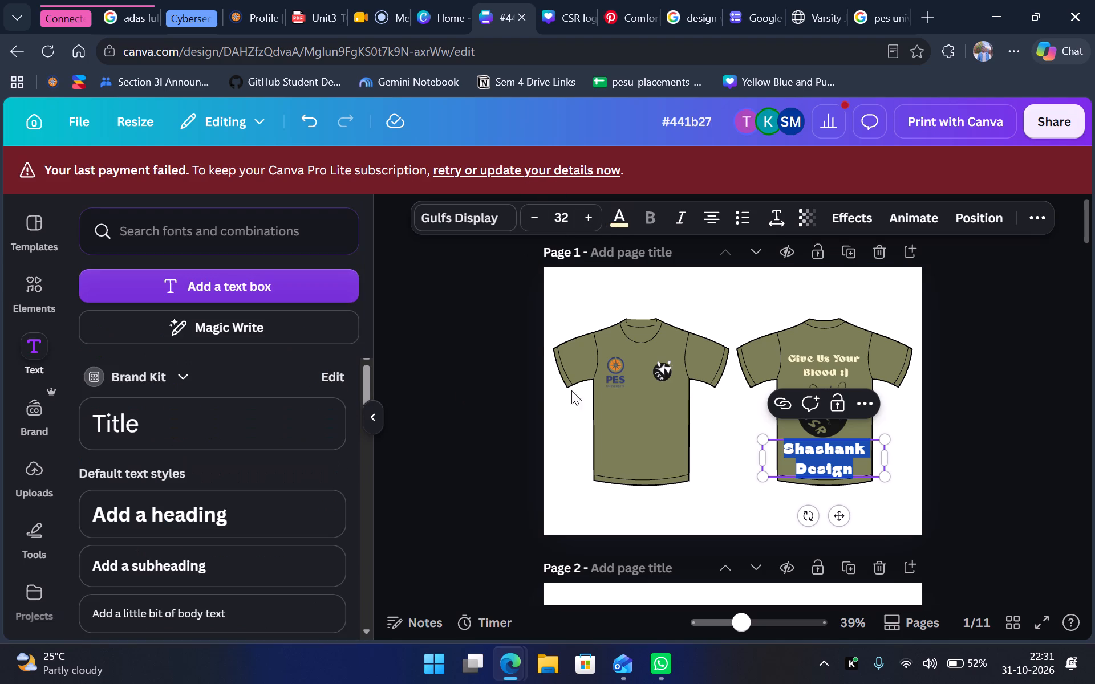
click(936, 431)
Change the "Shashank Design" text's font to Foda Display.
click(834, 457)
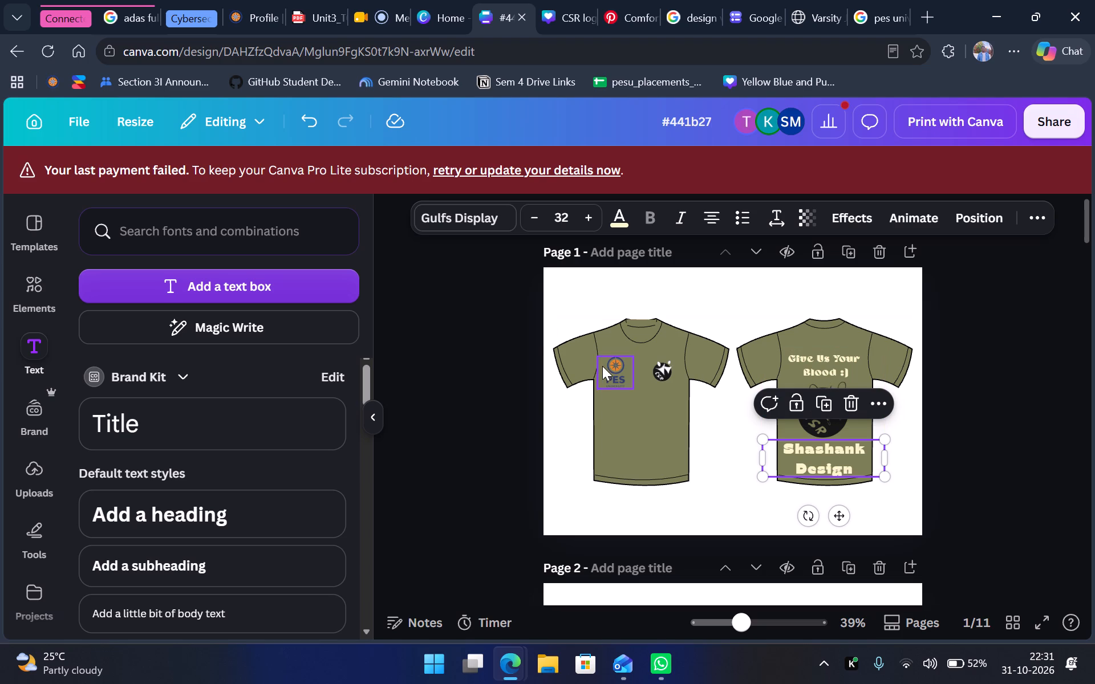
click(448, 222)
scroll(190, 481, down, 1)
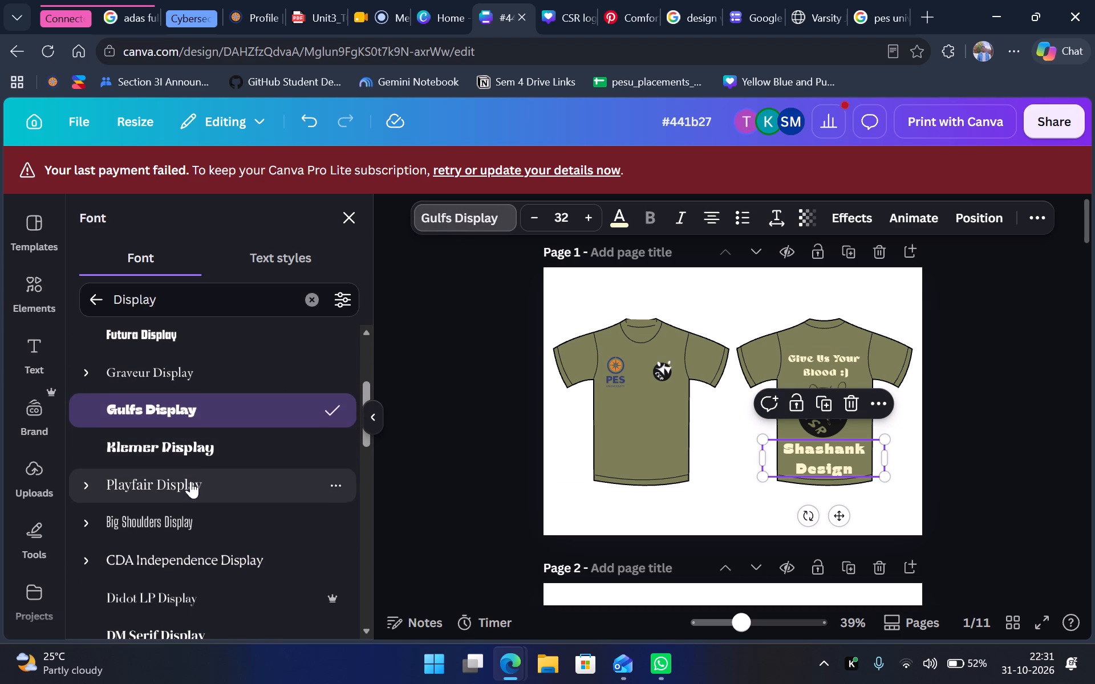
scroll(190, 481, down, 3)
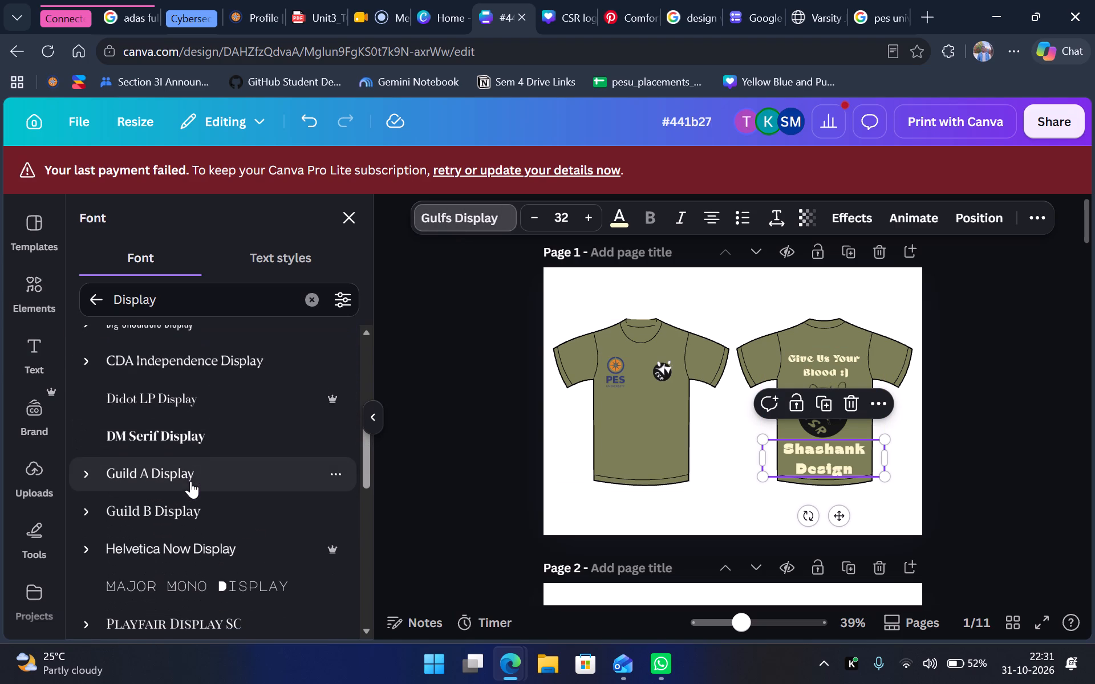
scroll(190, 481, down, 3)
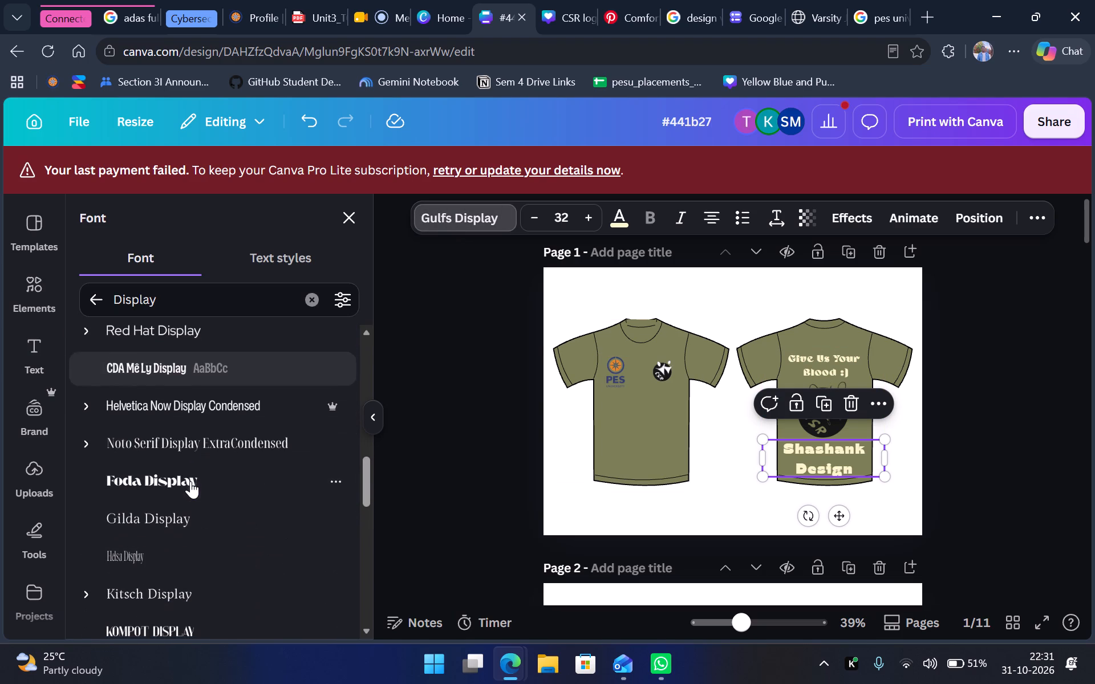
scroll(190, 481, down, 1)
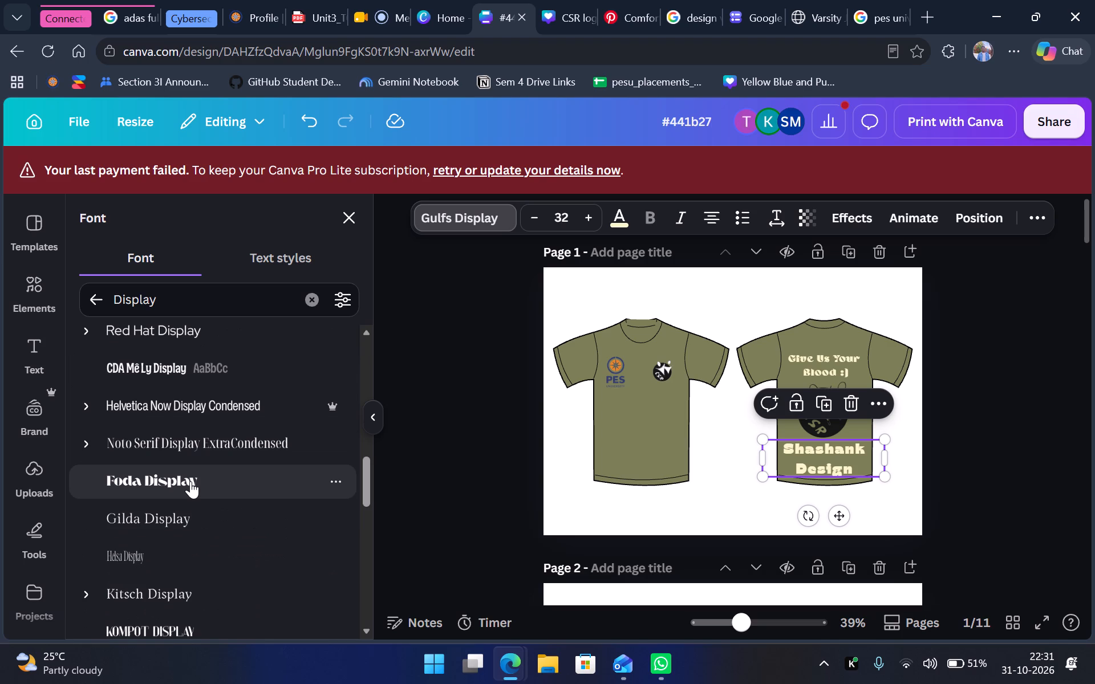
right_click(190, 481)
click(134, 481)
click(134, 481)
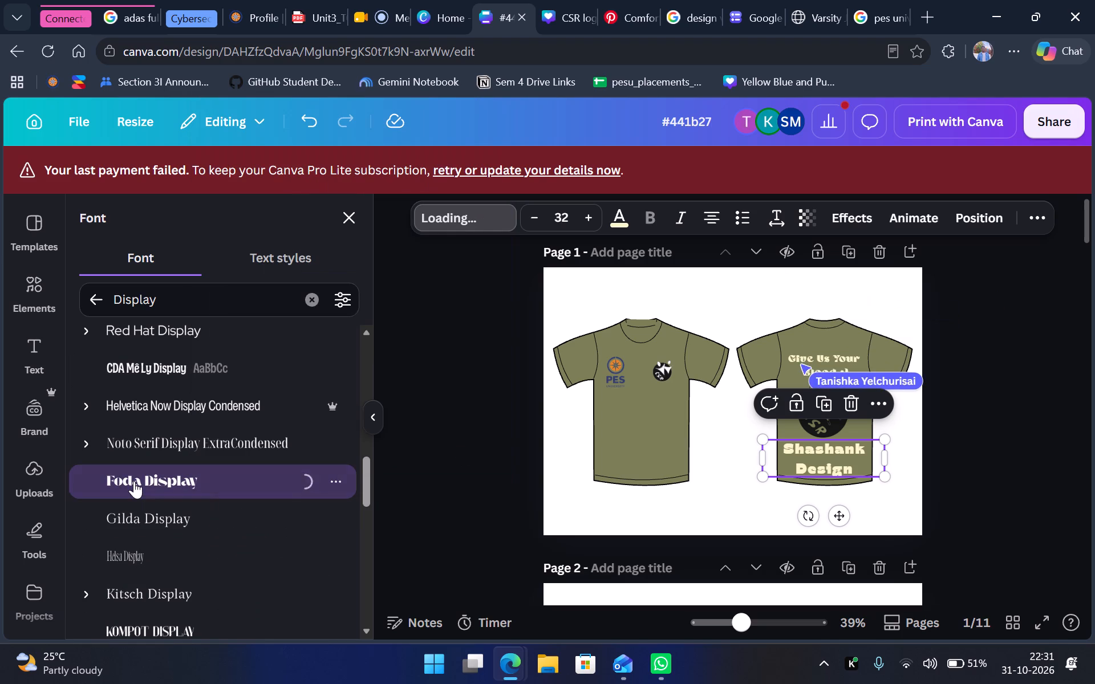
Change the font of the "Shashank Design" text on the olive shirt's back to Barbra.
click(836, 518)
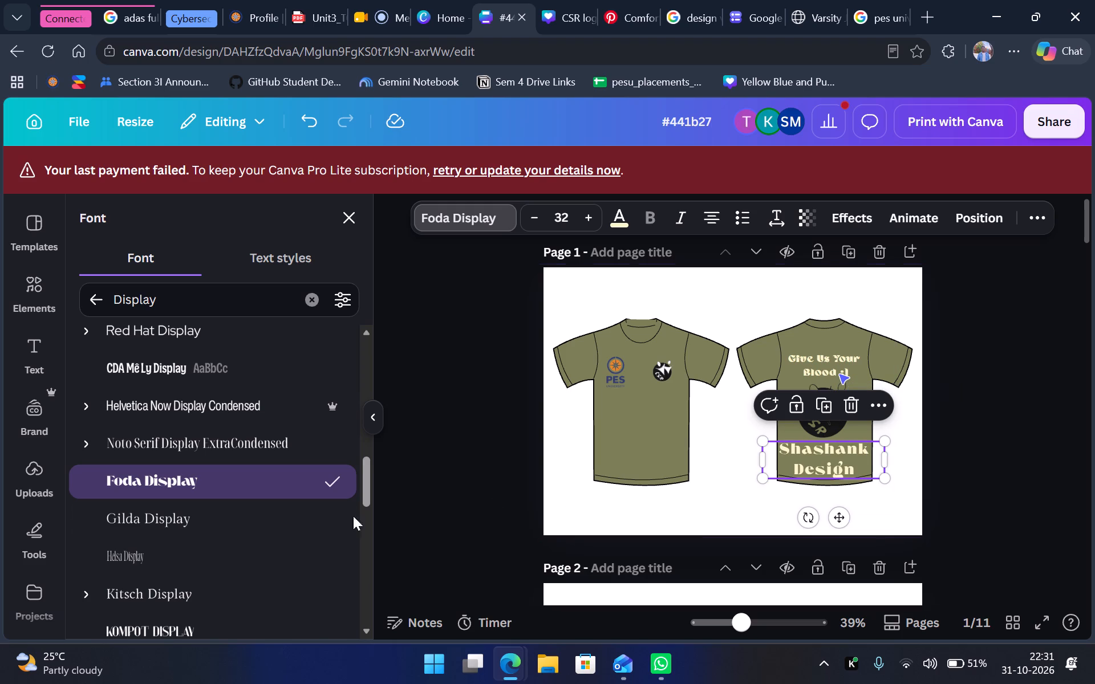
scroll(285, 518, down, 2)
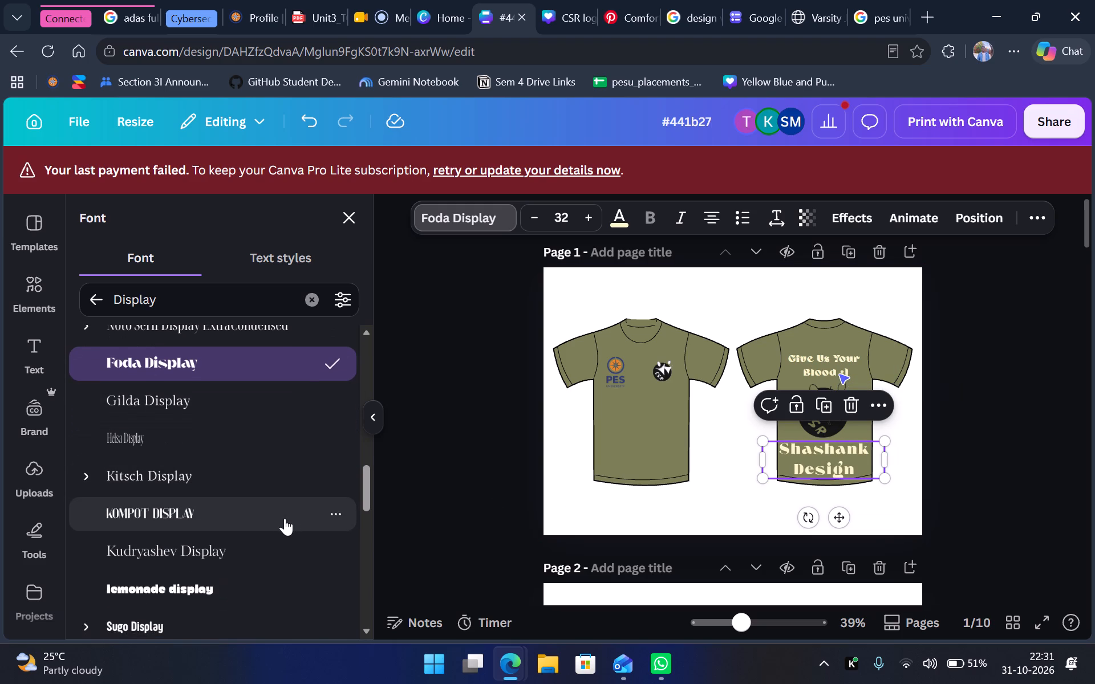
scroll(285, 518, down, 1)
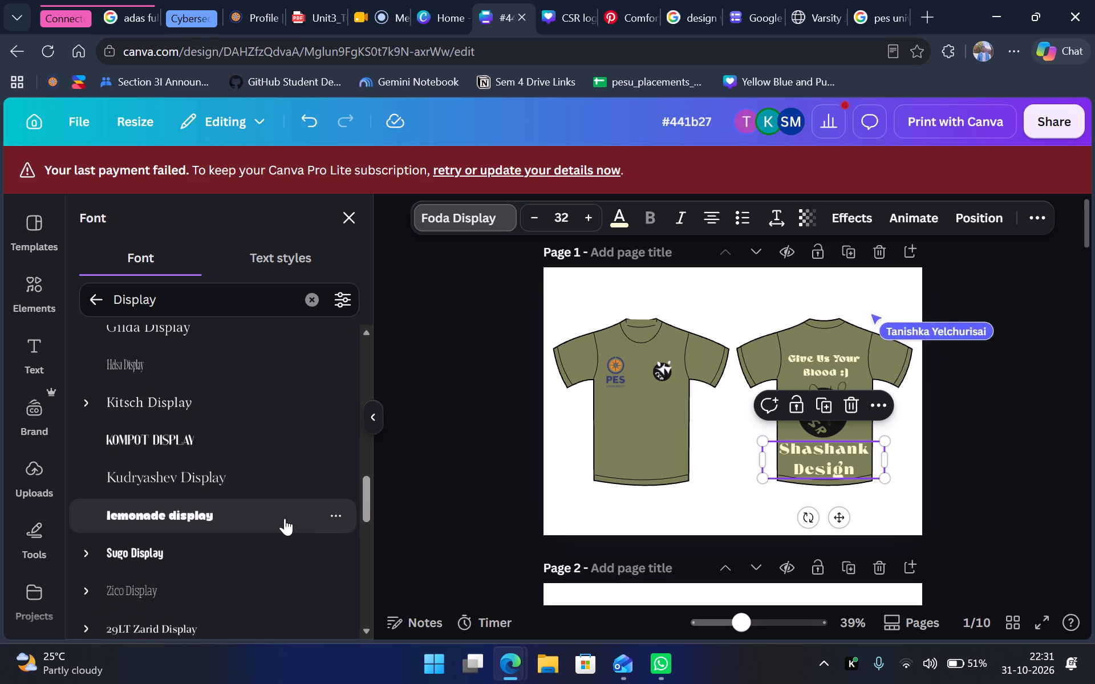
scroll(285, 518, down, 2)
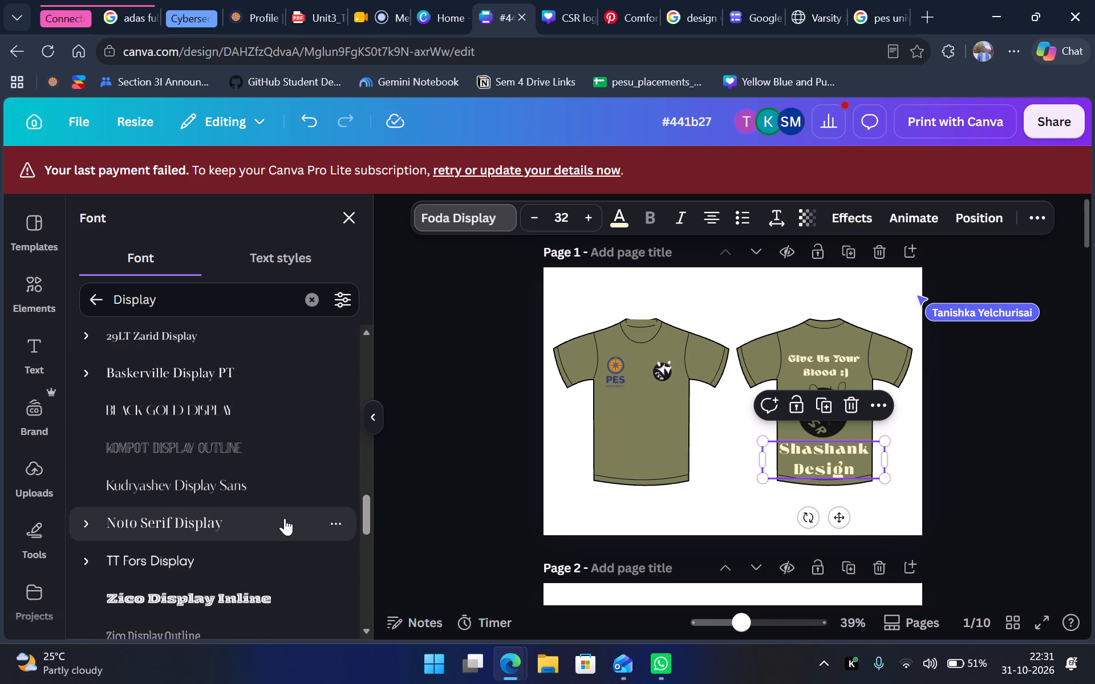
scroll(285, 518, down, 1)
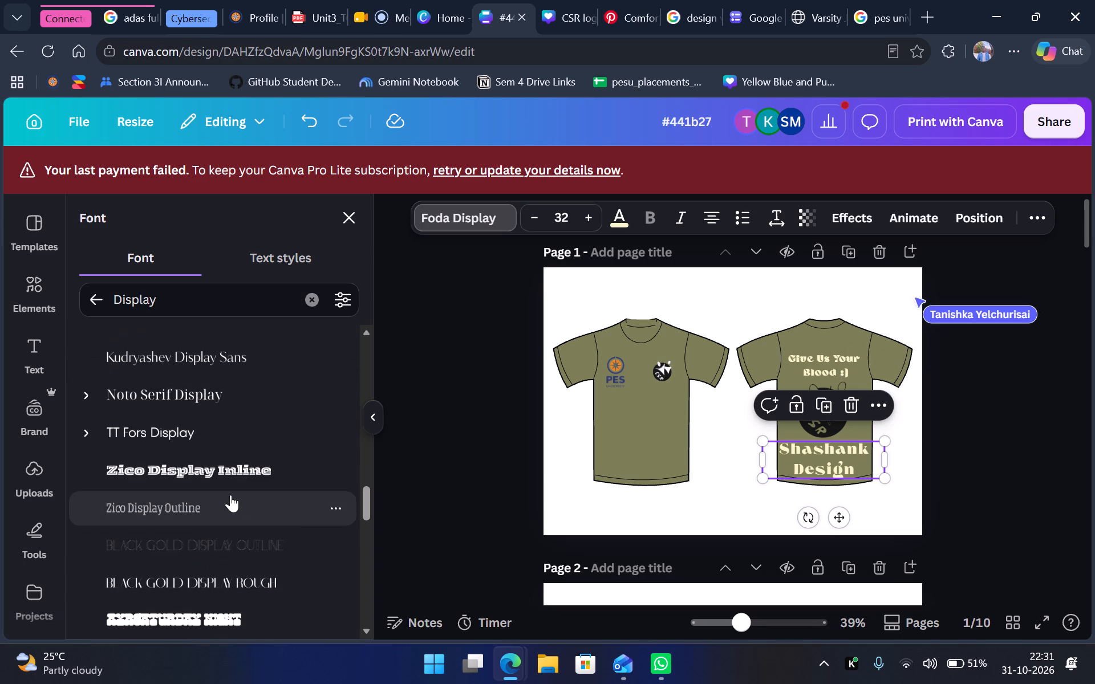
scroll(230, 495, down, 2)
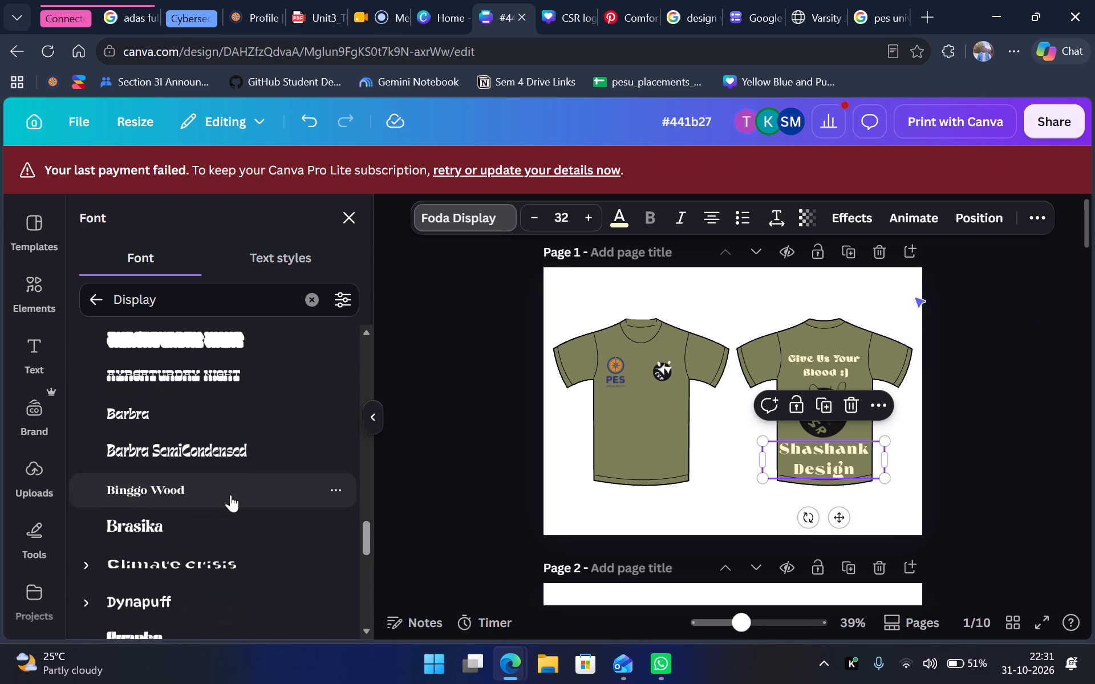
scroll(230, 495, down, 1)
click(201, 450)
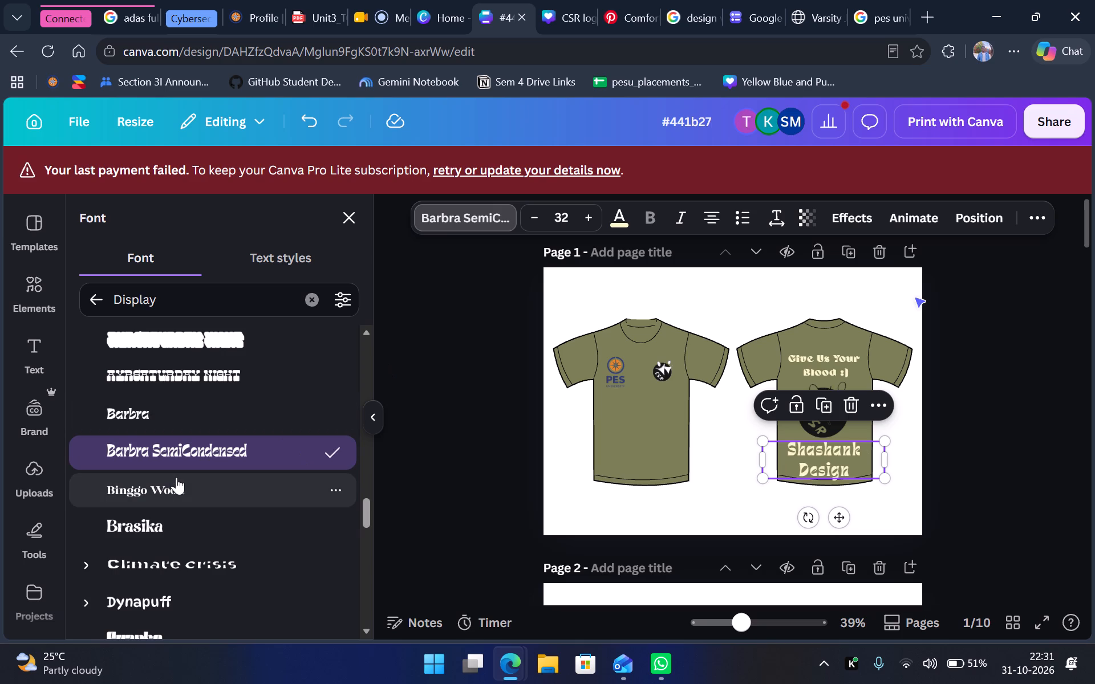
click(102, 418)
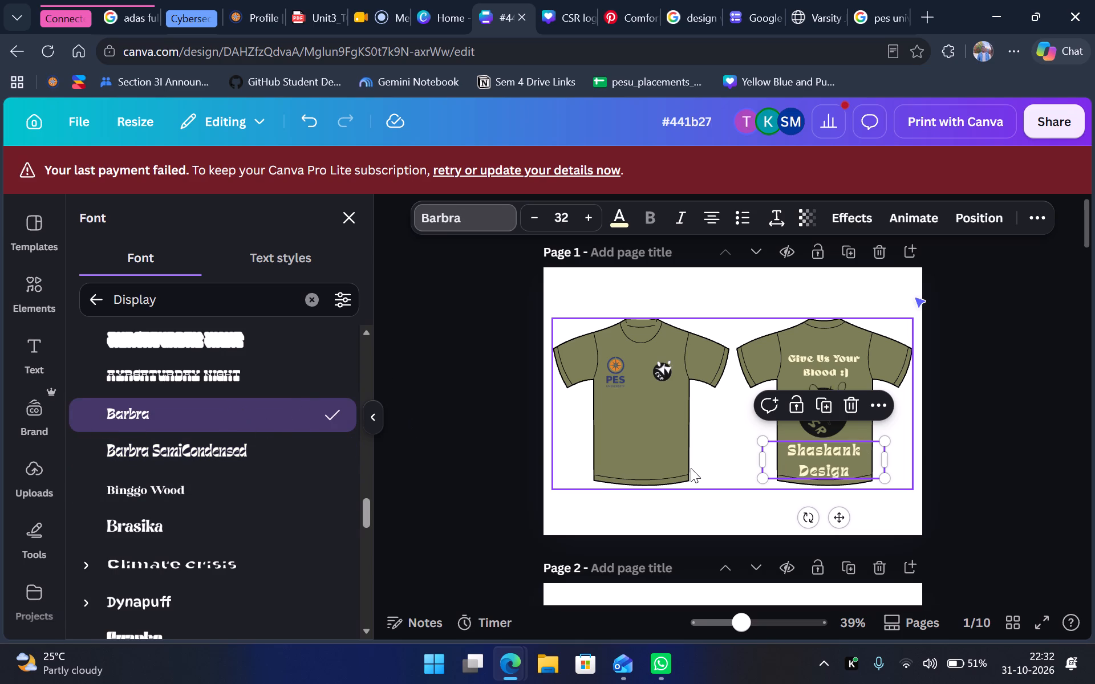
scroll(691, 468, down, 1)
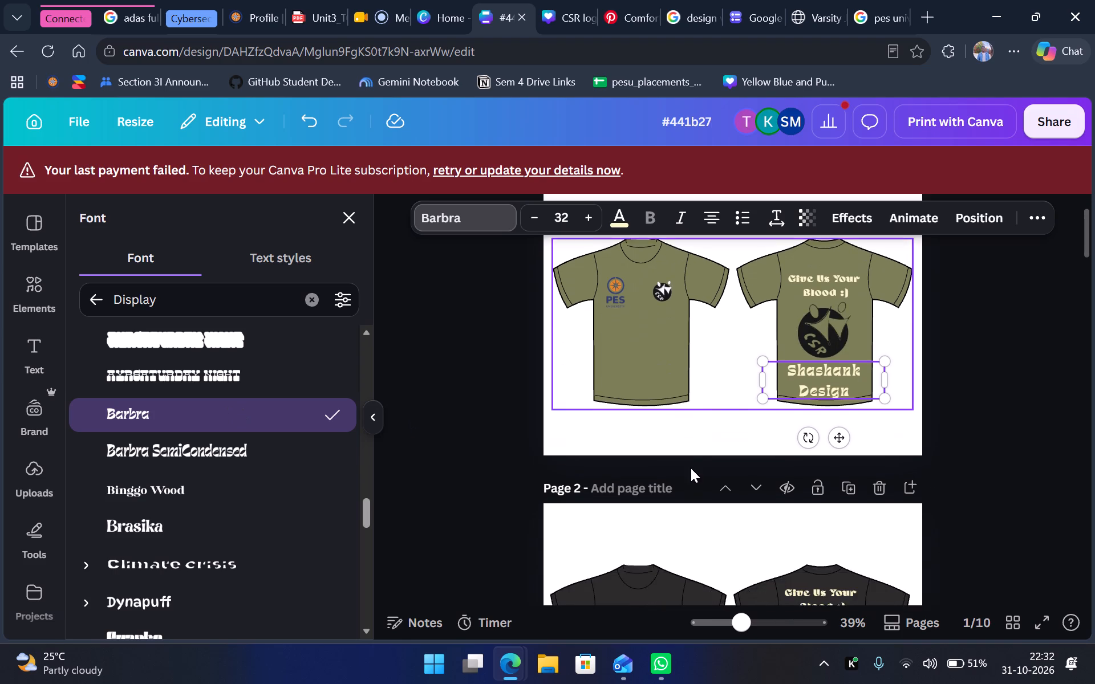
scroll(691, 468, down, 1)
scroll(691, 468, up, 1)
click(1003, 462)
right_click(1003, 462)
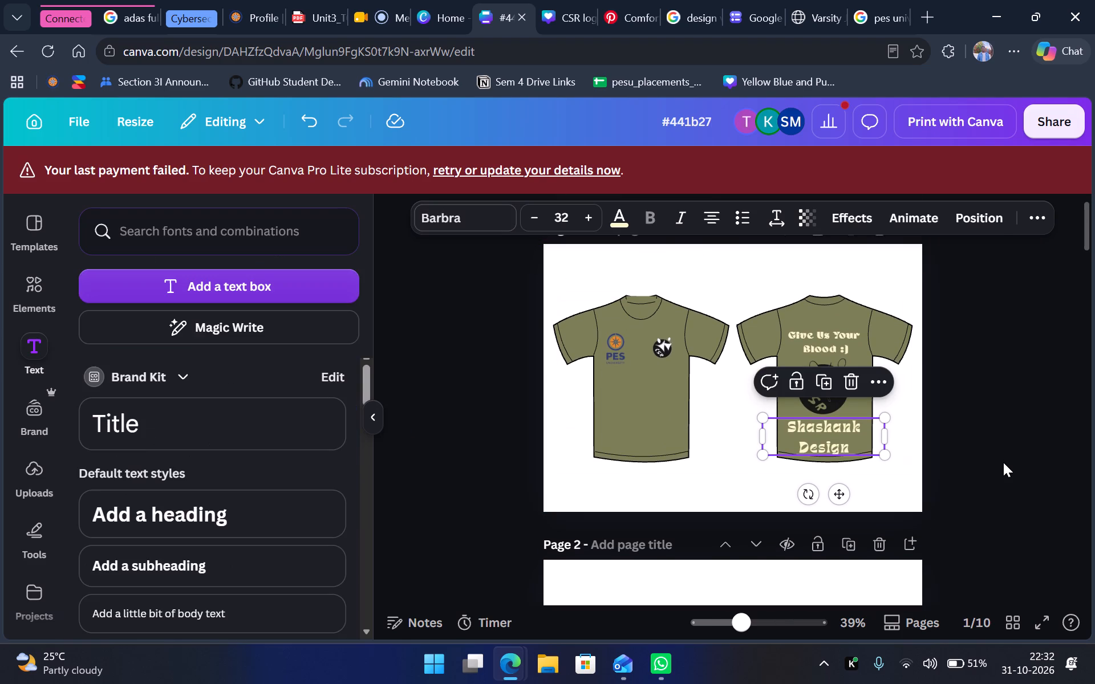
click(1017, 449)
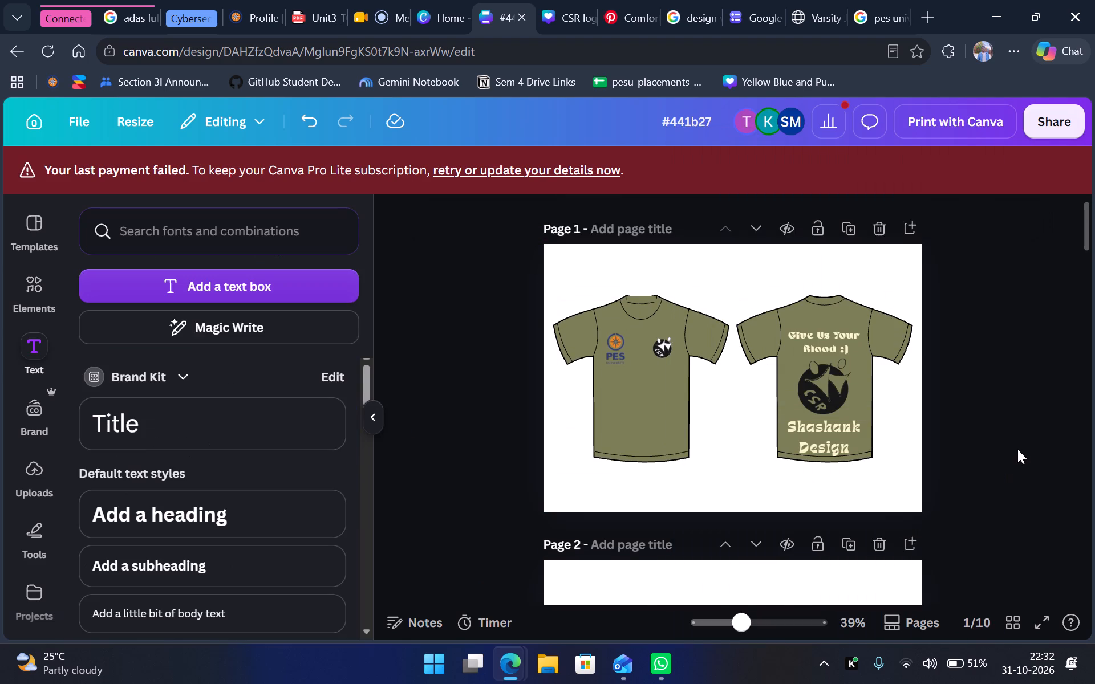
Tighten the line spacing of the "Shashank Design" text on the olive shirt's back to 1.12.
scroll(1017, 449, down, 3)
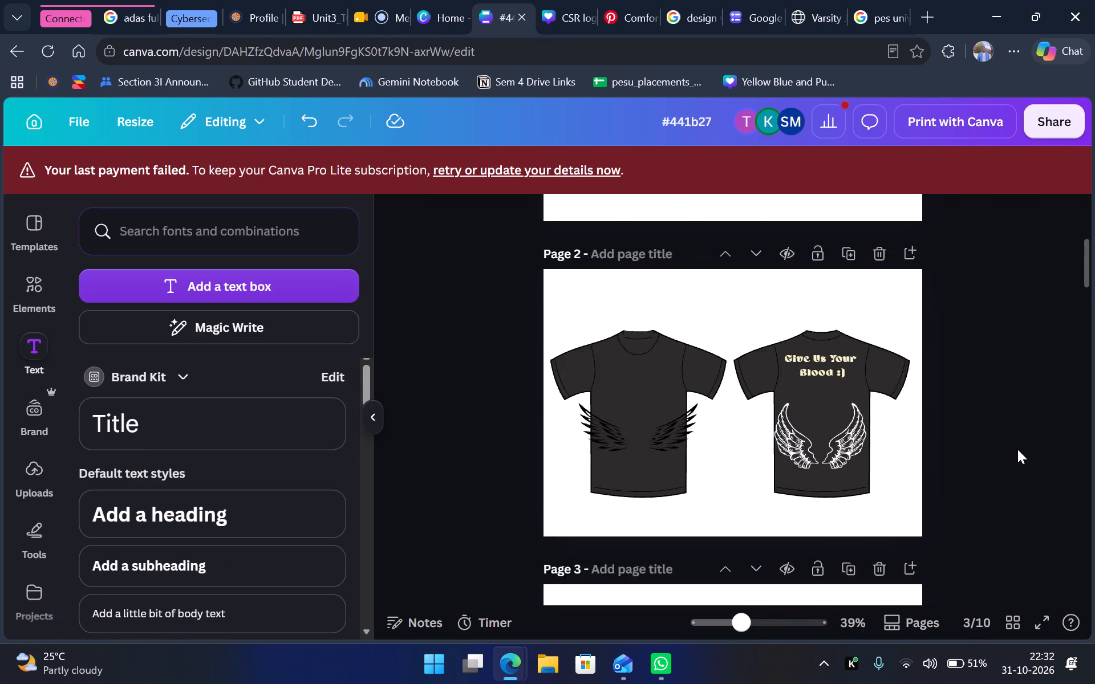
scroll(1017, 449, up, 1)
click(830, 328)
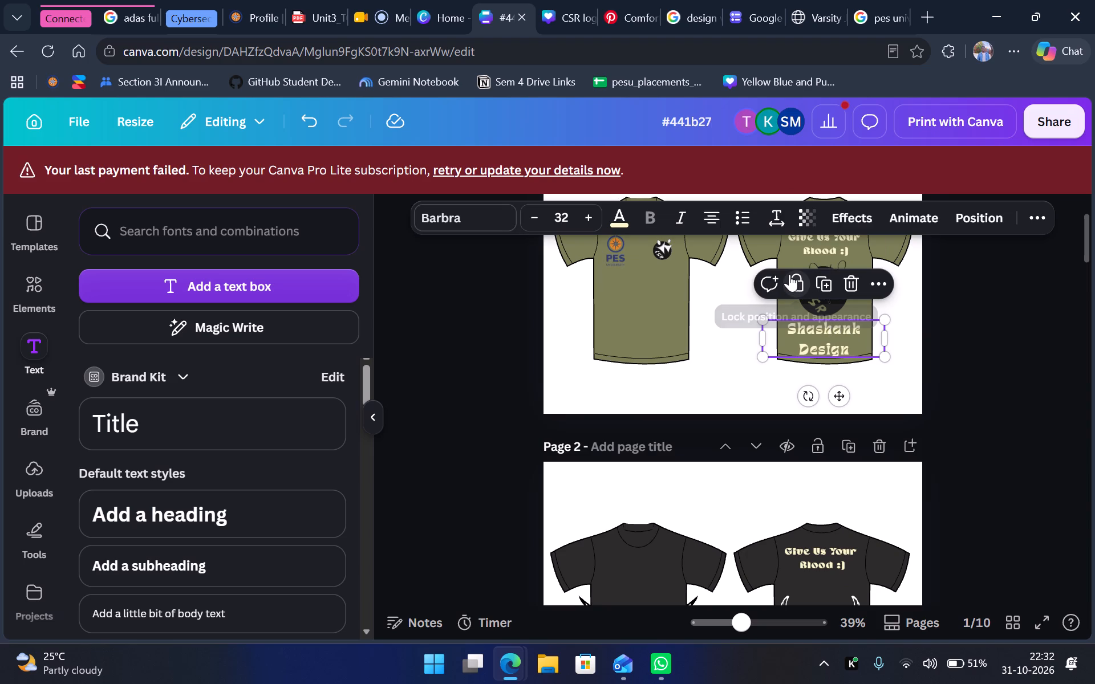
click(778, 225)
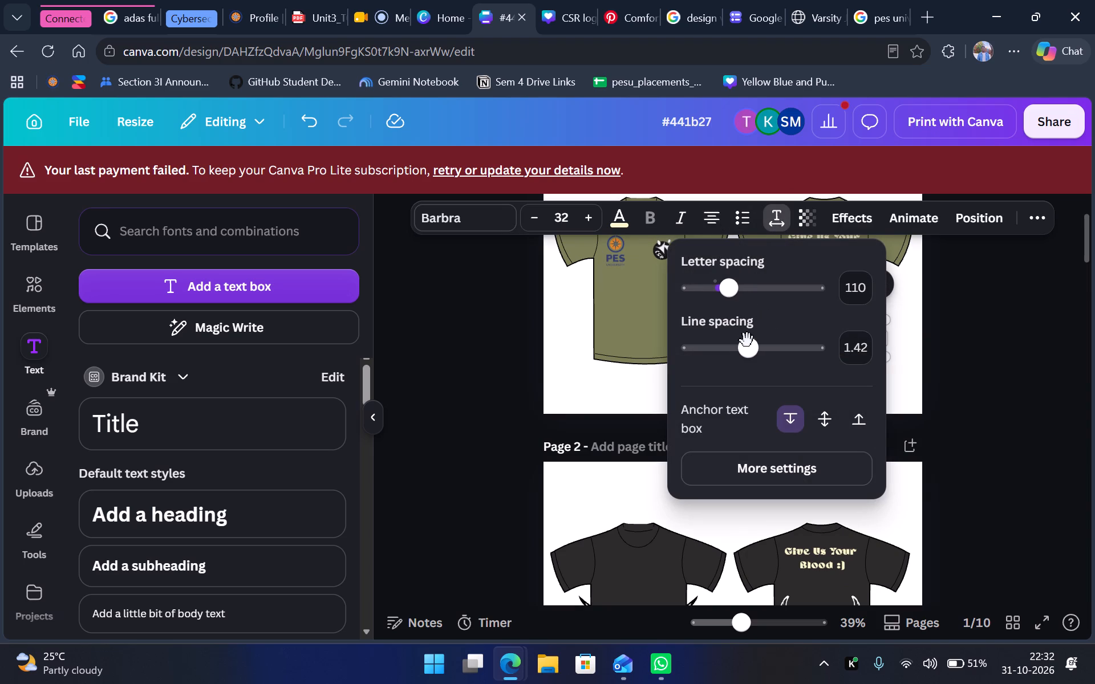
drag(751, 345, 731, 349)
drag(731, 349, 715, 349)
click(1026, 357)
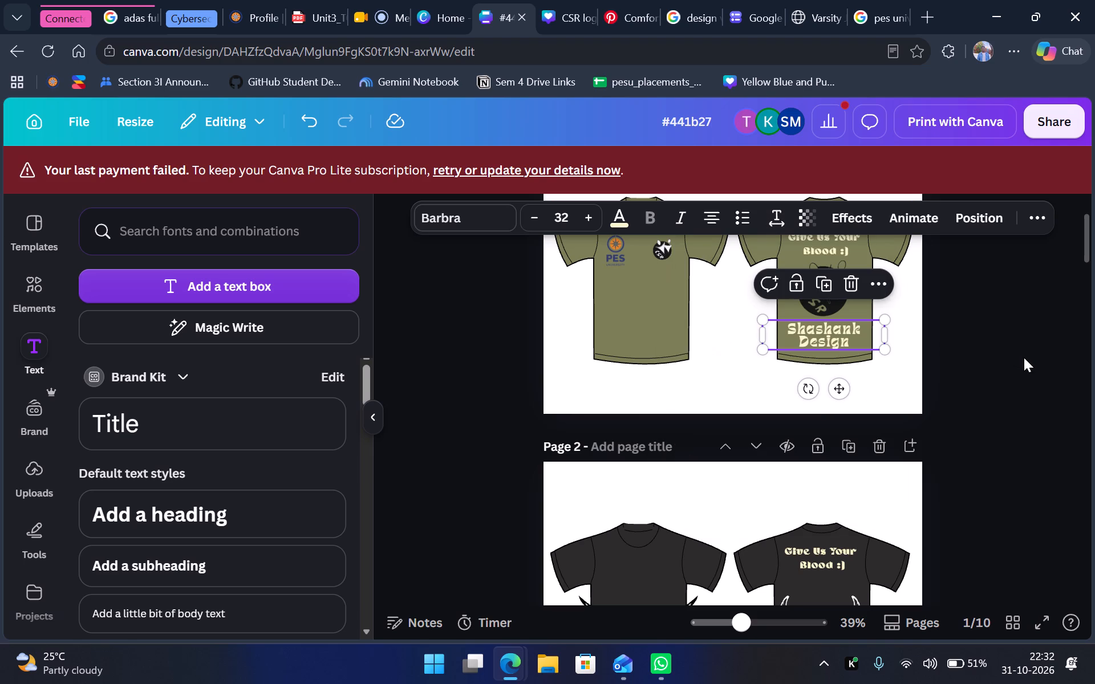
click(778, 220)
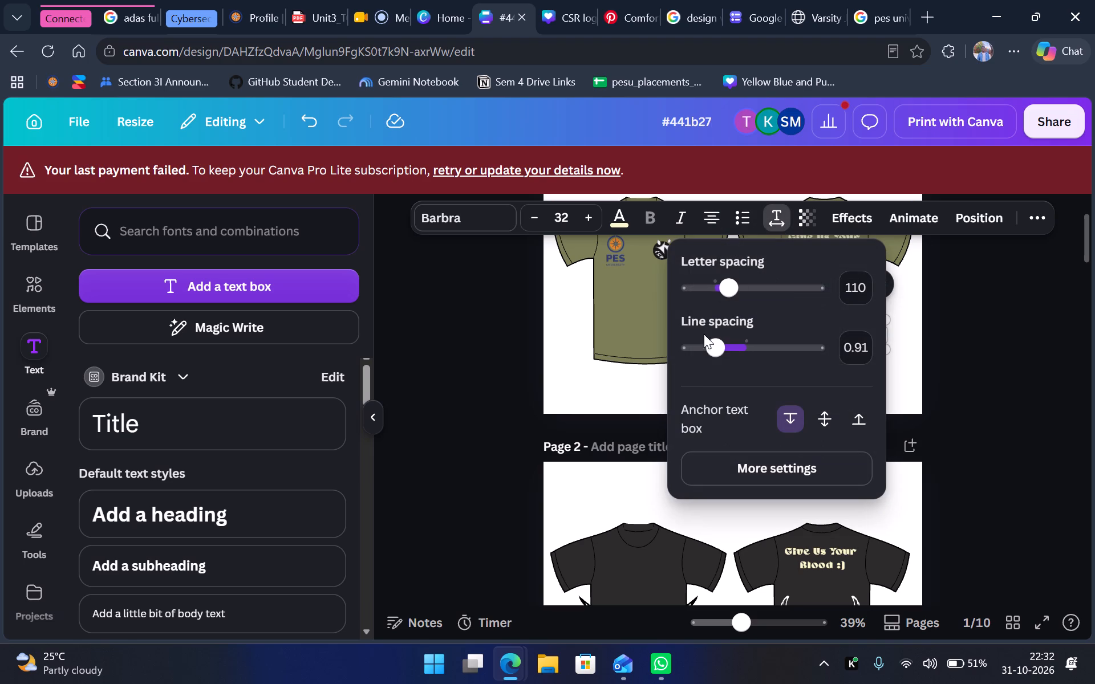
drag(714, 351, 728, 349)
click(1000, 358)
right_click(1000, 358)
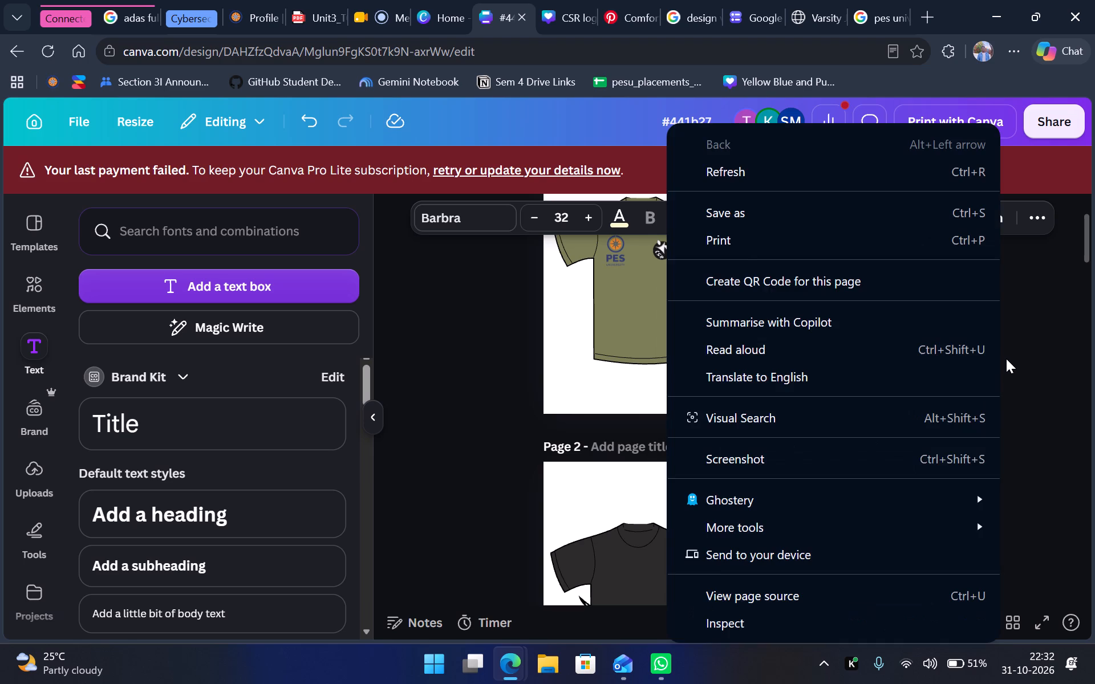
click(1006, 359)
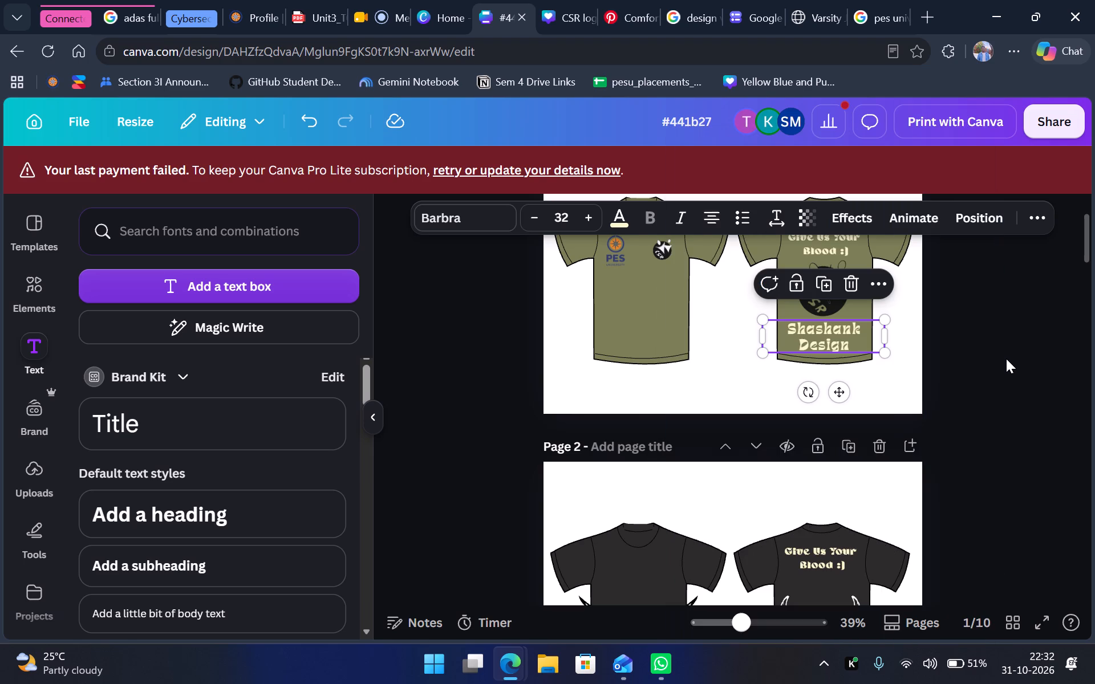
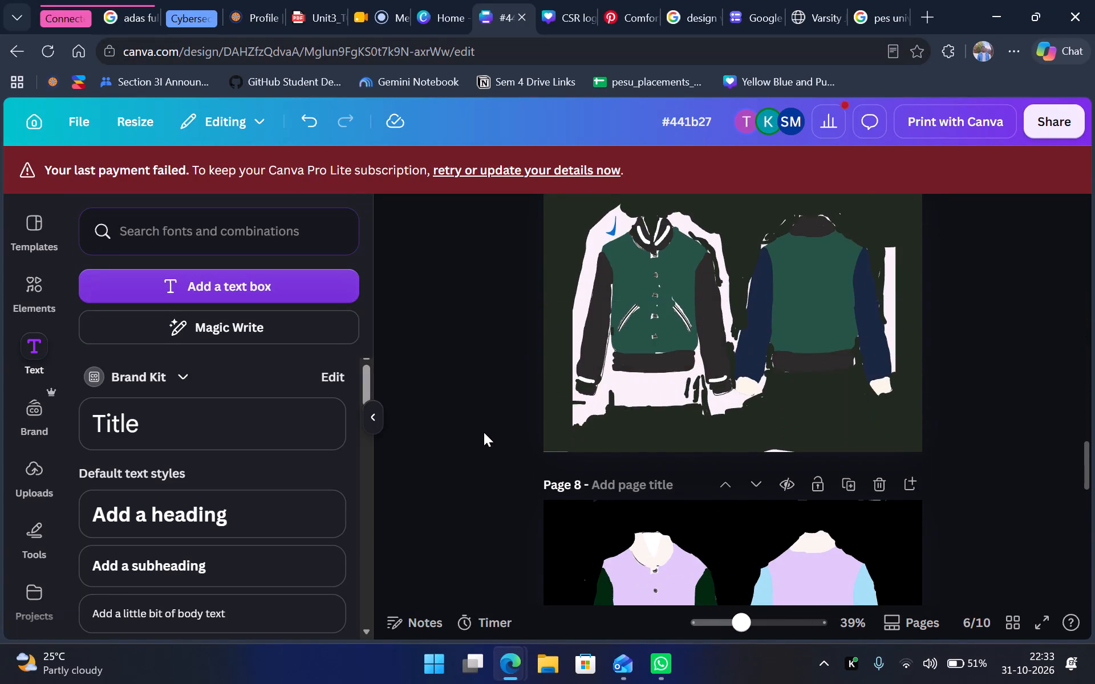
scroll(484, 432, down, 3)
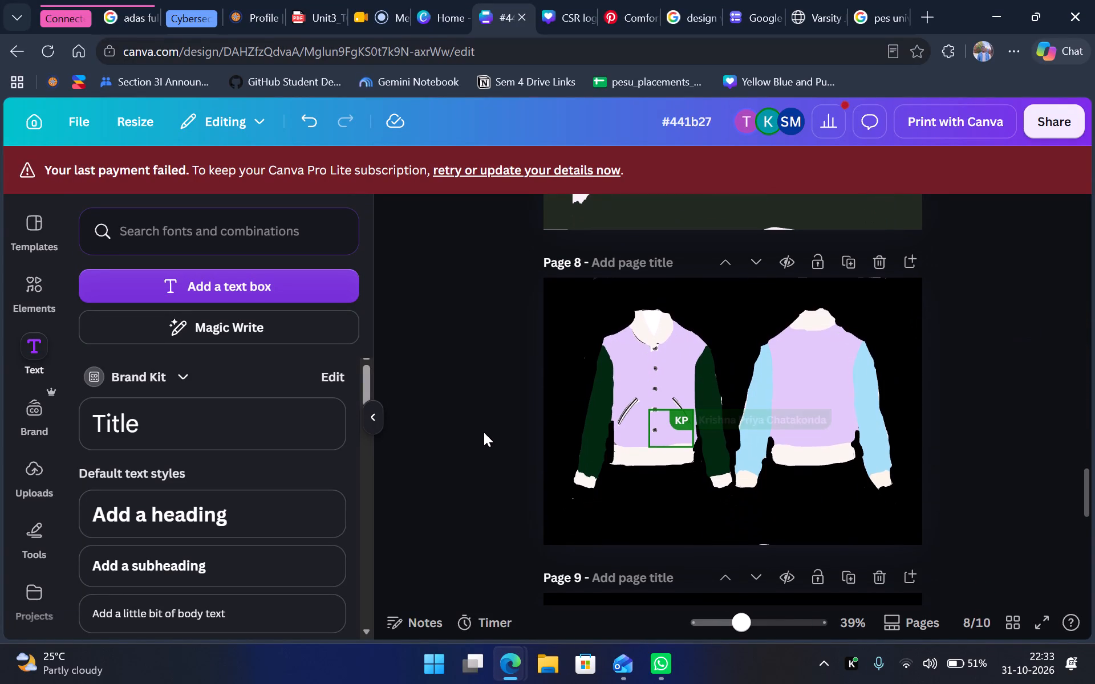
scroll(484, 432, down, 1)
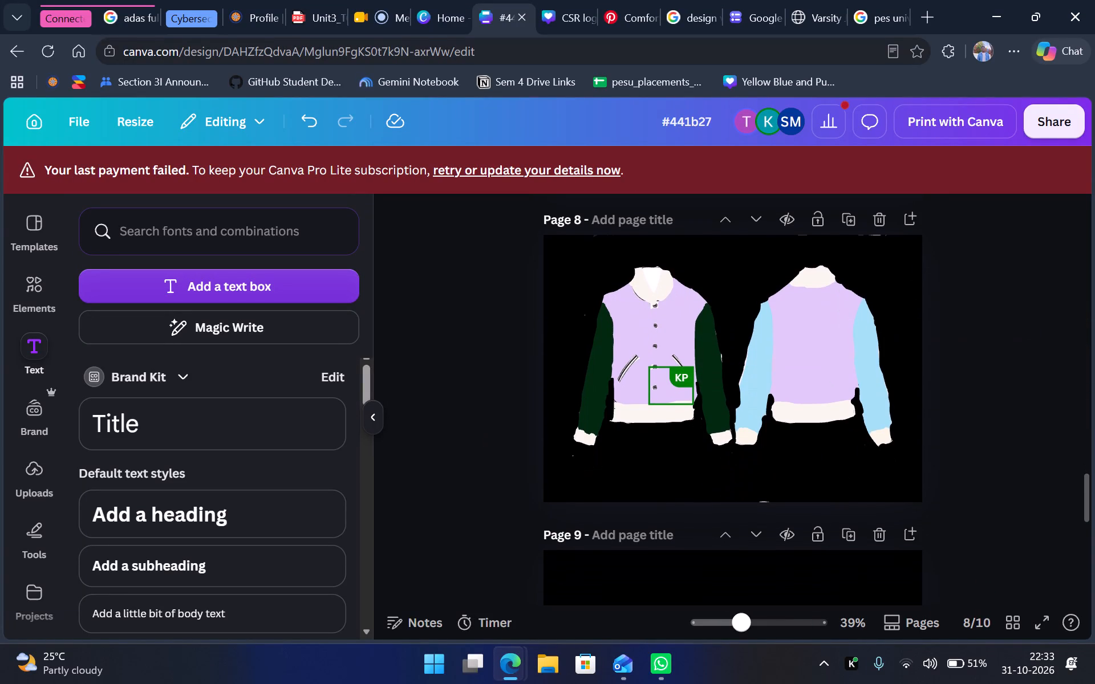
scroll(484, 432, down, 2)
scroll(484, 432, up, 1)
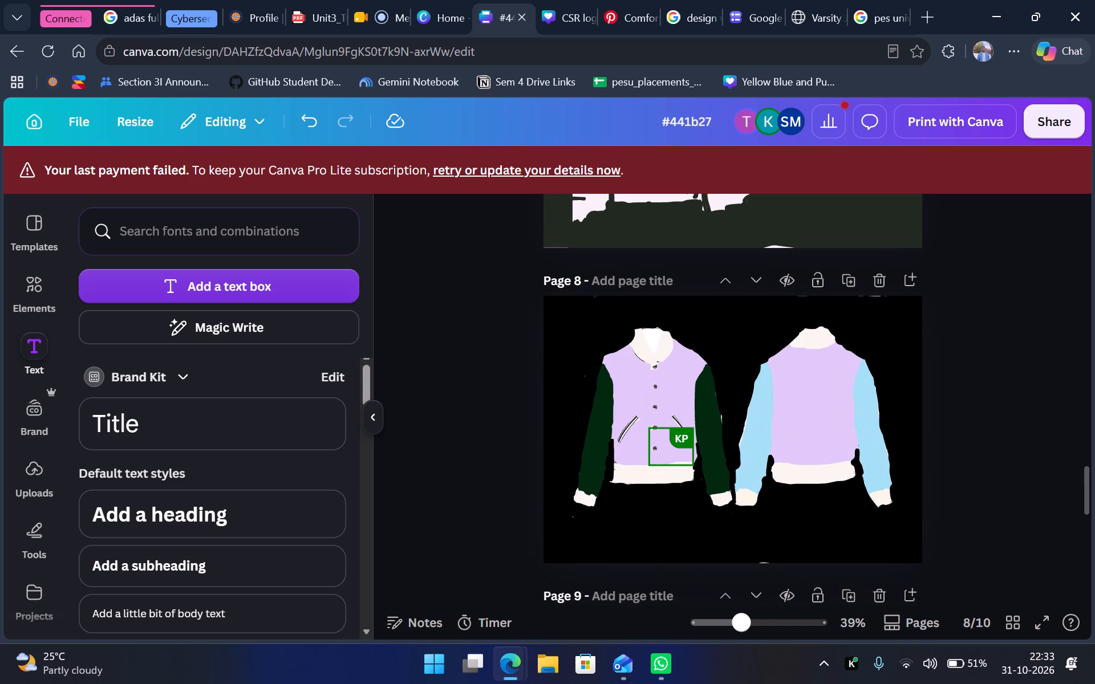